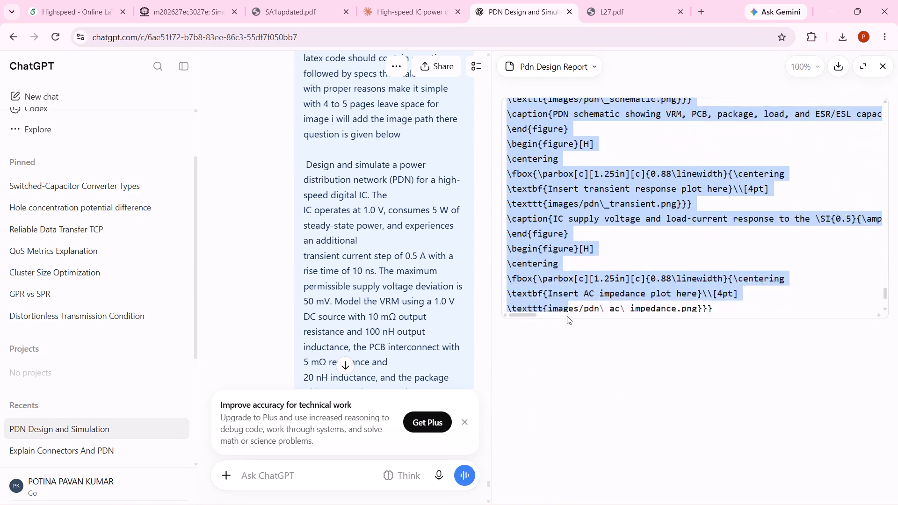
pyautogui.moveTo(567, 316); pyautogui.dragTo(588, 303)
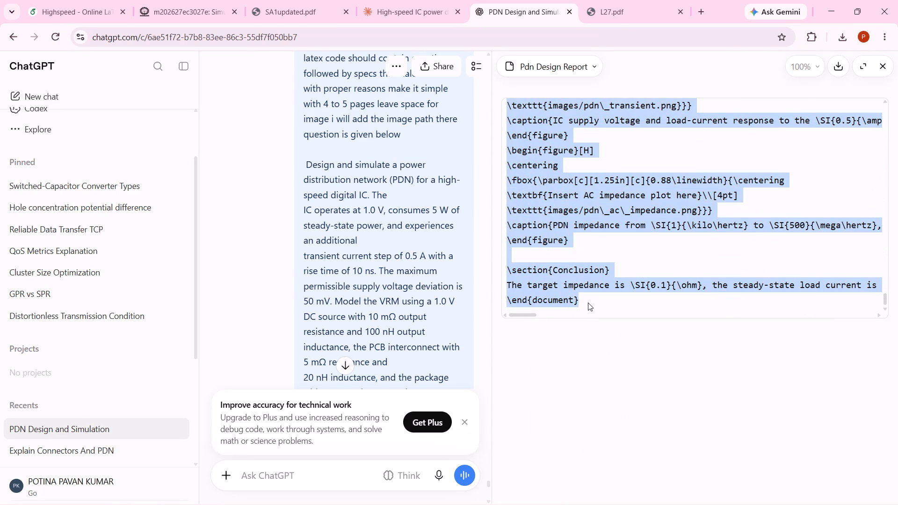
pyautogui.hotkey('ctrl', 'c')
# Switch to the Highspeed project in Overleaf and replace the final \end{document} of main.tex with the copied PDN report code.
pyautogui.click(78, 0)
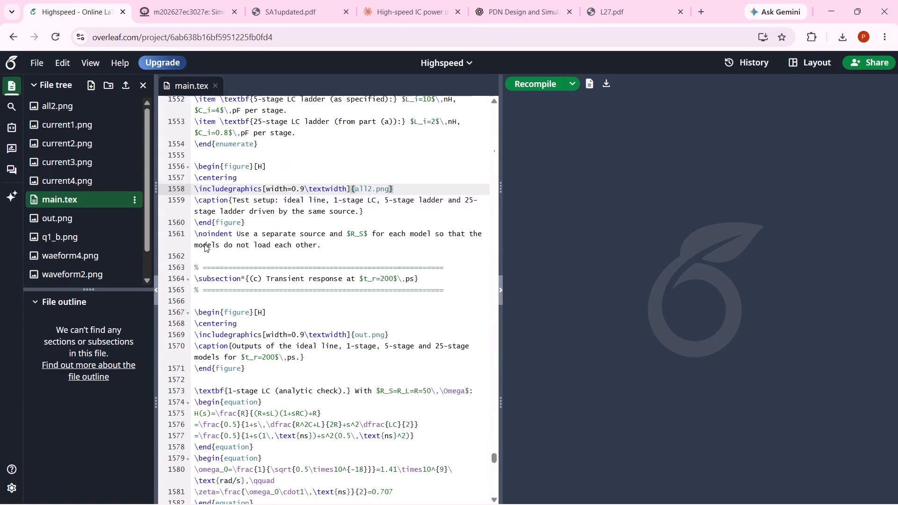
pyautogui.scroll(-8, 254, 331)
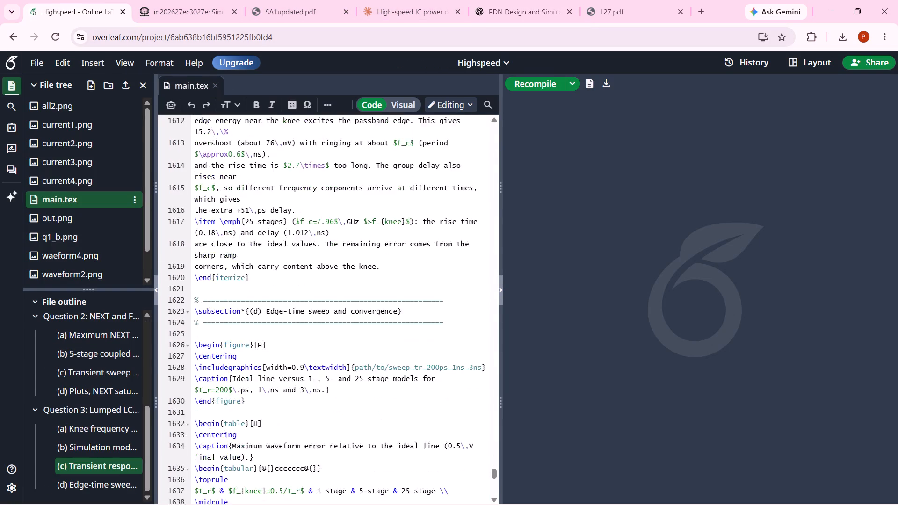
pyautogui.scroll(-5, 254, 331)
pyautogui.scroll(1, 254, 331)
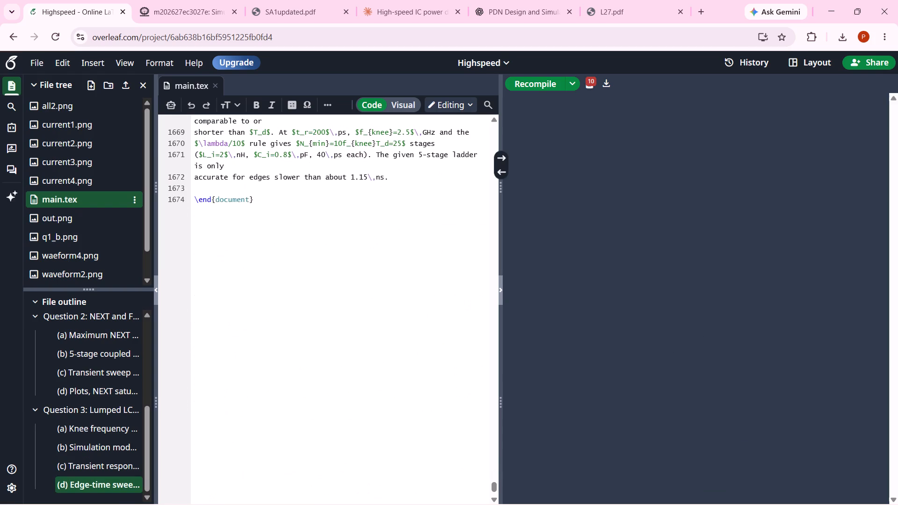
pyautogui.scroll(1, 254, 331)
pyautogui.click(256, 252)
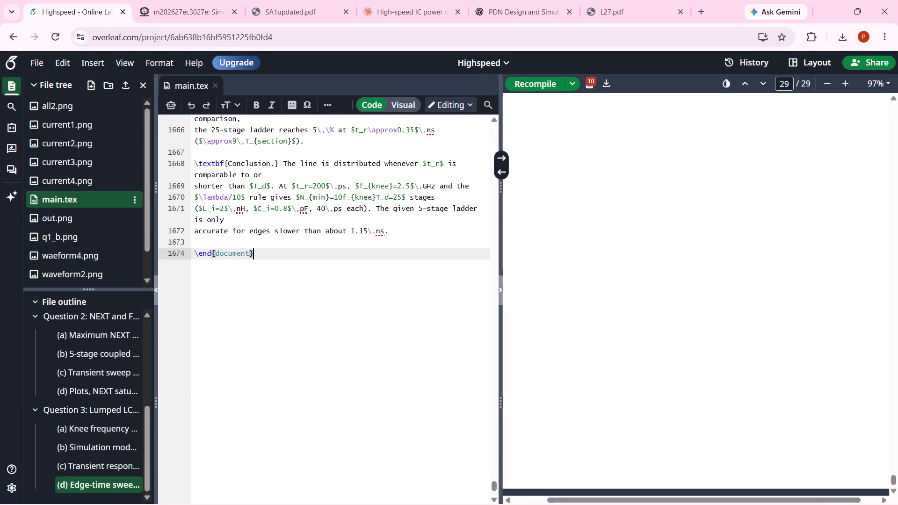
pyautogui.press('BackSpace')
pyautogui.press('BackSpace')
pyautogui.press('BackSpace')
pyautogui.press('BackSpace')
pyautogui.press('BackSpace')
pyautogui.press('BackSpace')
pyautogui.press('BackSpace')
pyautogui.press('BackSpace')
pyautogui.press('BackSpace')
pyautogui.press('BackSpace')
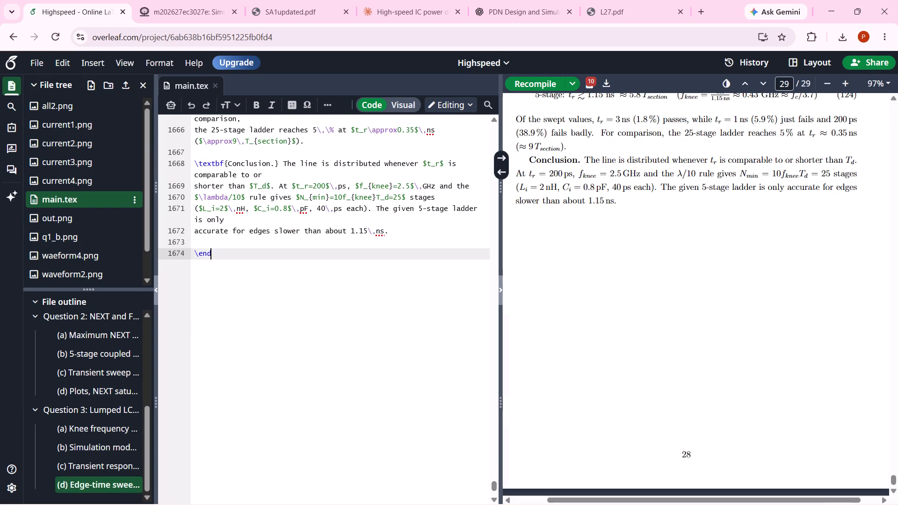
pyautogui.press('BackSpace')
pyautogui.press('BackSpace')
pyautogui.press('BackSpace')
pyautogui.press('BackSpace')
pyautogui.hotkey('ctrl', 'v')
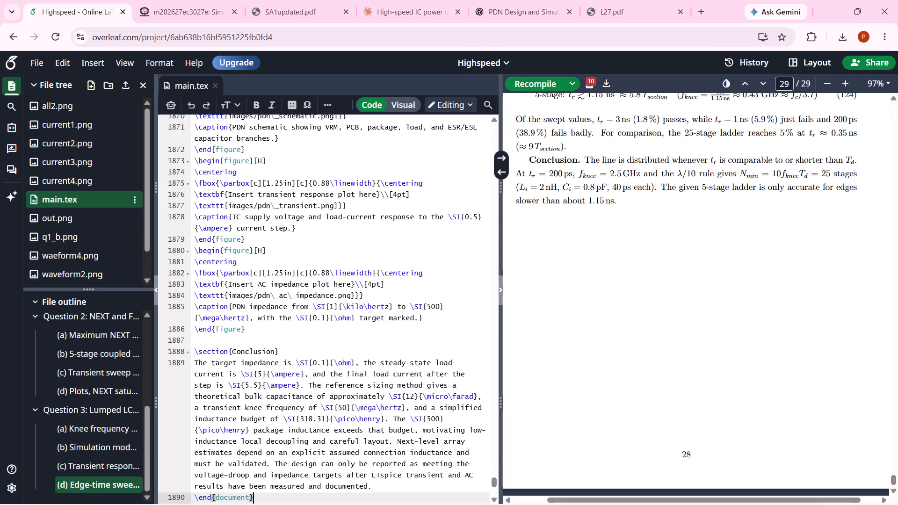
# Look back over the pasted PDN sections in main.tex and recompile the document.
pyautogui.scroll(2, 256, 252)
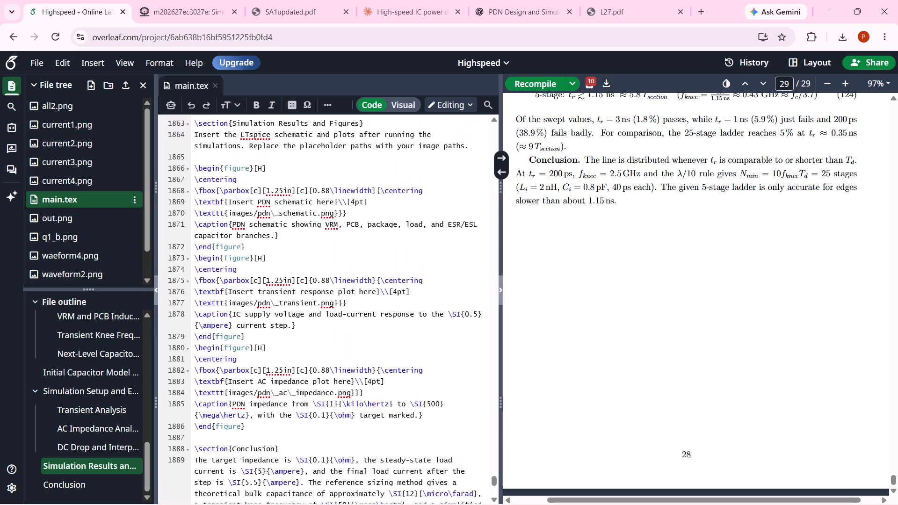
pyautogui.scroll(9, 256, 252)
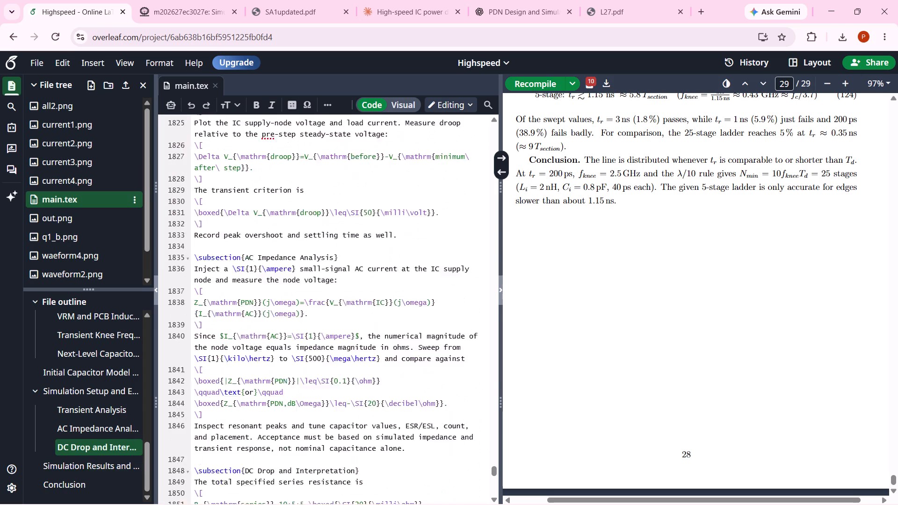
pyautogui.click(530, 87)
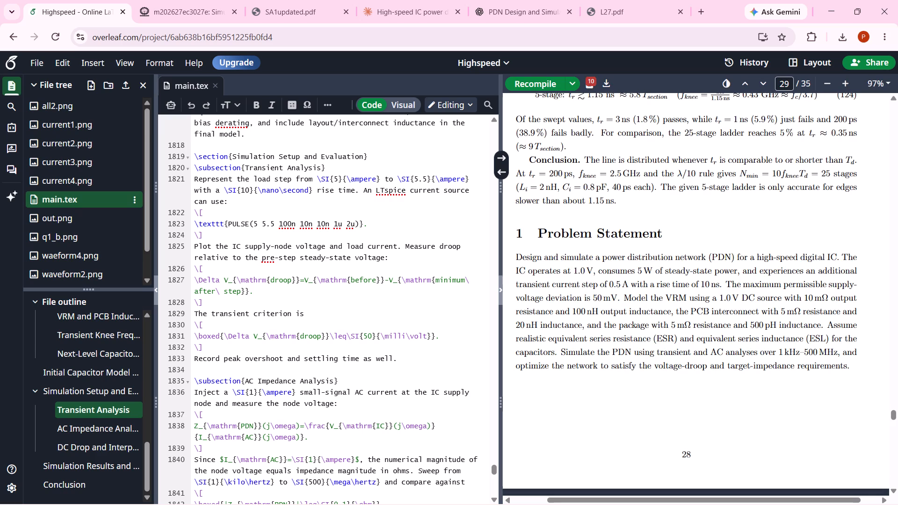
# Review the compiled PDN pages covering the problem statement, given specifications, load current and target impedance calculations.
pyautogui.scroll(-5, 560, 228)
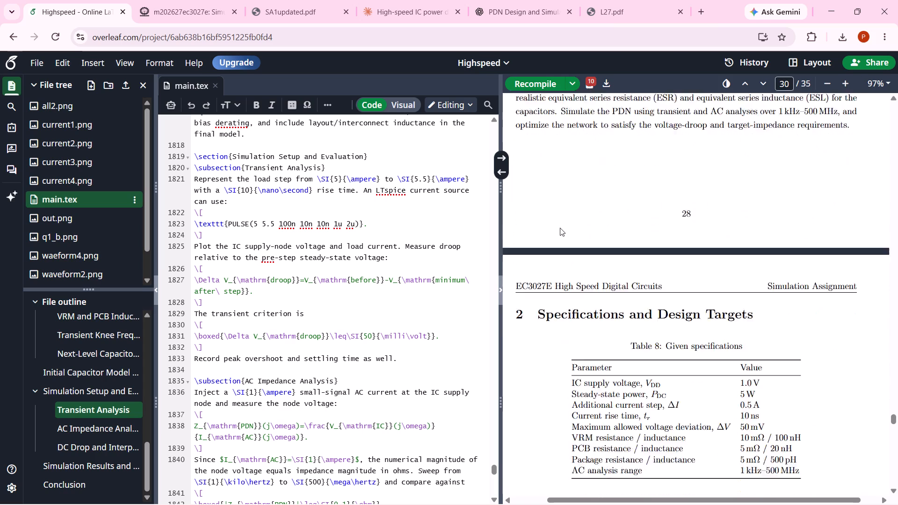
pyautogui.scroll(-4, 560, 228)
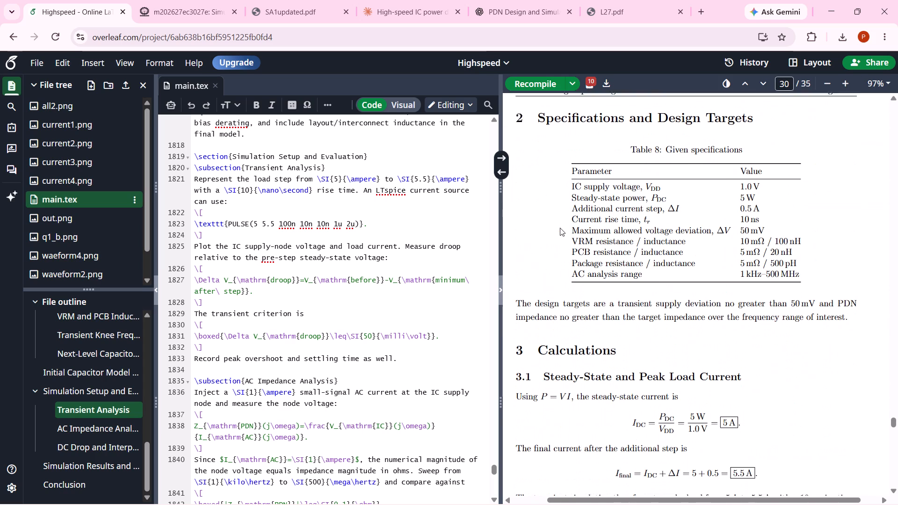
pyautogui.scroll(-1, 560, 228)
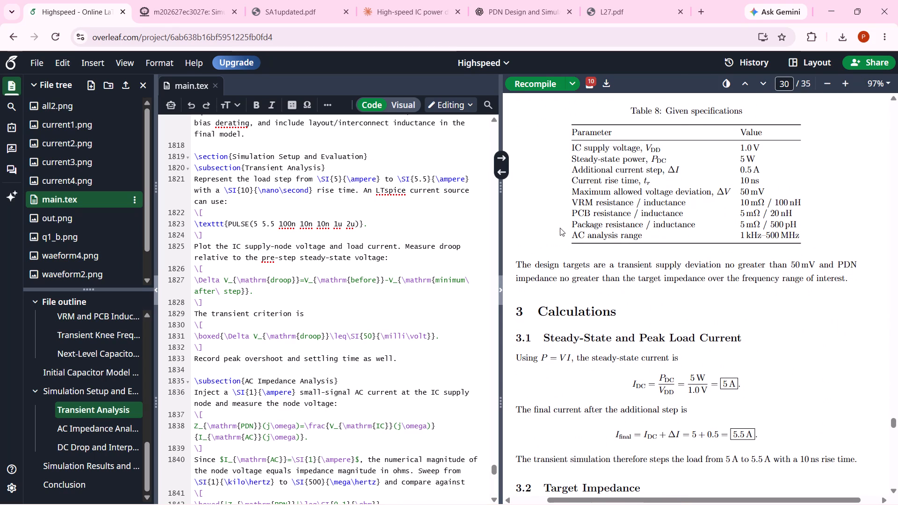
pyautogui.scroll(-2, 560, 228)
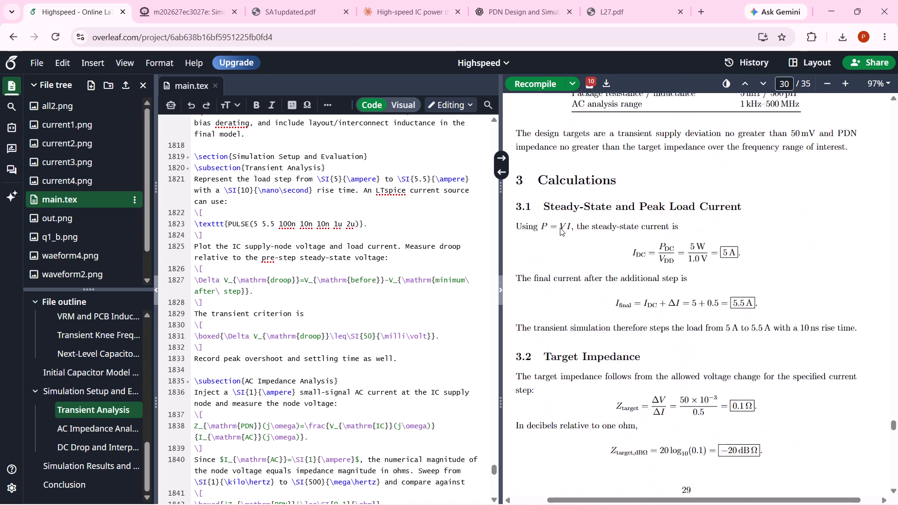
pyautogui.scroll(-3, 560, 228)
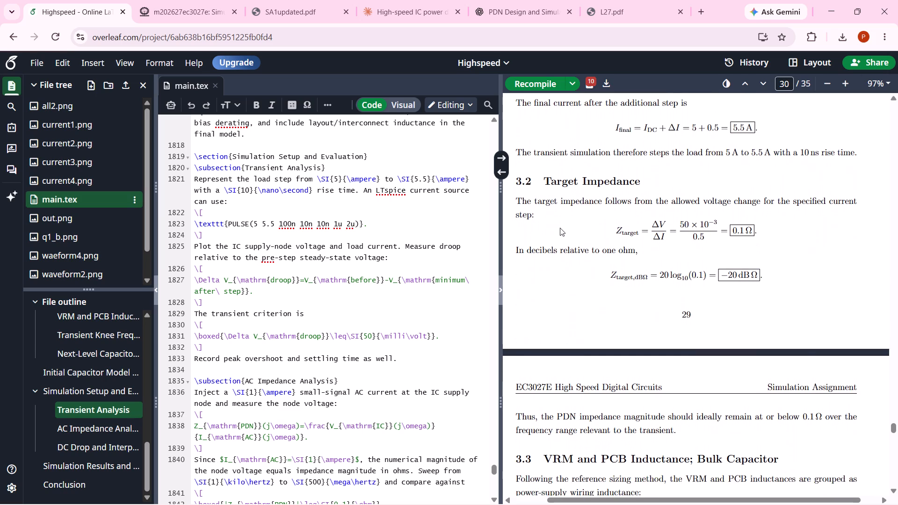
# Read the compiled calculations for the VRM and PCB inductance, bulk capacitor, transient knee frequency and inductance budget.
pyautogui.scroll(-4, 560, 228)
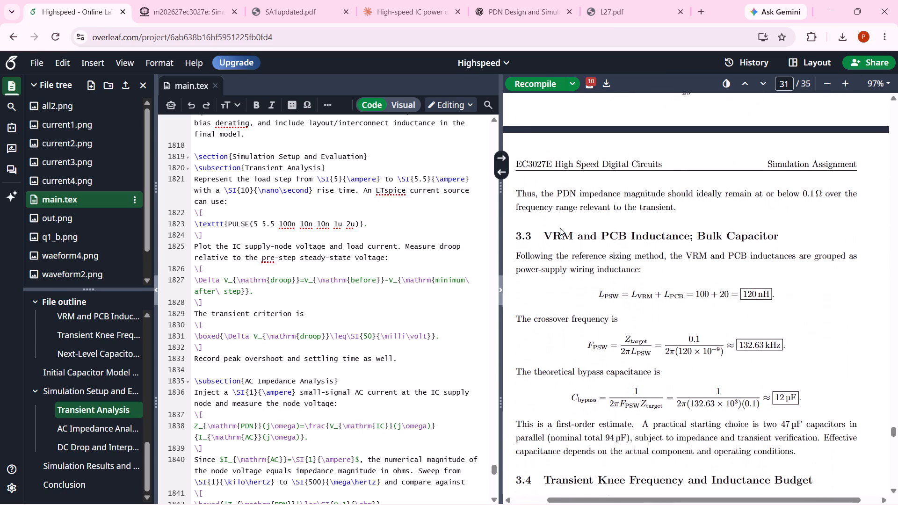
pyautogui.scroll(-4, 560, 228)
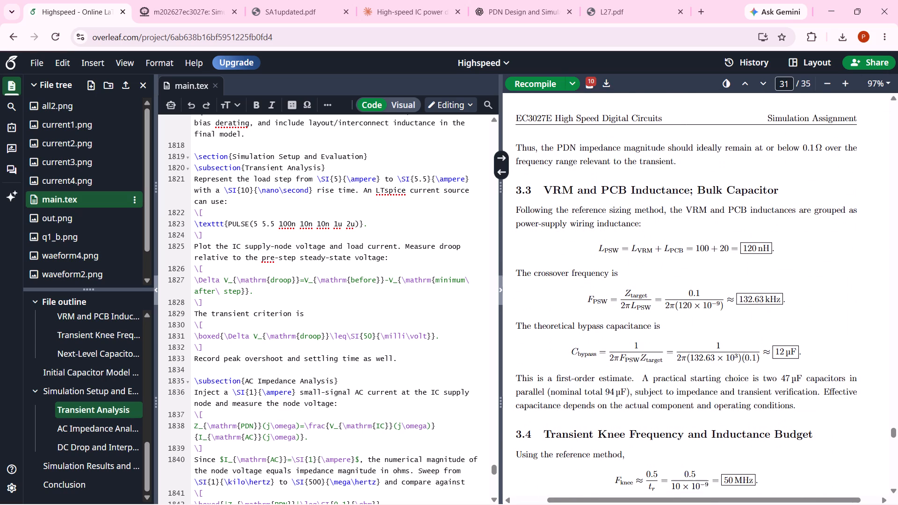
pyautogui.scroll(-2, 560, 228)
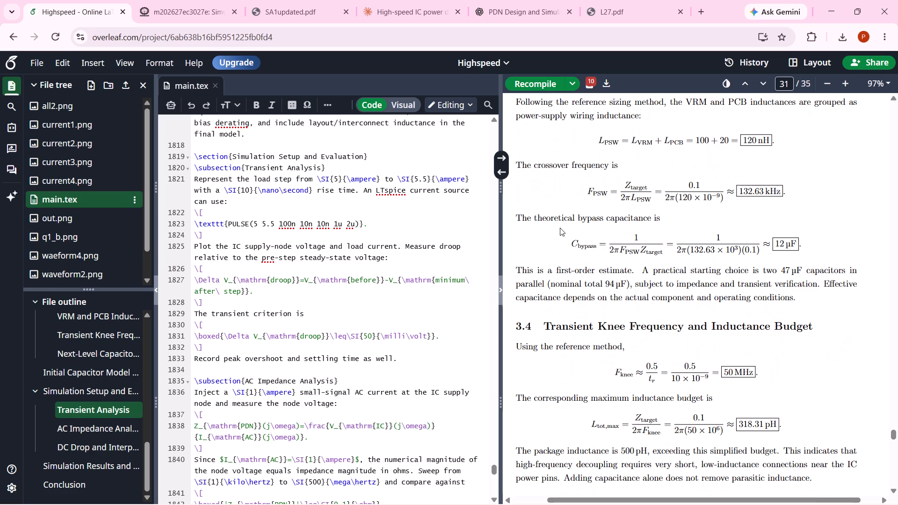
pyautogui.scroll(-1, 560, 228)
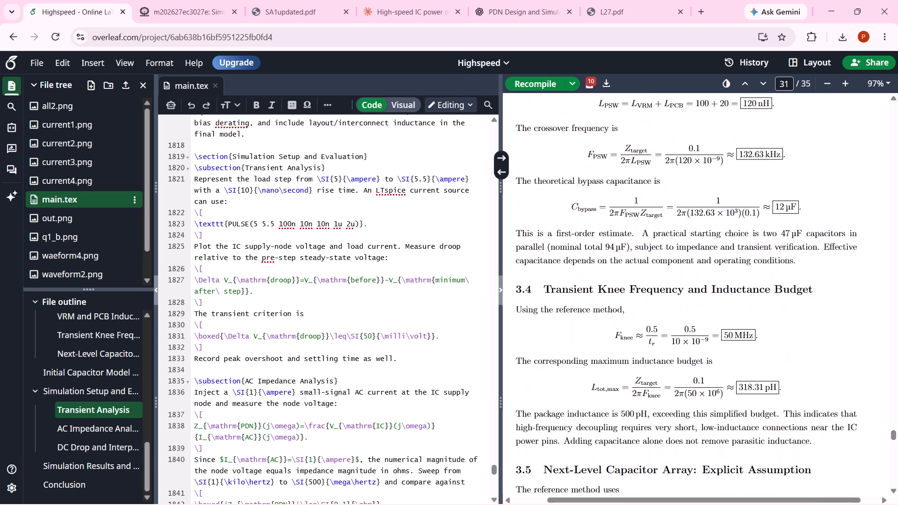
pyautogui.scroll(-1, 560, 228)
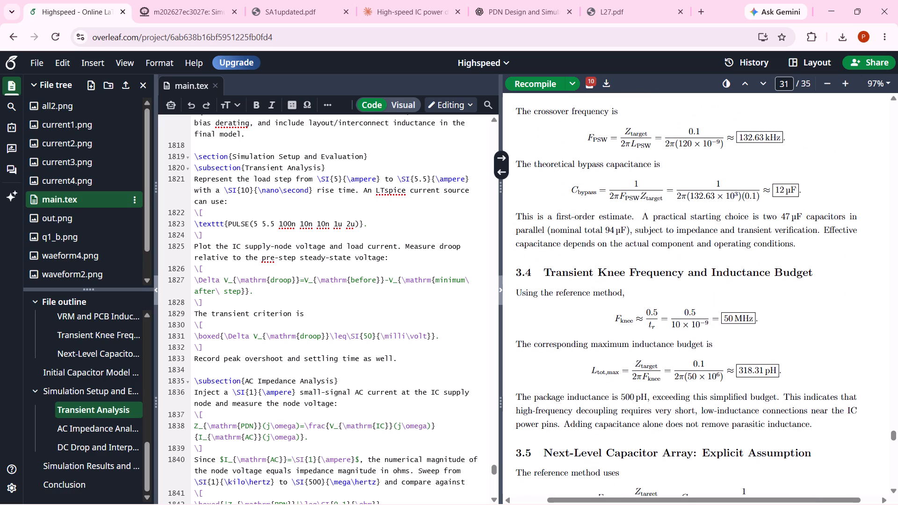
pyautogui.scroll(-1, 560, 228)
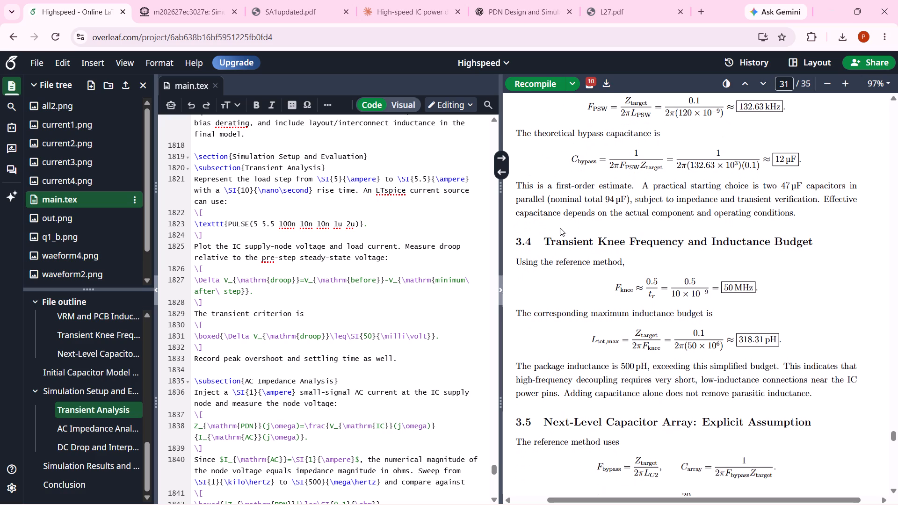
pyautogui.scroll(-2, 560, 228)
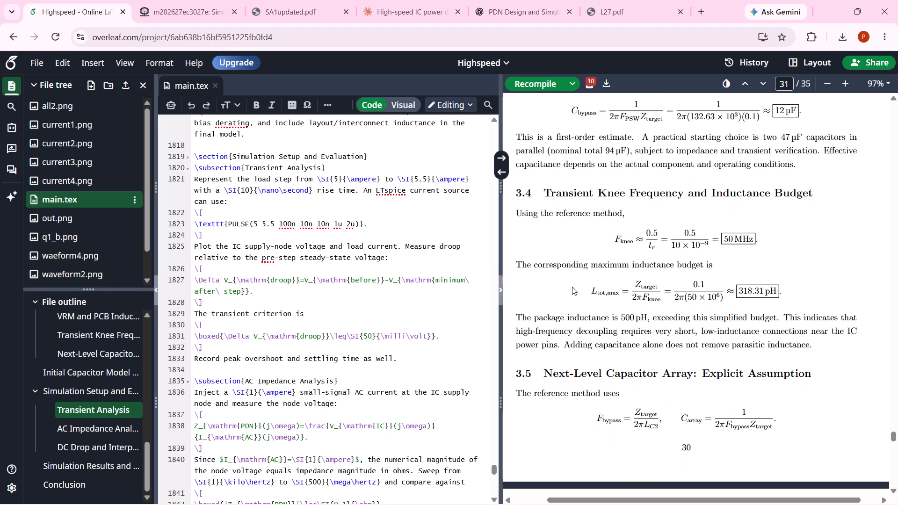
pyautogui.scroll(-1, 574, 289)
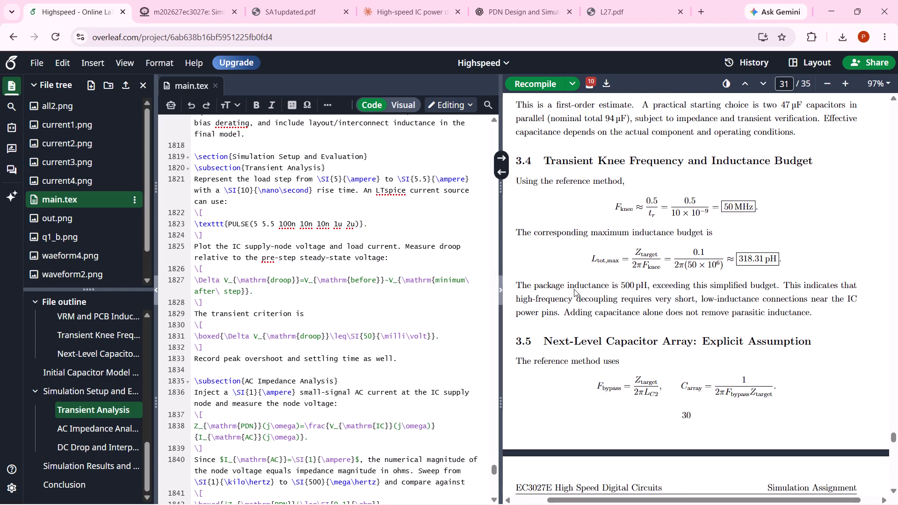
pyautogui.scroll(-1, 574, 289)
# Read the compiled inductance budget and next-level capacitor array calculations in sections 3.4 and 3.5, rechecking the bulk capacitor derivation in 3.3.
pyautogui.scroll(-1, 574, 289)
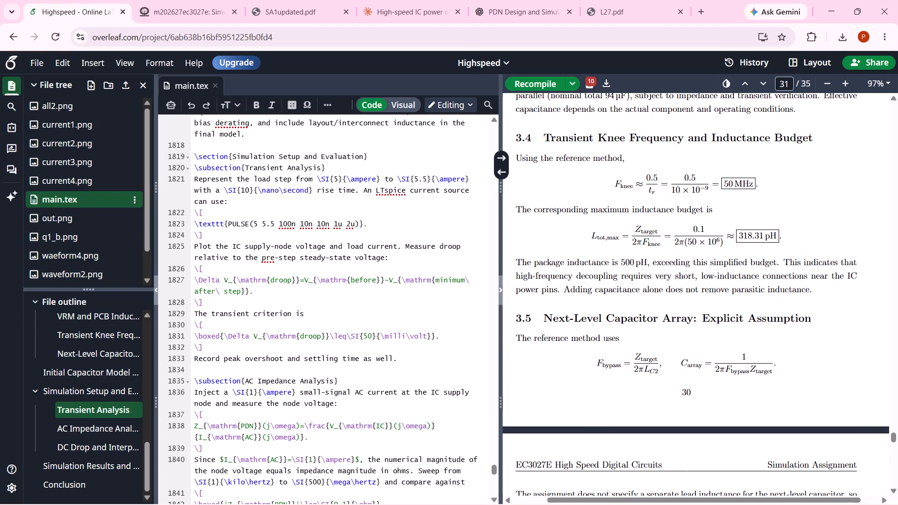
pyautogui.scroll(-2, 574, 289)
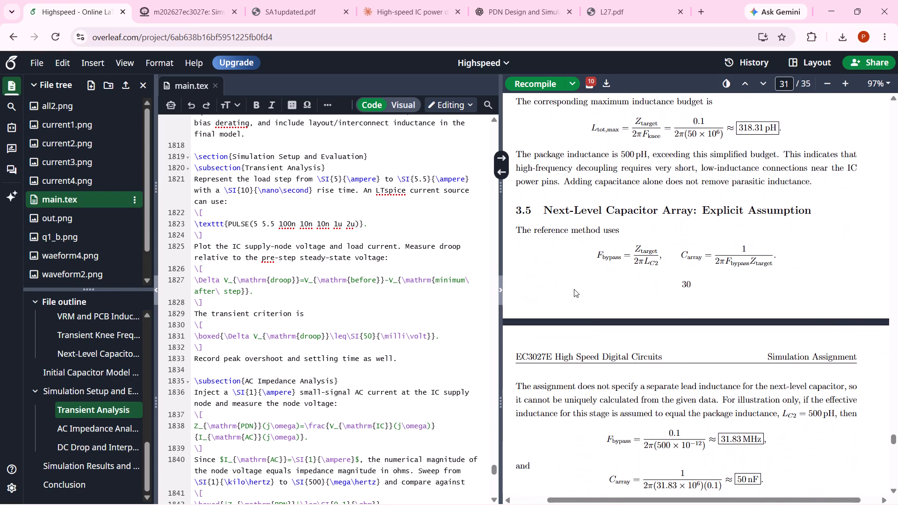
pyautogui.scroll(2, 574, 289)
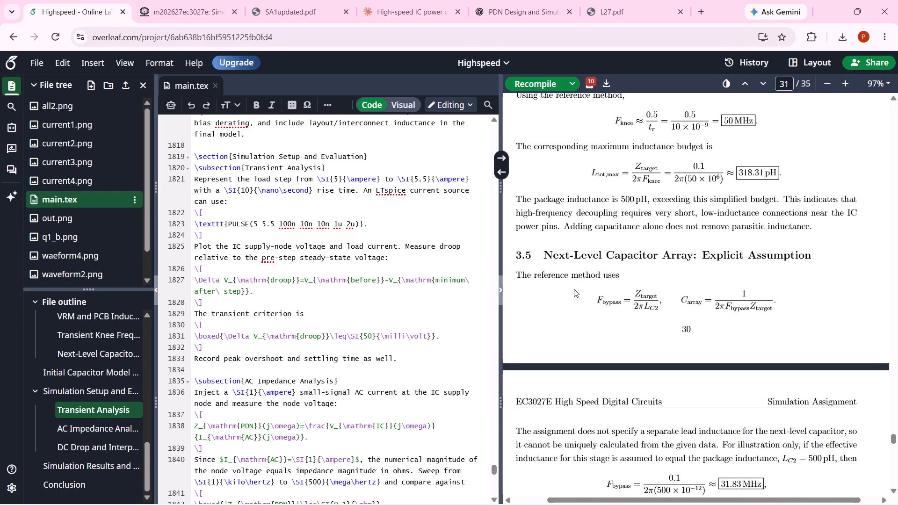
pyautogui.scroll(2, 574, 289)
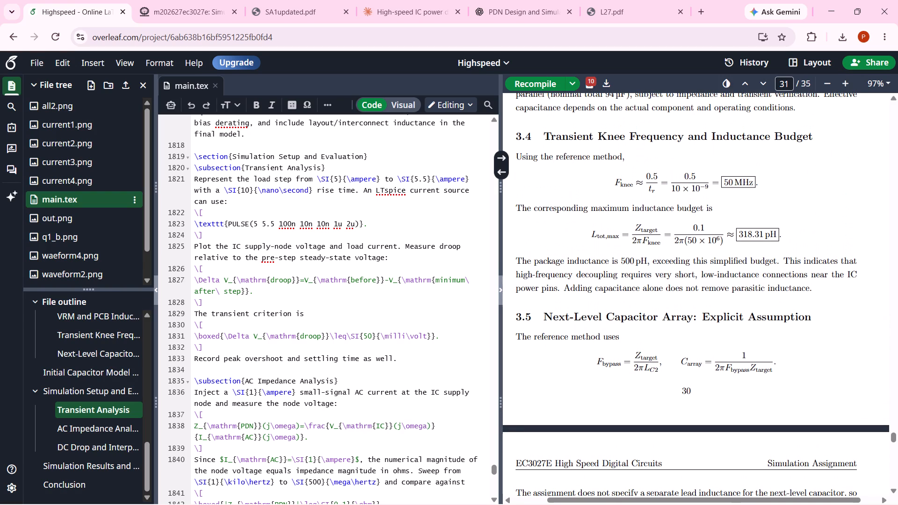
pyautogui.scroll(-3, 574, 289)
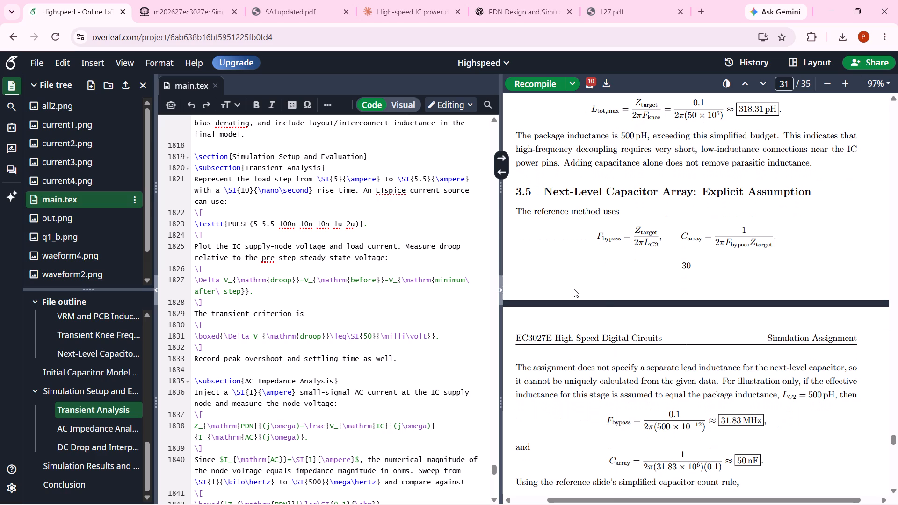
pyautogui.scroll(-1, 574, 289)
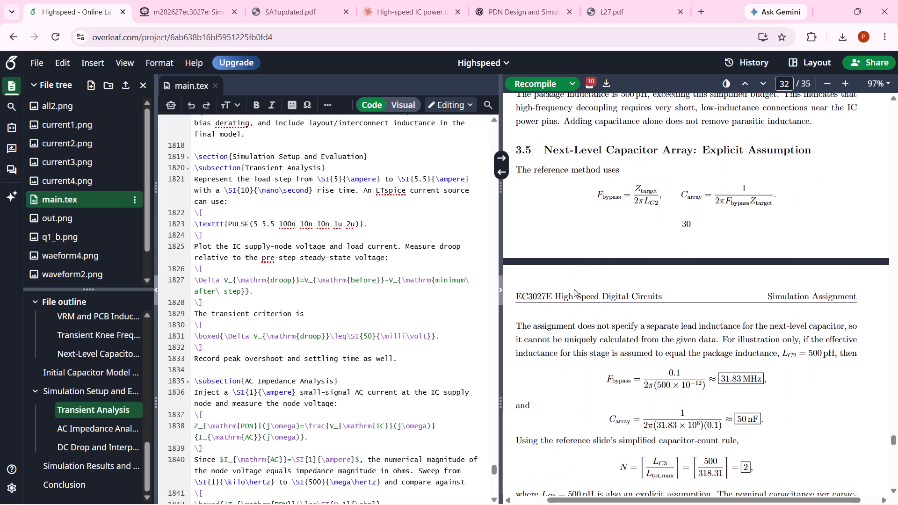
pyautogui.scroll(-1, 574, 289)
pyautogui.scroll(1, 574, 289)
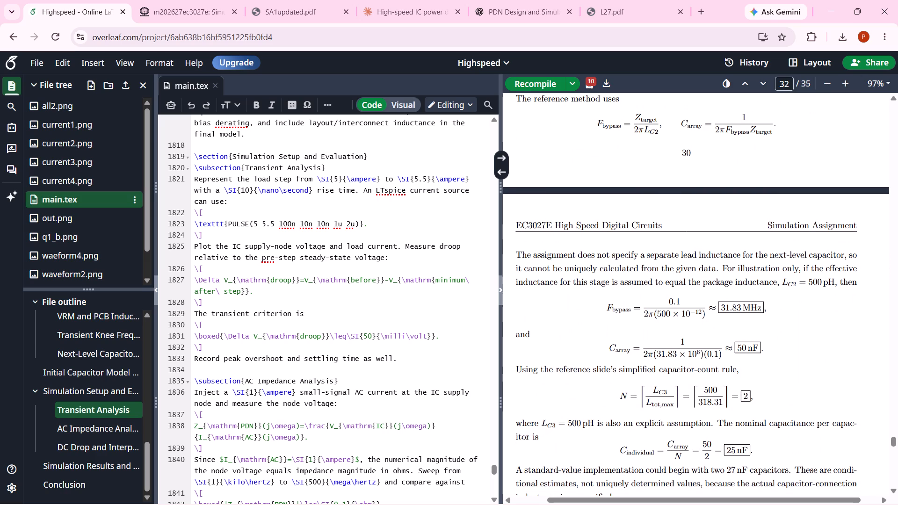
pyautogui.scroll(1, 574, 289)
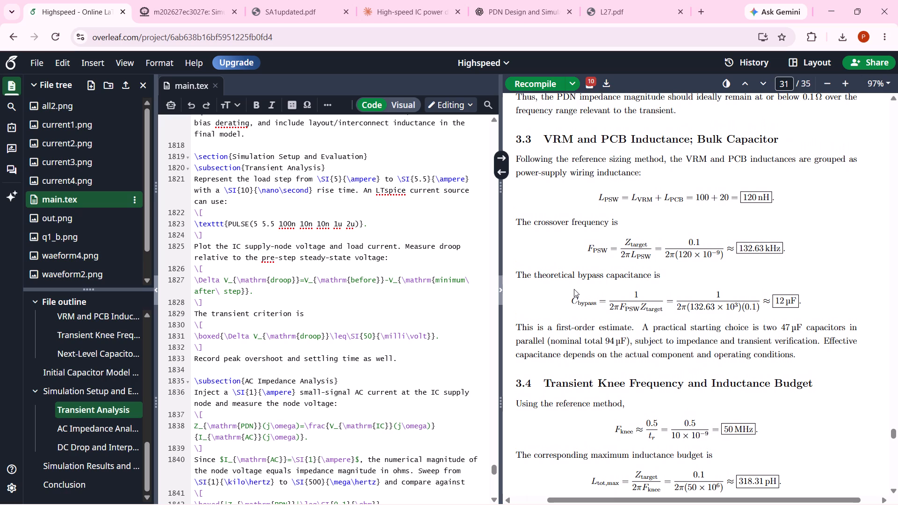
pyautogui.scroll(-2, 574, 289)
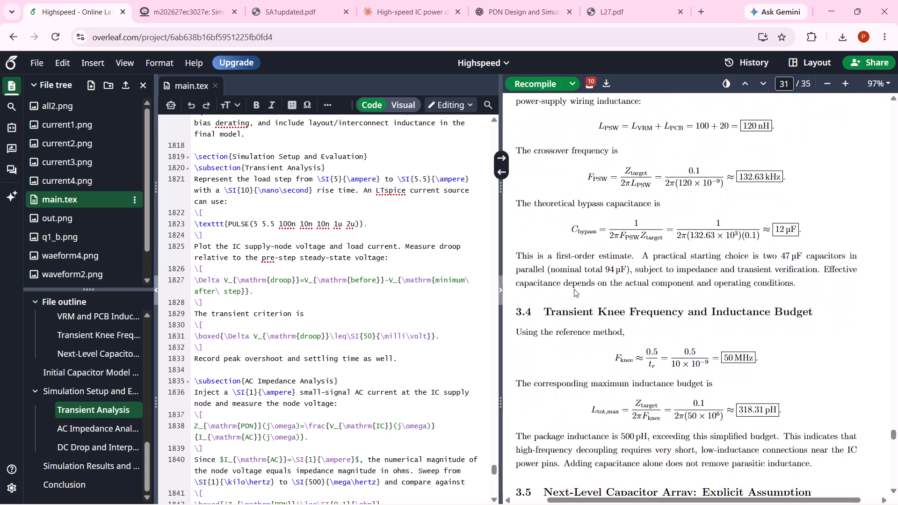
pyautogui.scroll(-4, 574, 289)
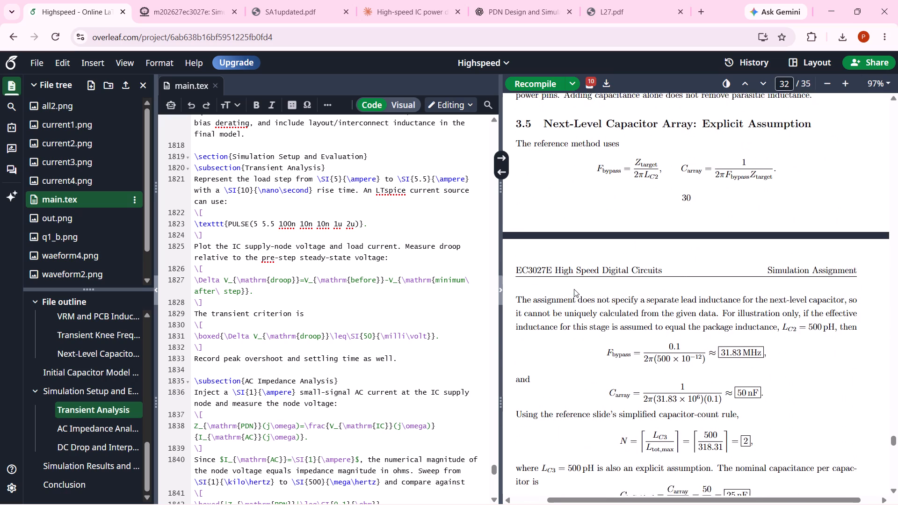
pyautogui.scroll(-1, 574, 289)
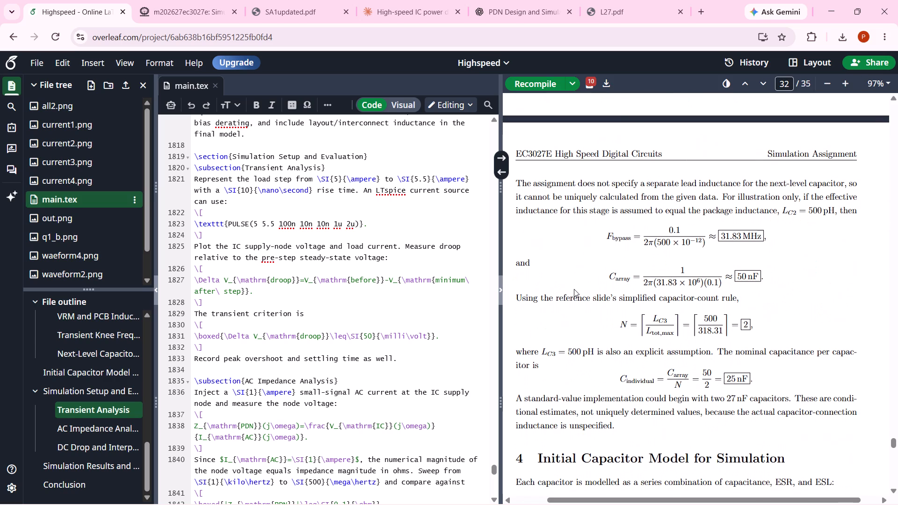
pyautogui.scroll(-2, 574, 289)
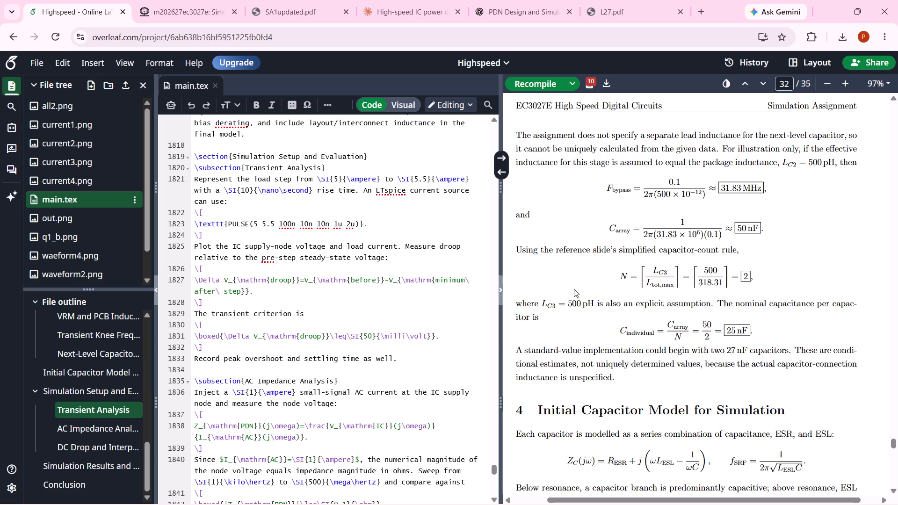
# Review the compiled initial capacitor model, the candidate capacitor bank table and the transient analysis setup.
pyautogui.scroll(-2, 574, 289)
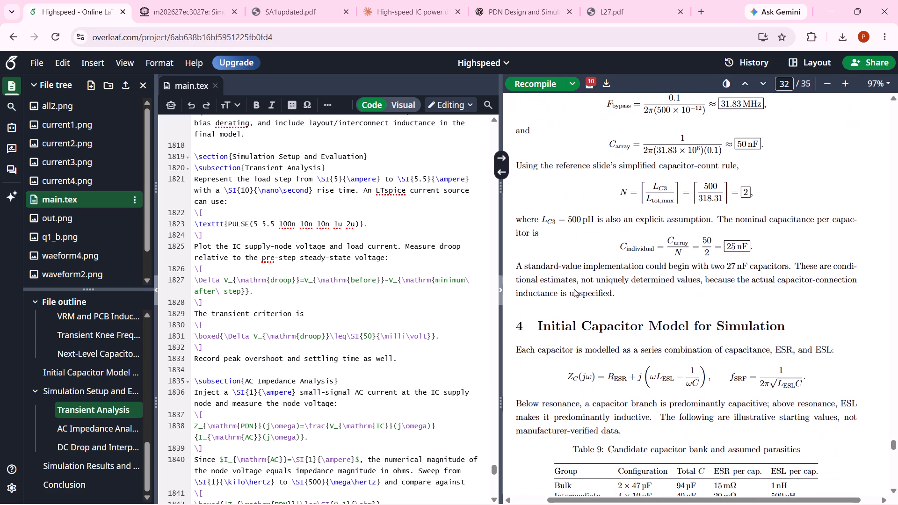
pyautogui.scroll(-2, 574, 289)
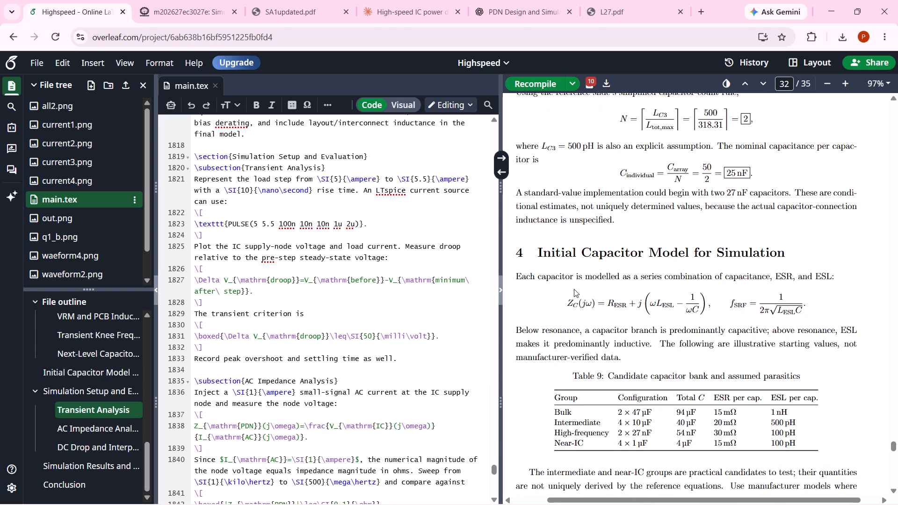
pyautogui.scroll(-1, 574, 289)
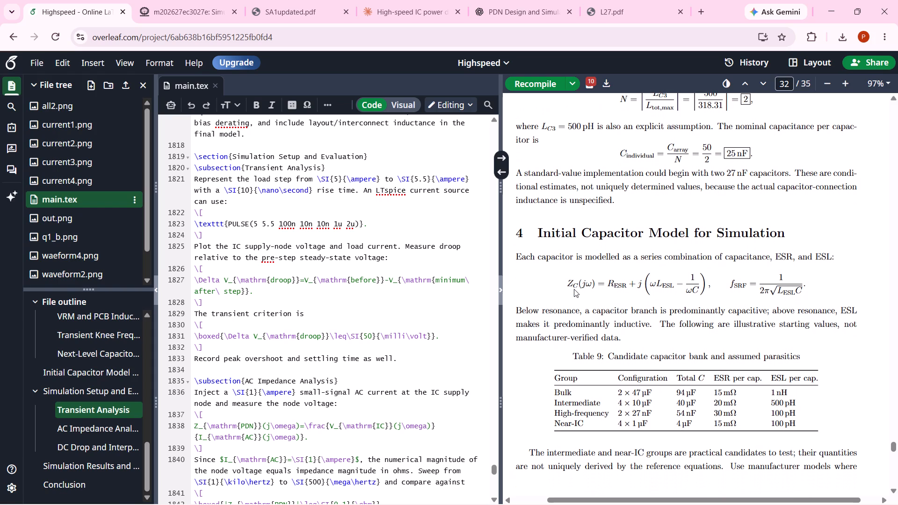
pyautogui.scroll(-3, 574, 289)
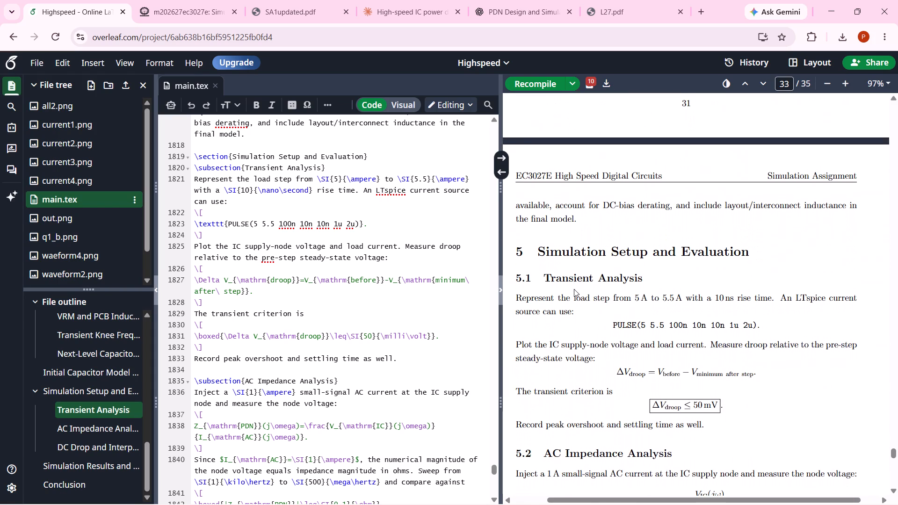
pyautogui.scroll(-1, 574, 289)
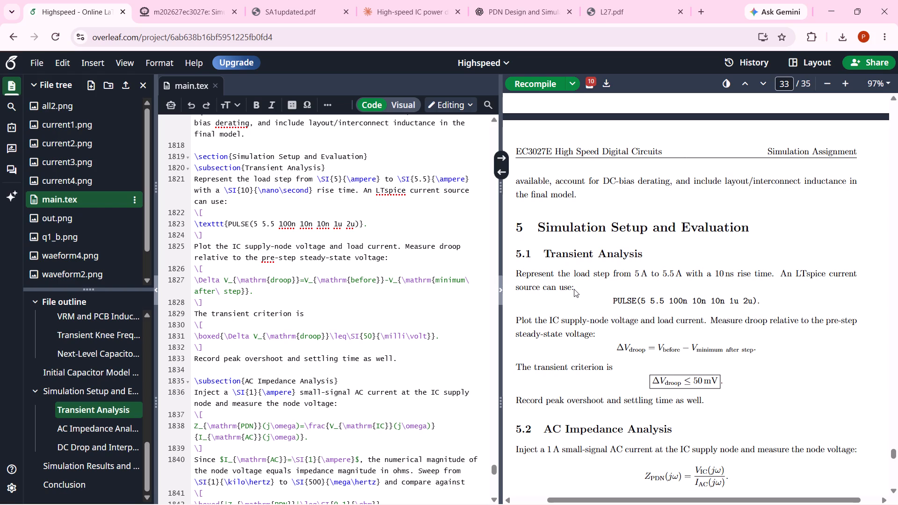
pyautogui.scroll(-1, 574, 289)
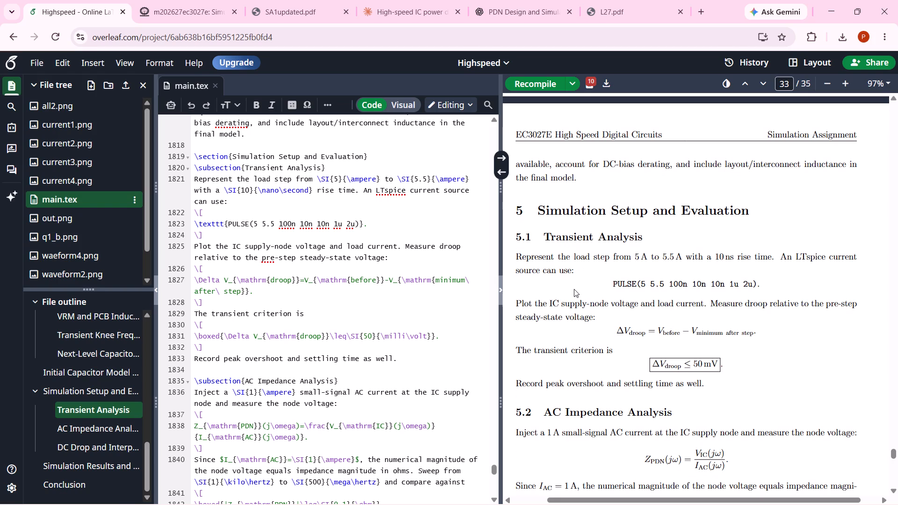
# Review the compiled AC impedance analysis, DC drop interpretation, simulation figure placeholders and conclusion to the end of the report.
pyautogui.scroll(-3, 574, 289)
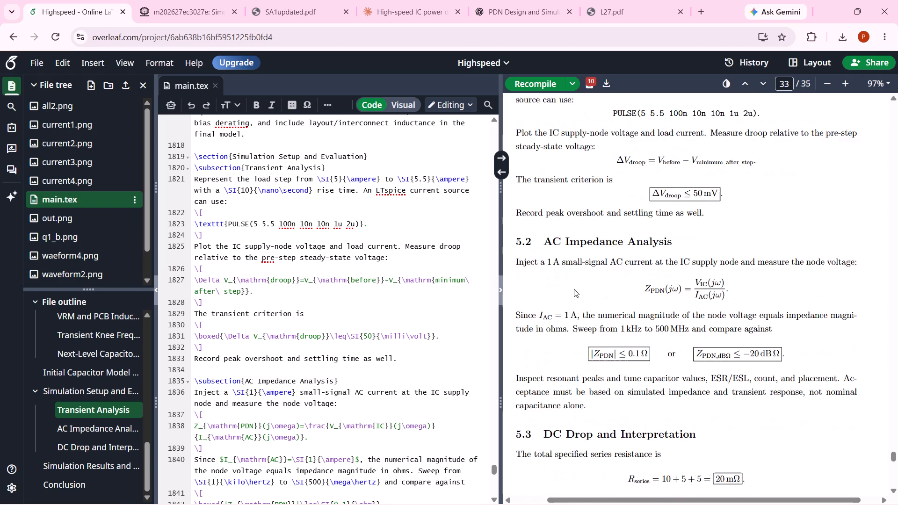
pyautogui.scroll(-4, 574, 289)
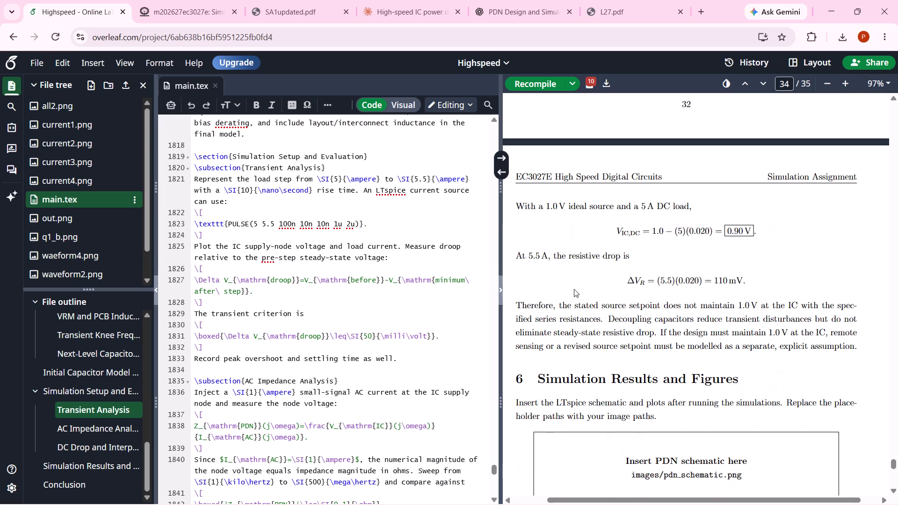
pyautogui.scroll(-4, 574, 289)
pyautogui.scroll(2, 574, 289)
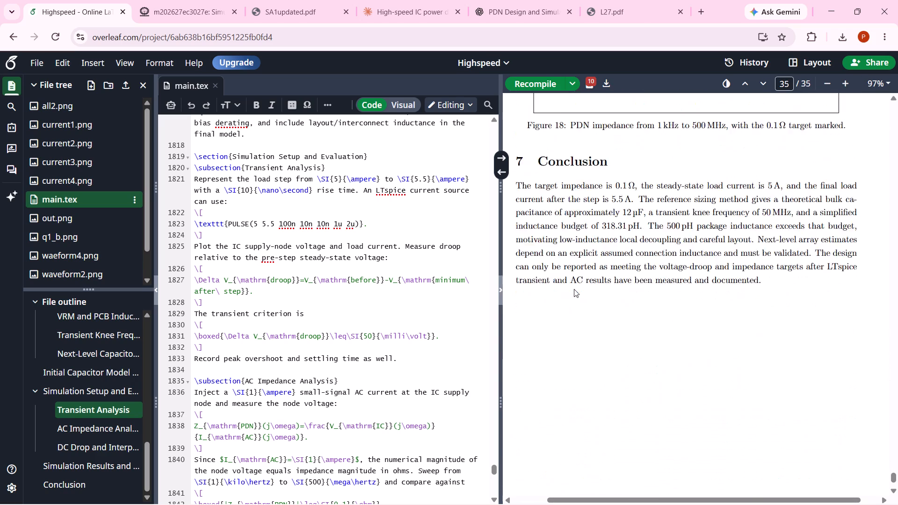
# Go back through the compiled PDN report to recheck the given specifications table and the problem statement.
pyautogui.scroll(11, 574, 289)
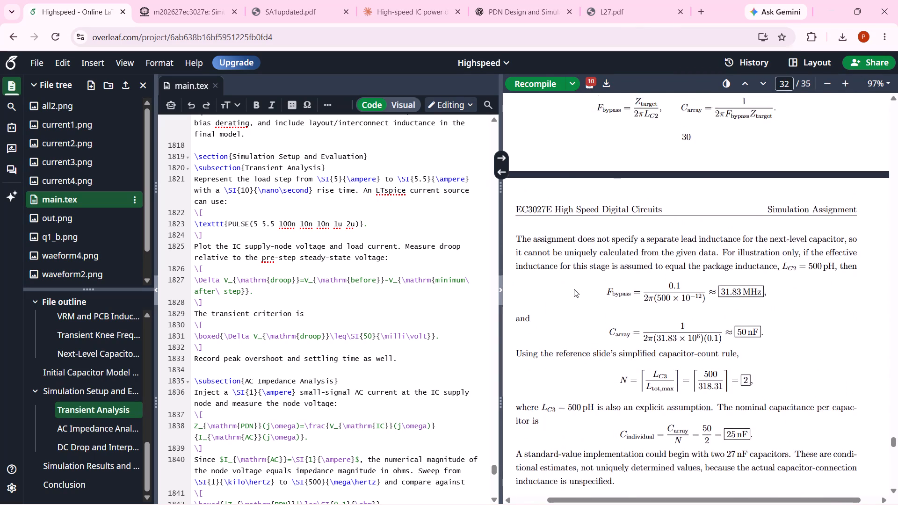
pyautogui.scroll(6, 574, 289)
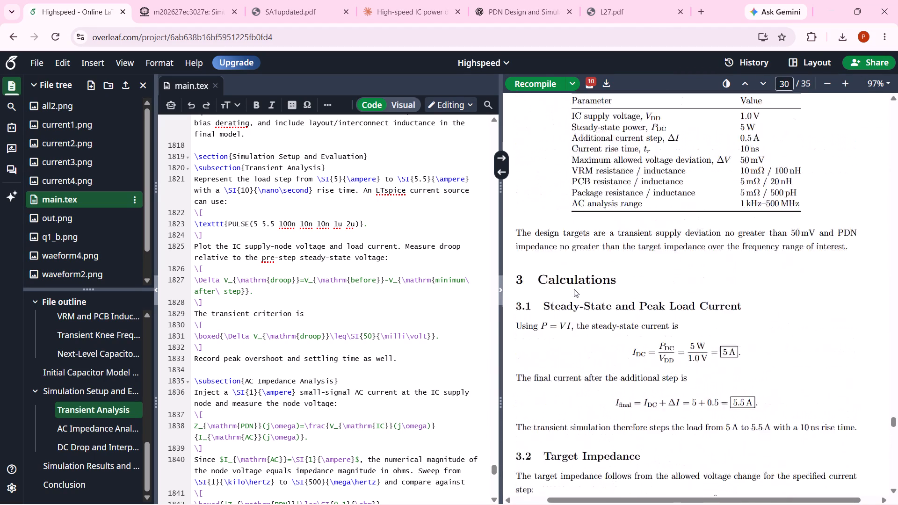
pyautogui.scroll(2, 574, 289)
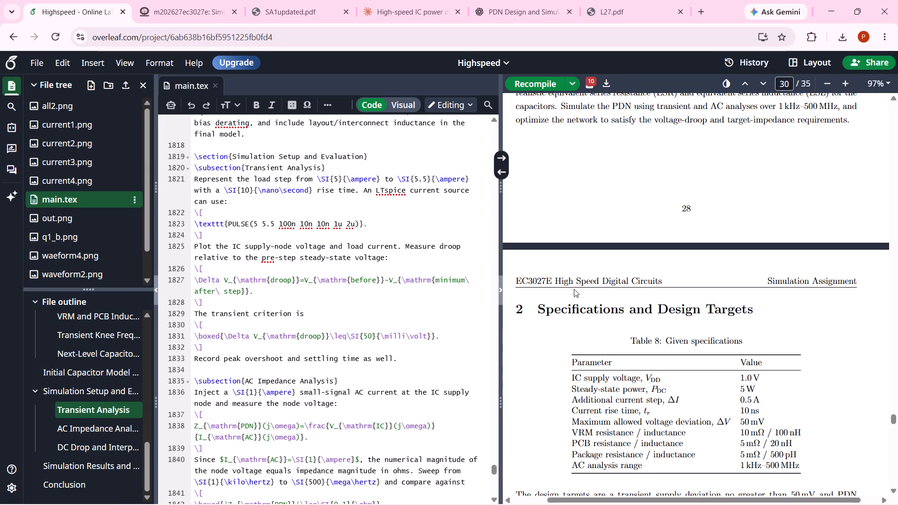
pyautogui.scroll(6, 574, 289)
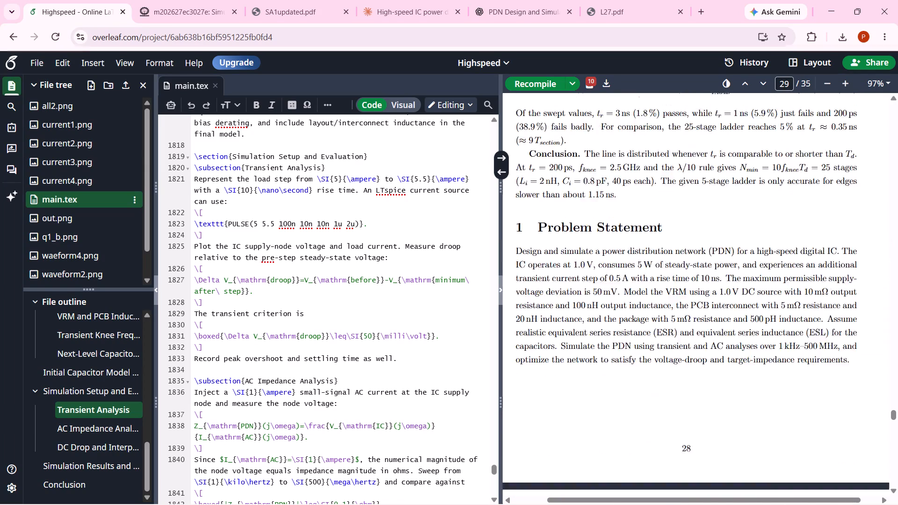
# Look over the preceding question's compiled transient response and edge-time sweep pages, and return to the PDN specifications and calculations.
pyautogui.scroll(6, 574, 289)
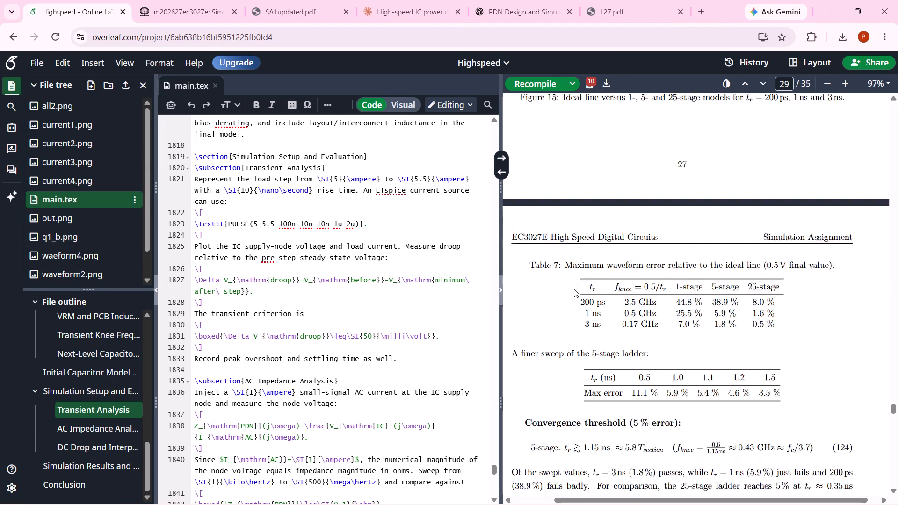
pyautogui.scroll(7, 574, 289)
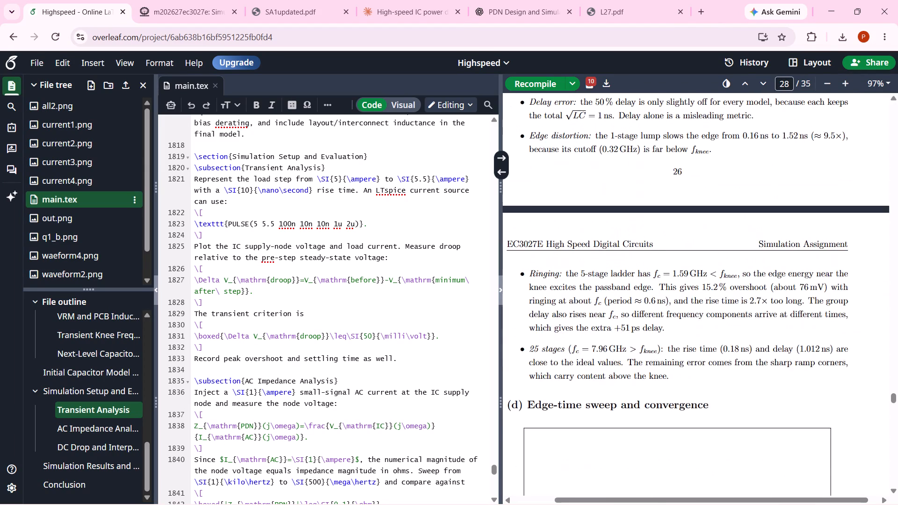
pyautogui.scroll(5, 574, 289)
pyautogui.scroll(-1, 574, 289)
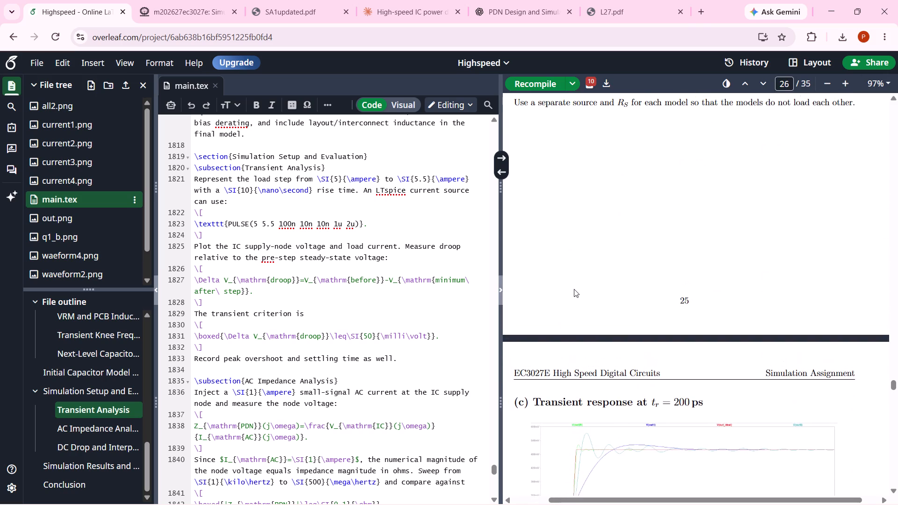
pyautogui.scroll(-12, 574, 289)
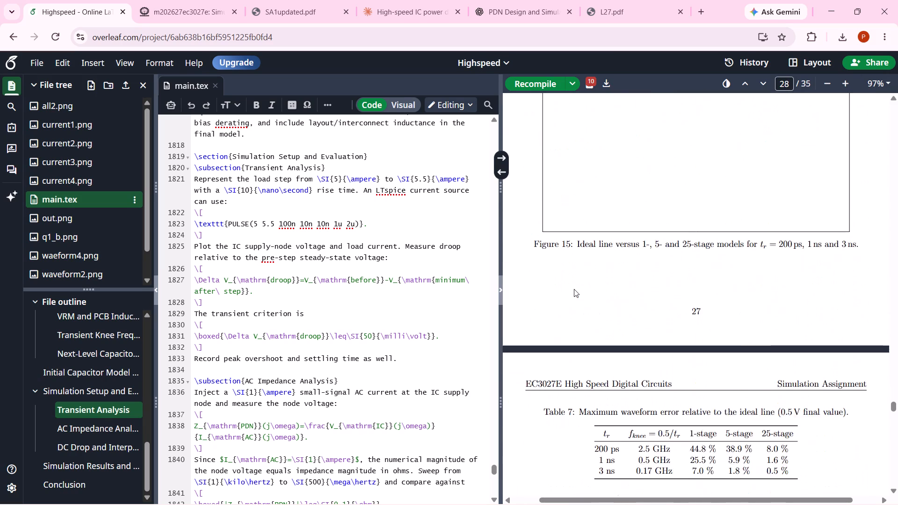
pyautogui.scroll(-2, 574, 289)
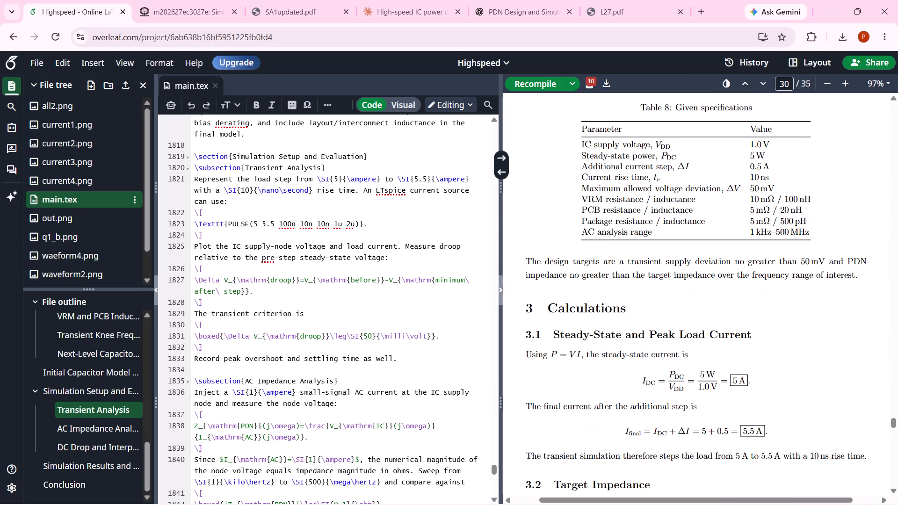
pyautogui.scroll(-1, 574, 289)
# Look back through the PDN source in main.tex from the simulation setup up to the Specifications and Design Targets section.
pyautogui.scroll(6, 380, 303)
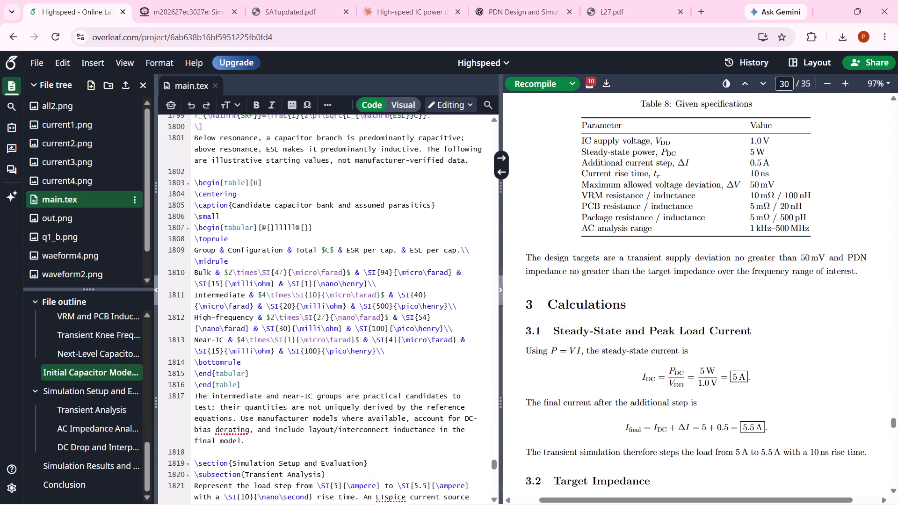
pyautogui.scroll(2, 380, 303)
pyautogui.scroll(-2, 380, 303)
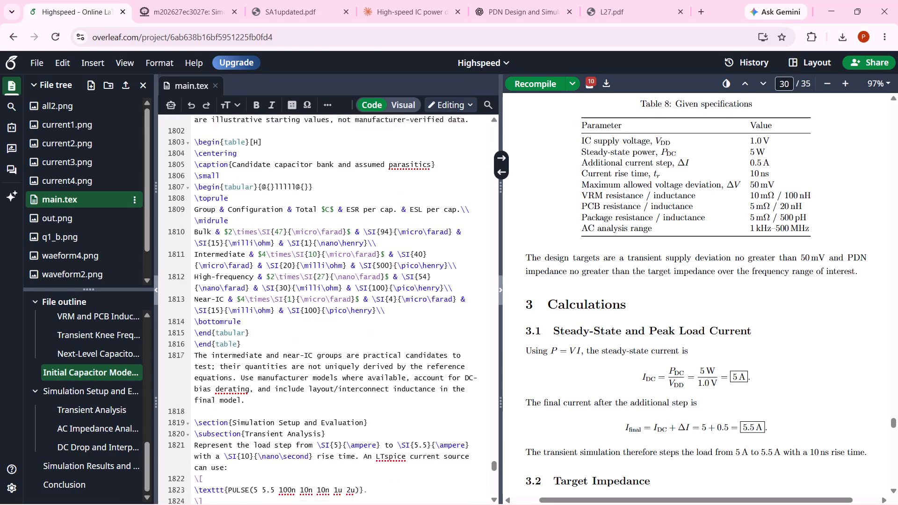
pyautogui.scroll(-1, 380, 303)
pyautogui.scroll(5, 380, 303)
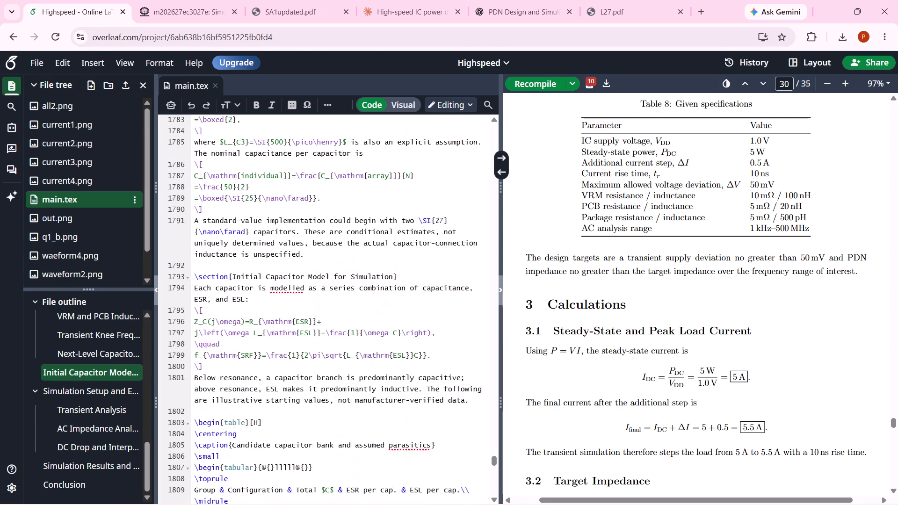
pyautogui.scroll(7, 380, 303)
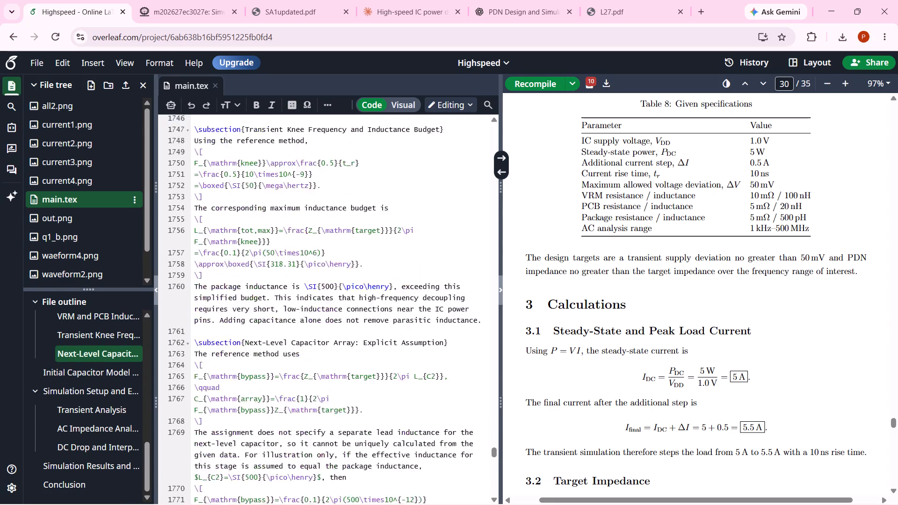
pyautogui.scroll(11, 380, 303)
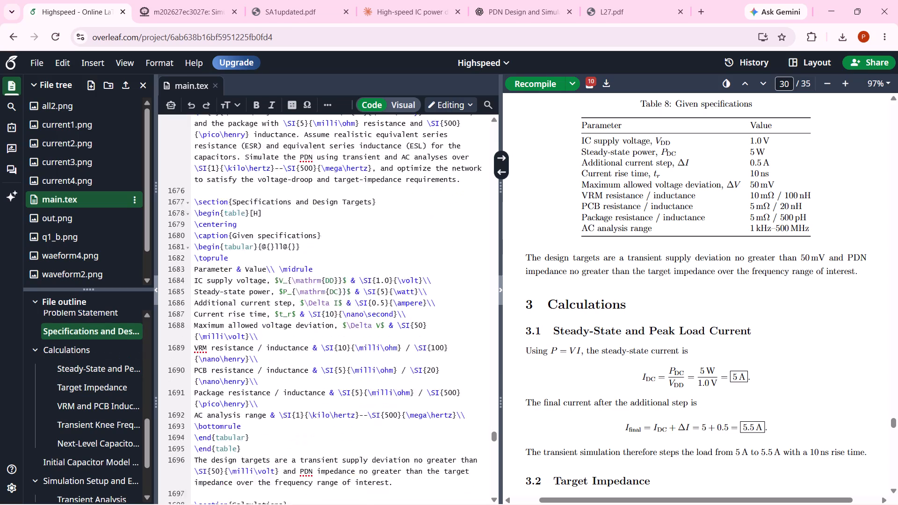
# Examine where the PDN Problem Statement follows Question 3's conclusion, in both the main.tex source and the compiled pages.
pyautogui.scroll(3, 380, 303)
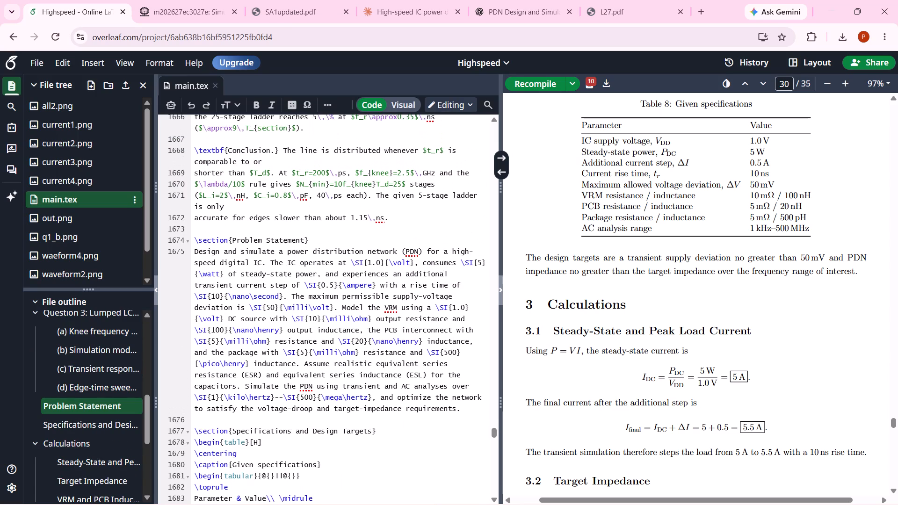
pyautogui.scroll(-1, 380, 303)
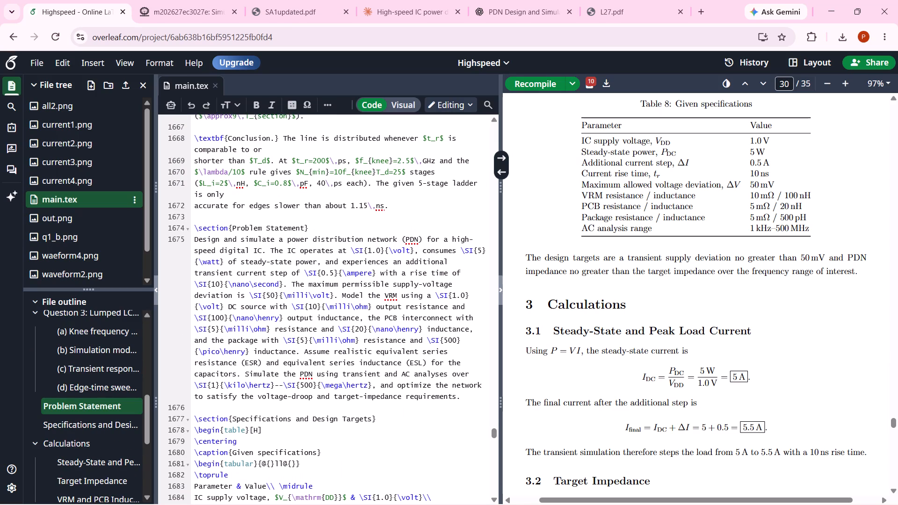
pyautogui.moveTo(194, 225); pyautogui.dragTo(297, 406)
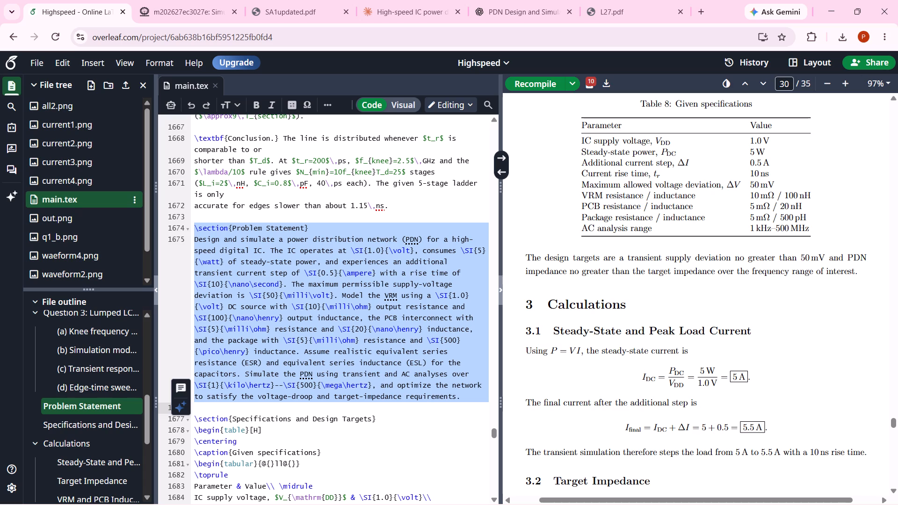
pyautogui.click(397, 209)
pyautogui.scroll(3, 602, 245)
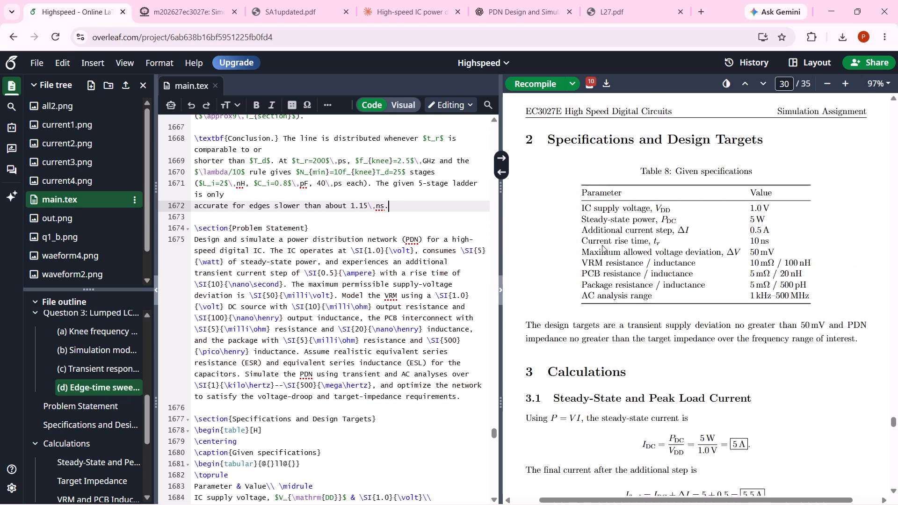
pyautogui.scroll(5, 602, 245)
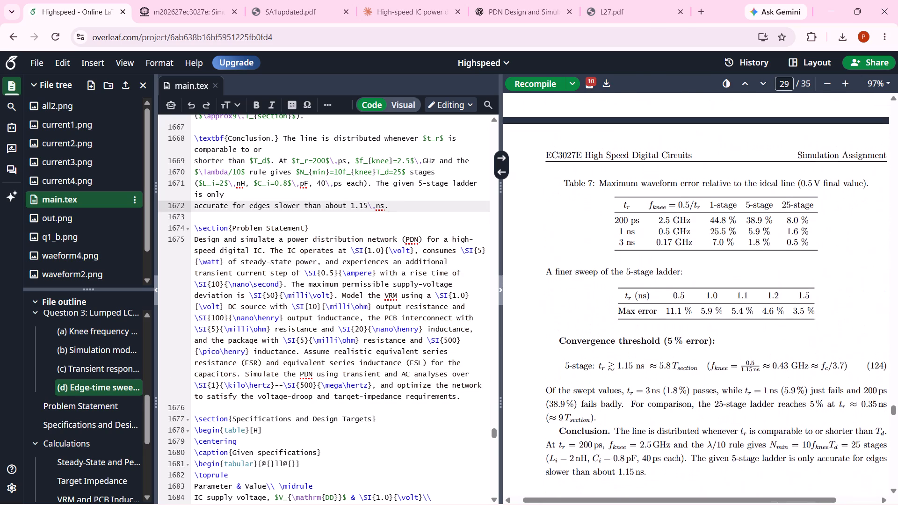
pyautogui.scroll(1, 602, 245)
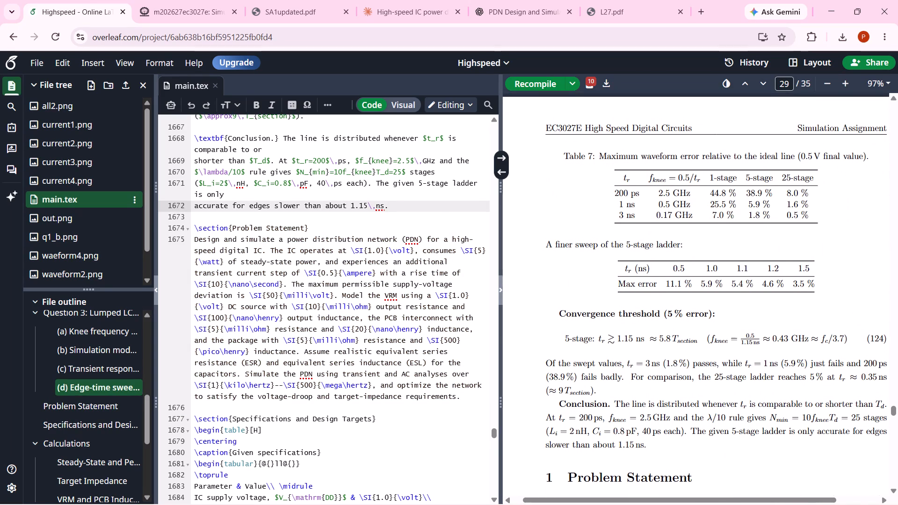
pyautogui.moveTo(399, 204); pyautogui.dragTo(334, 153)
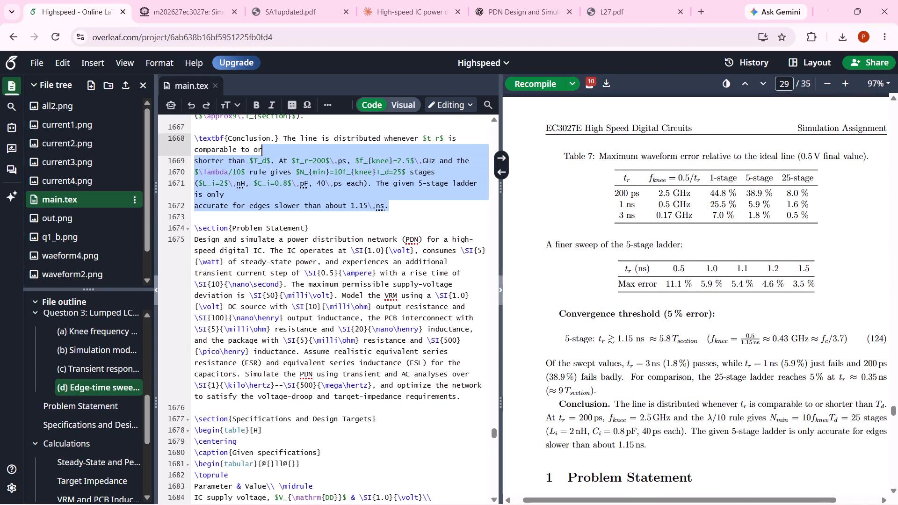
pyautogui.moveTo(334, 153); pyautogui.dragTo(275, 90)
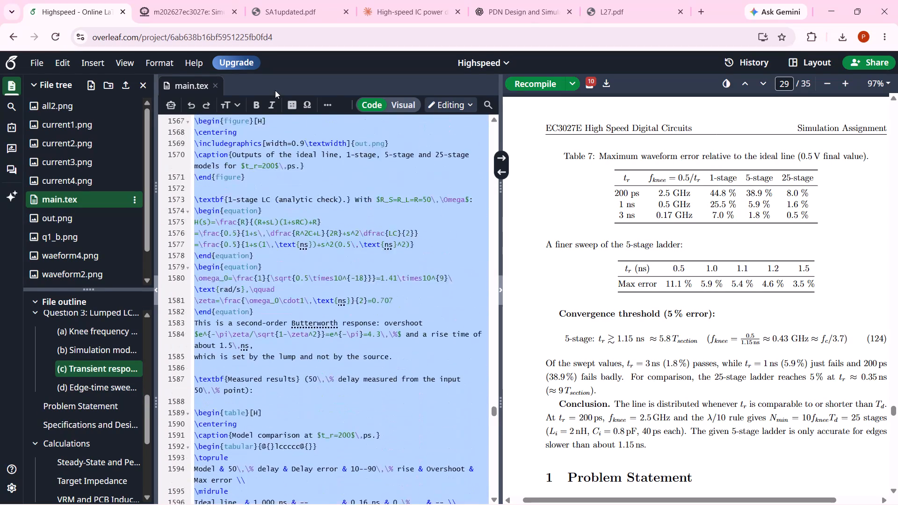
pyautogui.moveTo(275, 90); pyautogui.dragTo(266, 67)
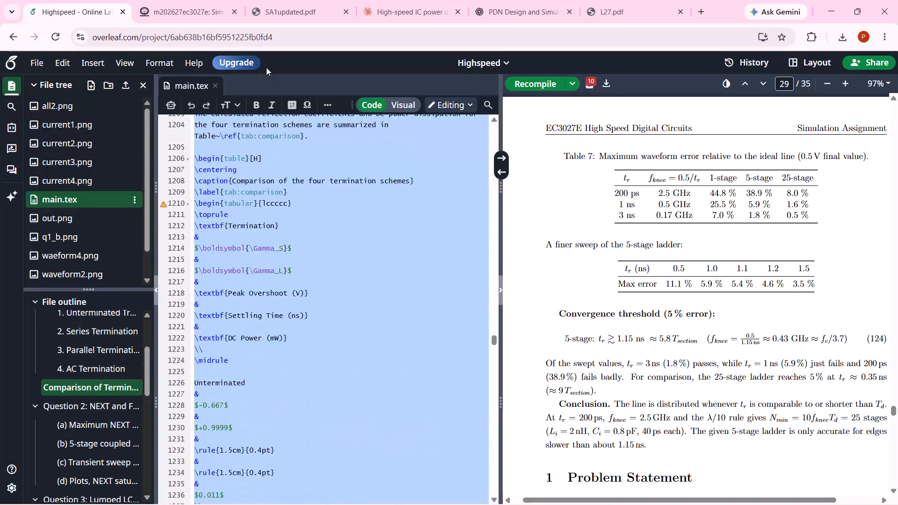
pyautogui.moveTo(266, 67); pyautogui.dragTo(261, 52)
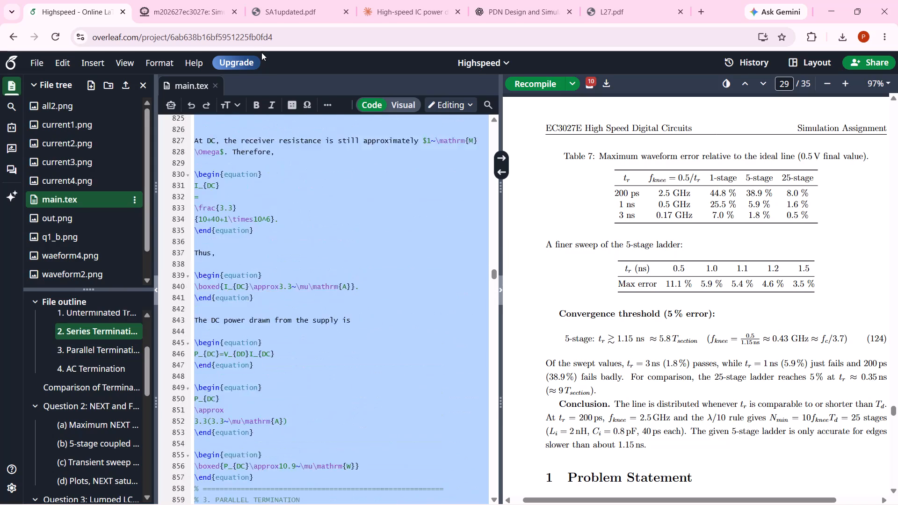
pyautogui.moveTo(261, 52); pyautogui.dragTo(260, 44)
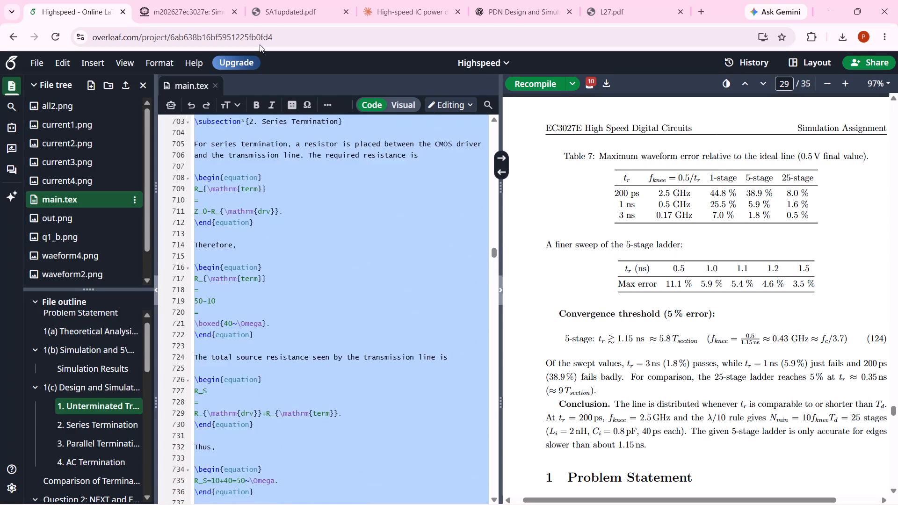
pyautogui.moveTo(260, 44); pyautogui.dragTo(259, 41)
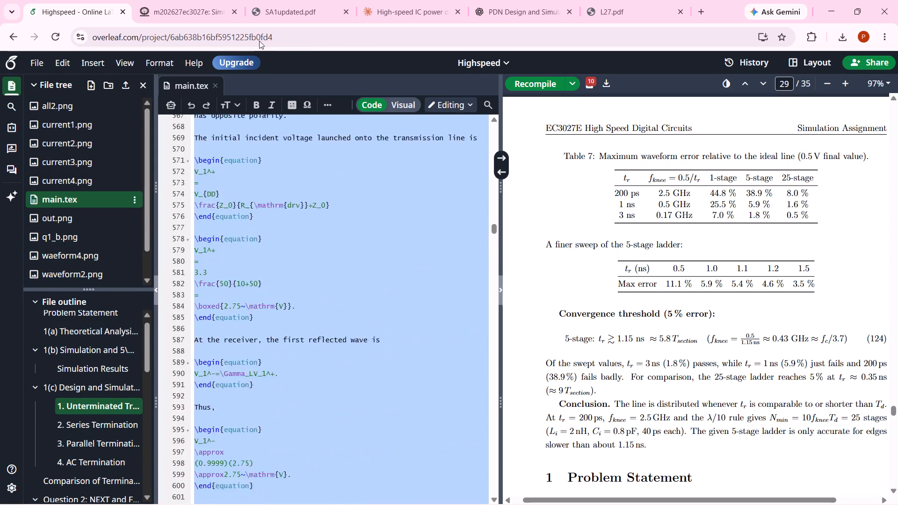
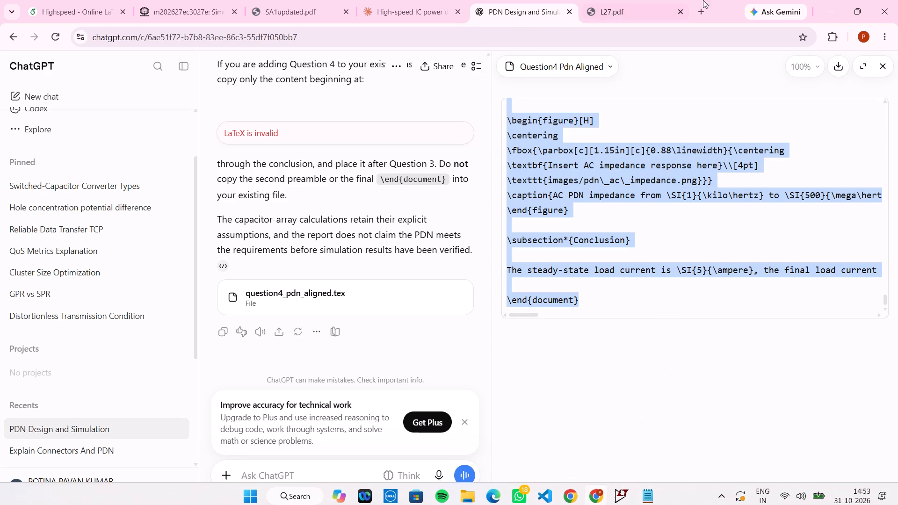
# Switch to the Highspeed Overleaf project and look through main.tex from the preamble to Question 2's NEXT and FEXT plots section.
pyautogui.click(93, 0)
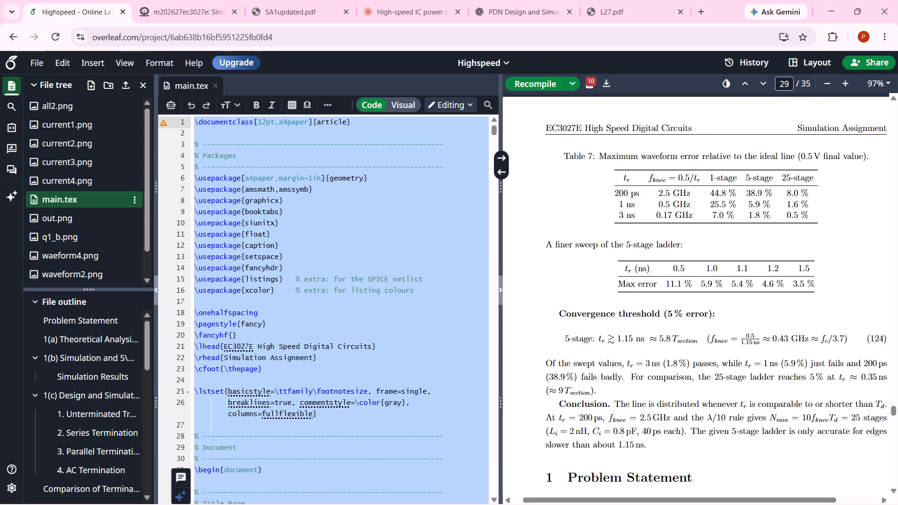
pyautogui.click(275, 379)
pyautogui.scroll(-18, 275, 379)
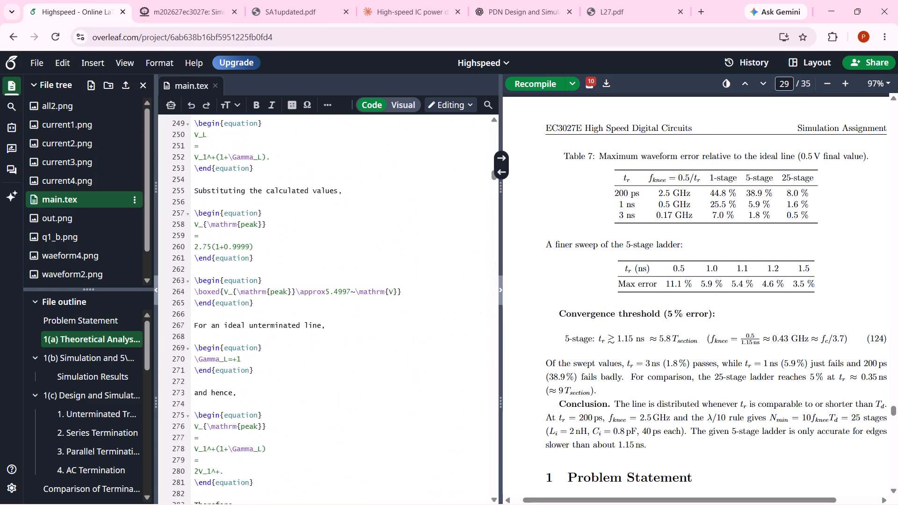
pyautogui.scroll(-20, 275, 379)
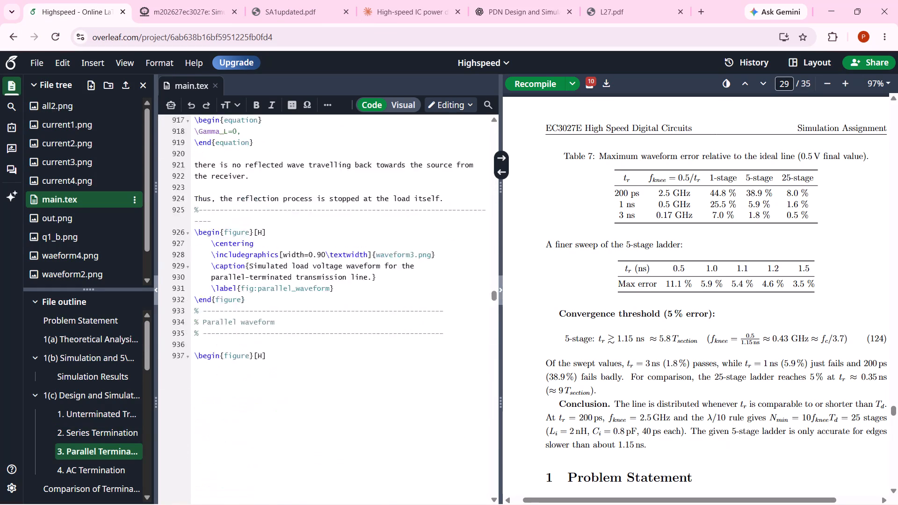
pyautogui.scroll(-13, 275, 379)
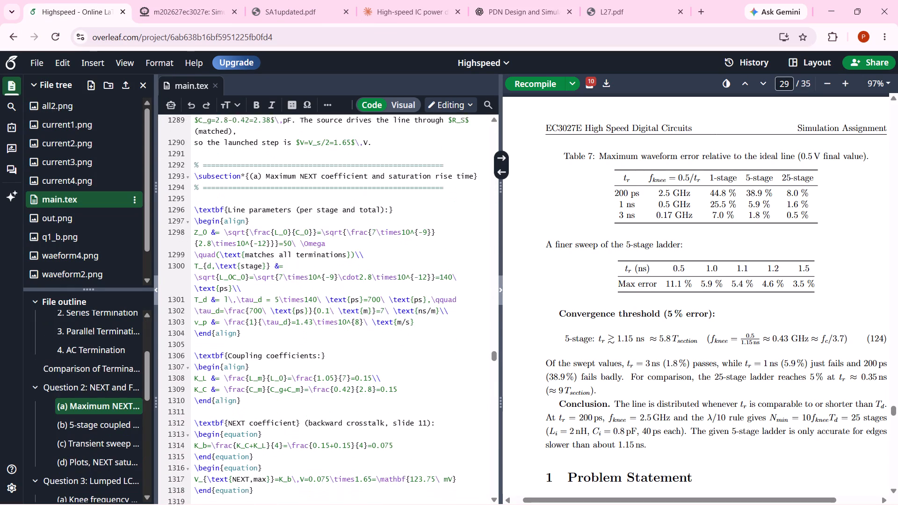
pyautogui.hscroll(2, 275, 379)
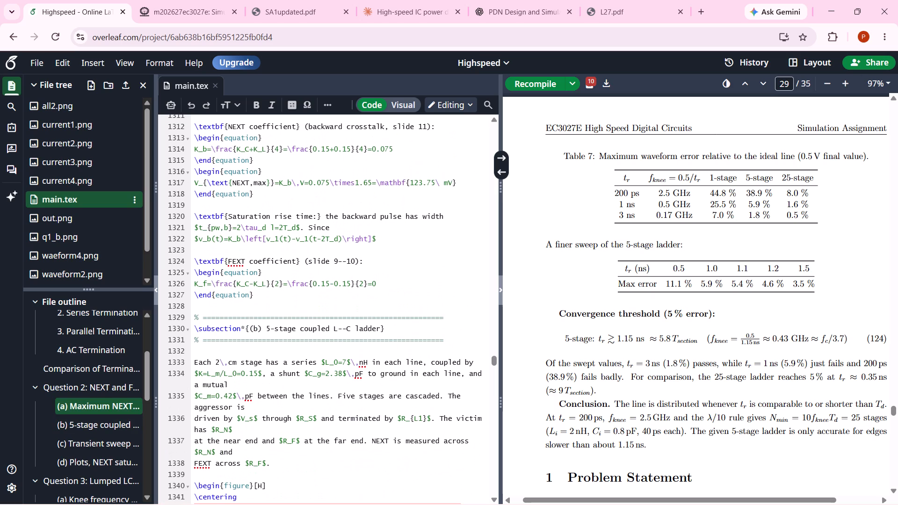
pyautogui.hscroll(1, 275, 379)
pyautogui.scroll(-6, 275, 379)
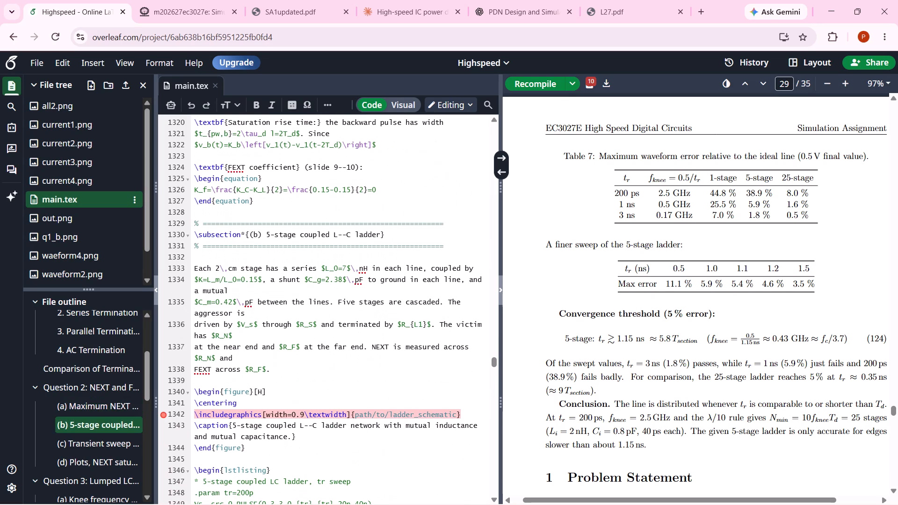
pyautogui.scroll(-9, 275, 379)
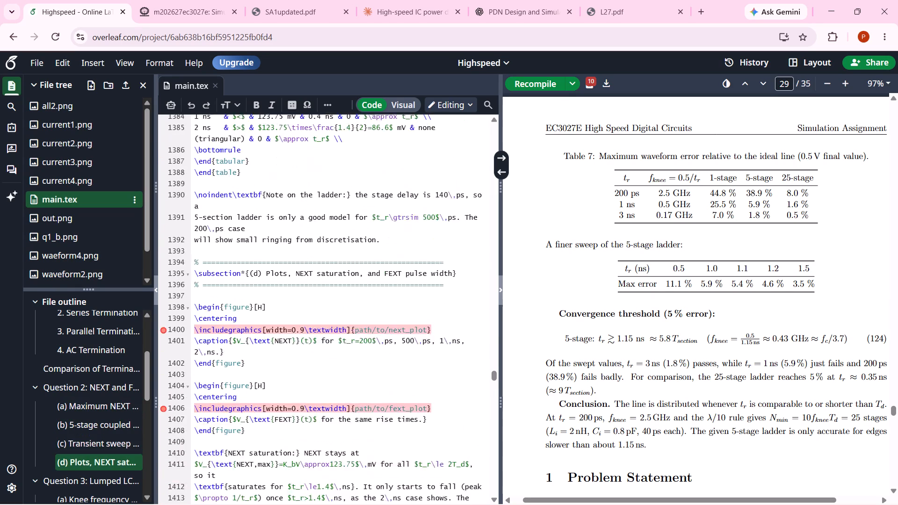
pyautogui.scroll(-5, 275, 379)
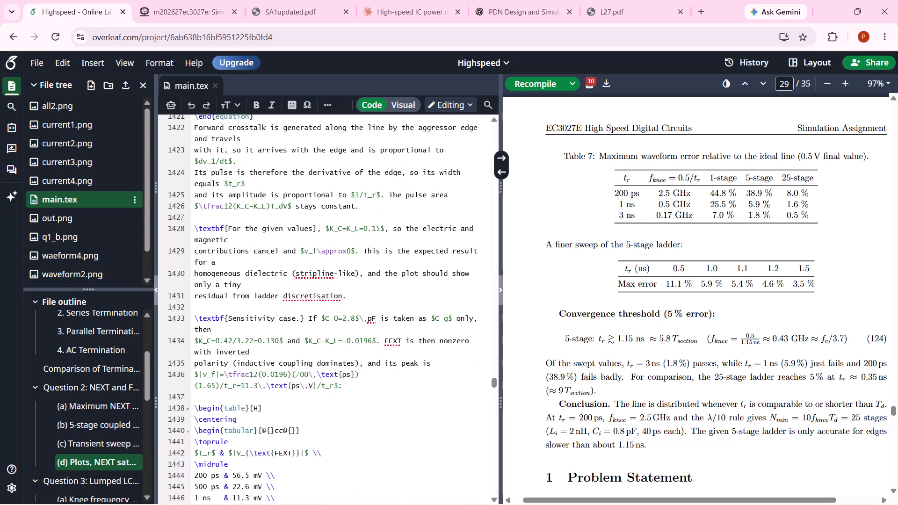
# Look through main.tex from Question 2's FEXT sensitivity case through Question 3 to the PDN report's Specifications and Design Targets.
pyautogui.scroll(-4, 275, 379)
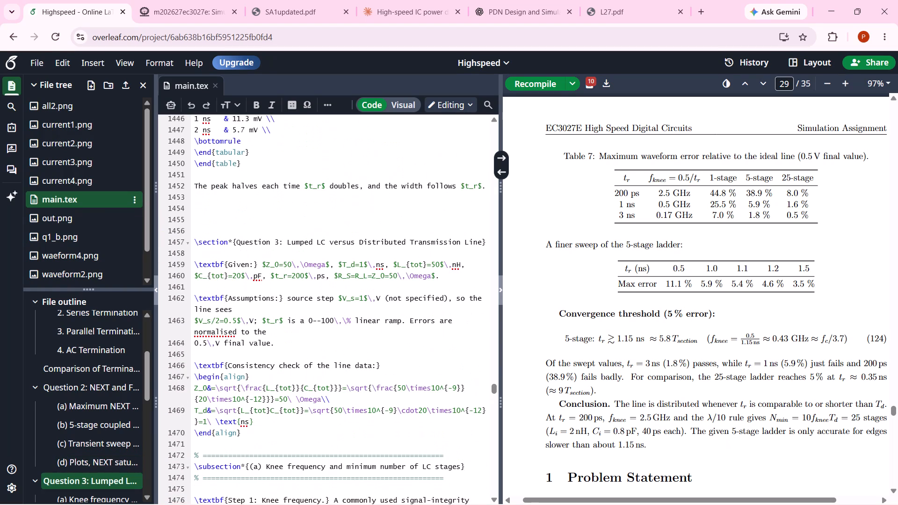
pyautogui.scroll(-9, 275, 379)
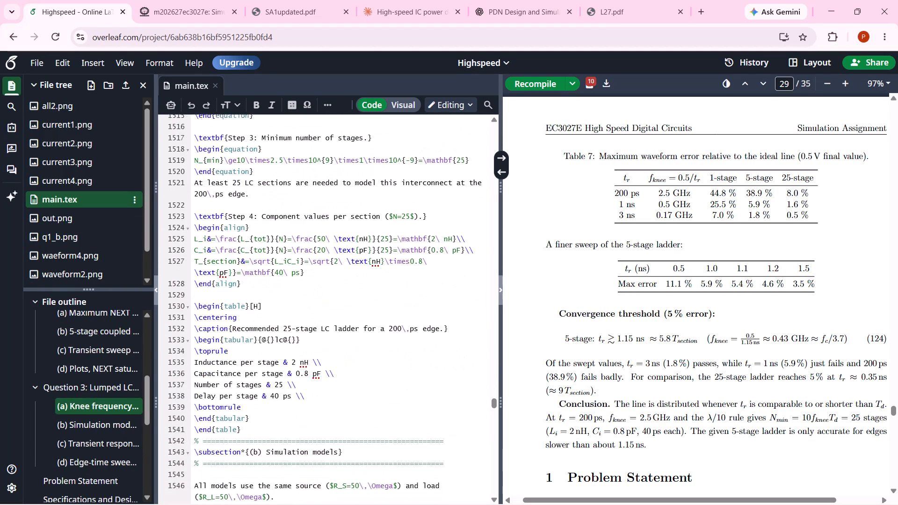
pyautogui.scroll(-7, 275, 379)
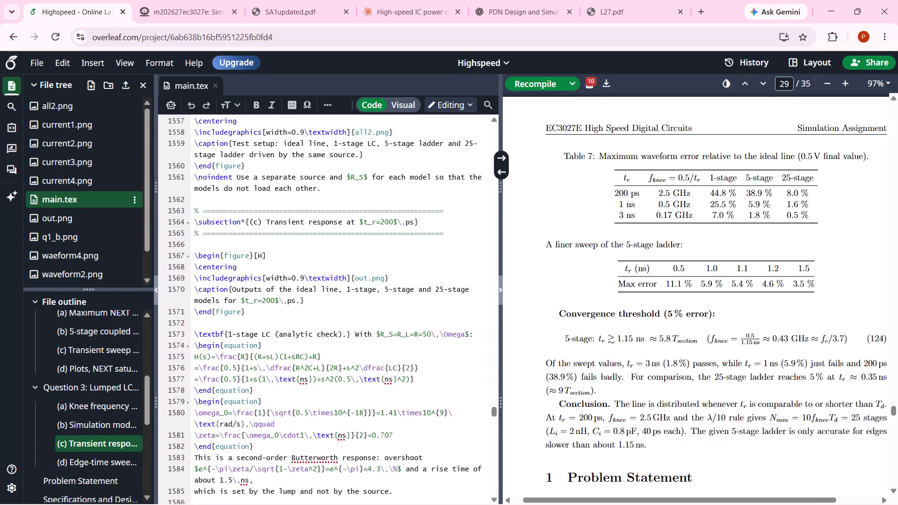
pyautogui.scroll(-8, 275, 379)
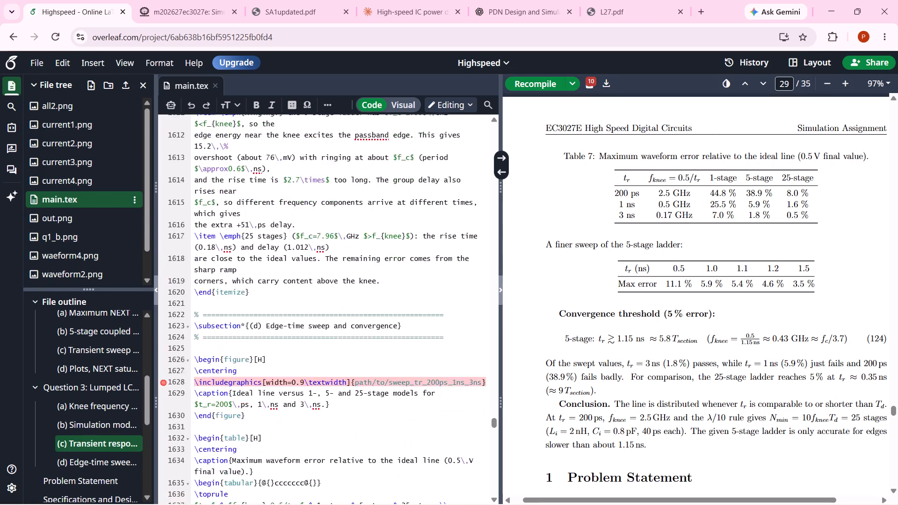
pyautogui.scroll(-4, 275, 379)
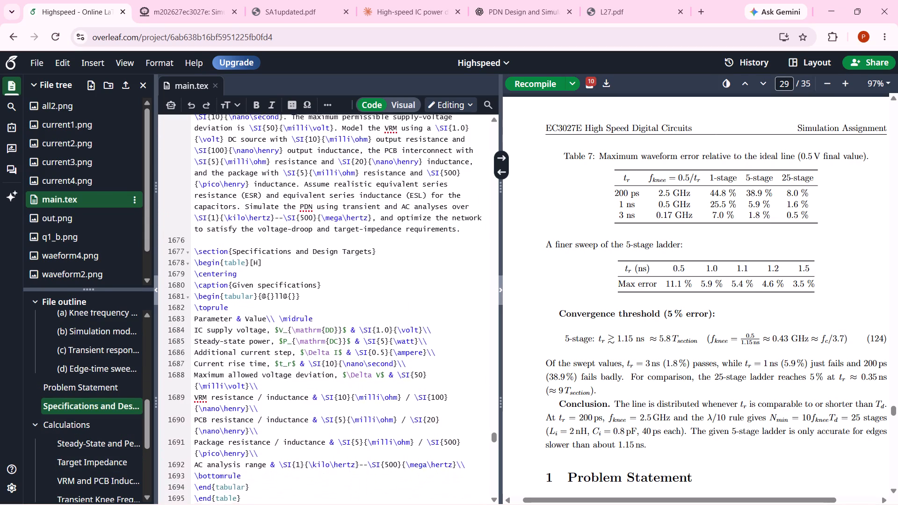
# Examine the existing PDN report source from the specifications table through calculations, capacitor model and simulation setup to the figures.
pyautogui.scroll(-3, 275, 379)
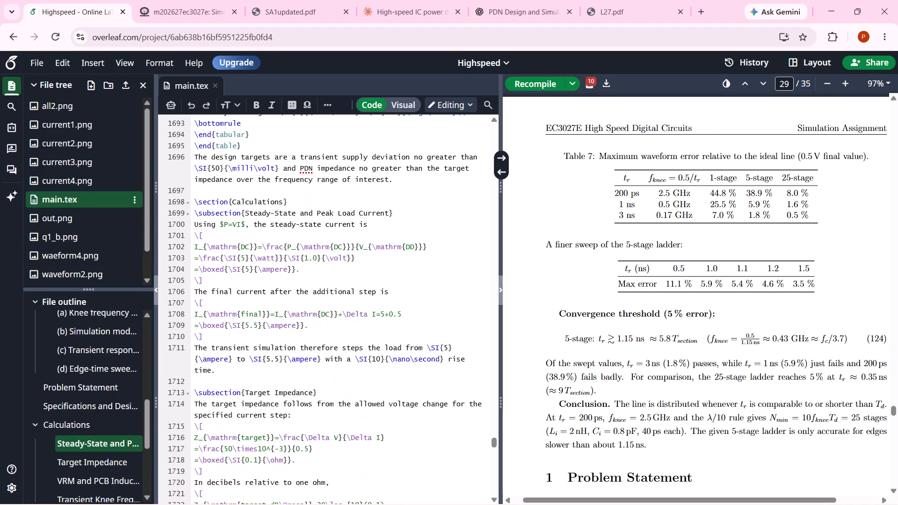
pyautogui.scroll(-6, 275, 379)
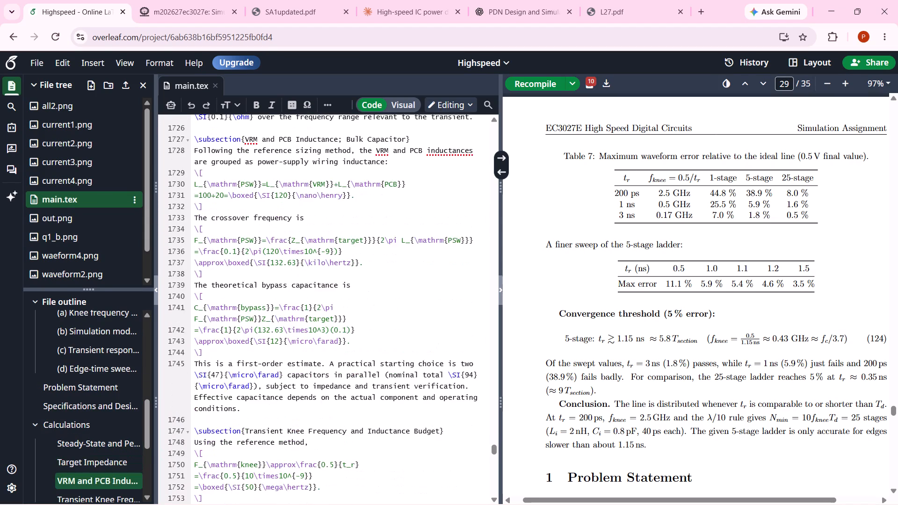
pyautogui.scroll(-7, 275, 379)
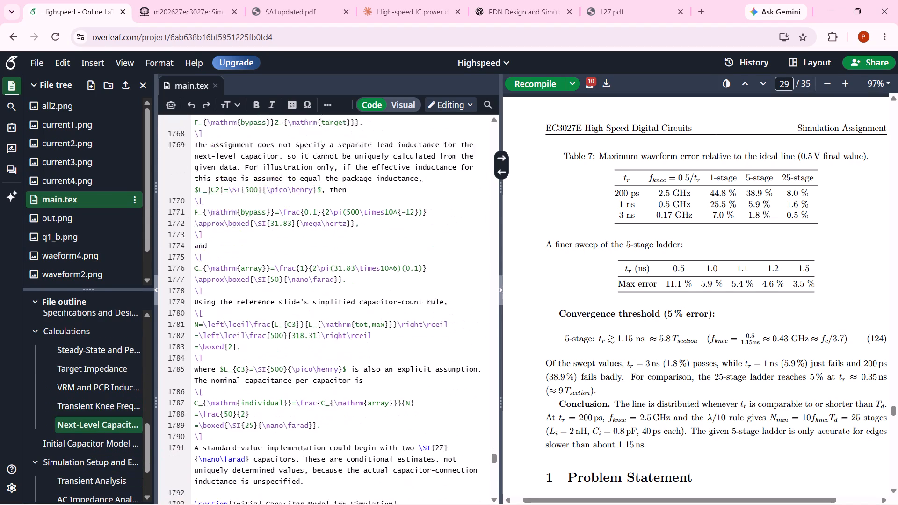
pyautogui.scroll(-6, 275, 379)
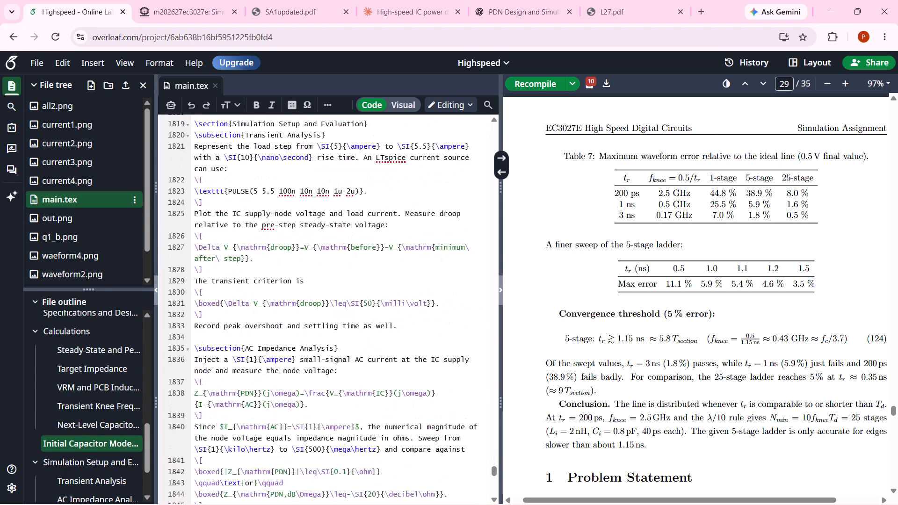
pyautogui.scroll(-4, 275, 379)
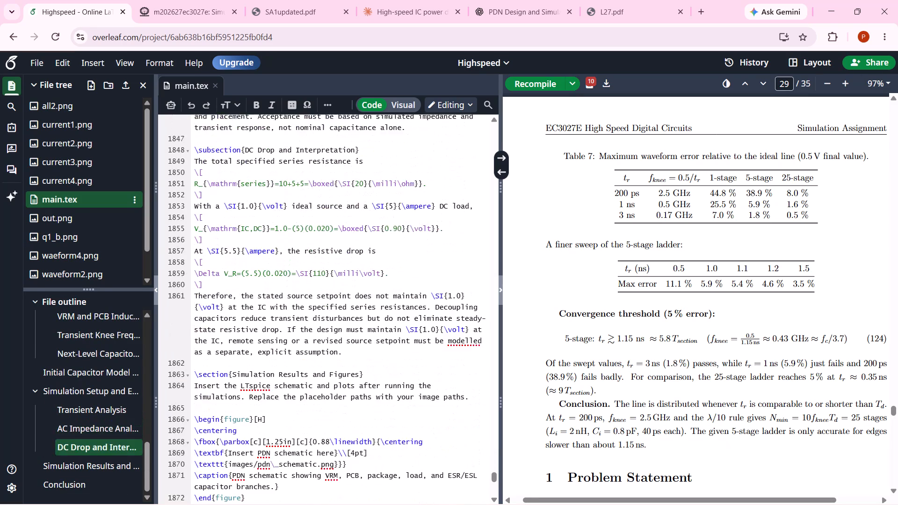
pyautogui.scroll(-8, 275, 379)
# Look back through the PDN report source to the Problem Statement heading that follows Question 3's conclusion.
pyautogui.scroll(7, 275, 379)
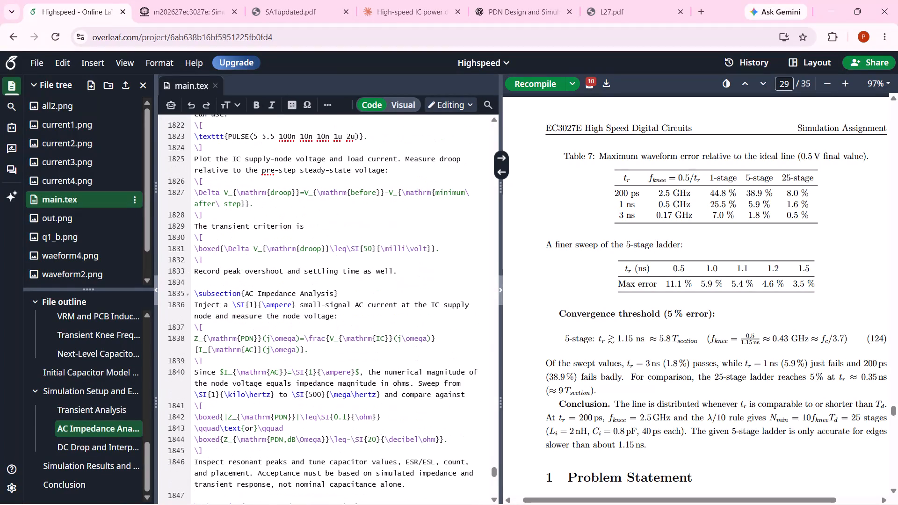
pyautogui.scroll(3, 275, 379)
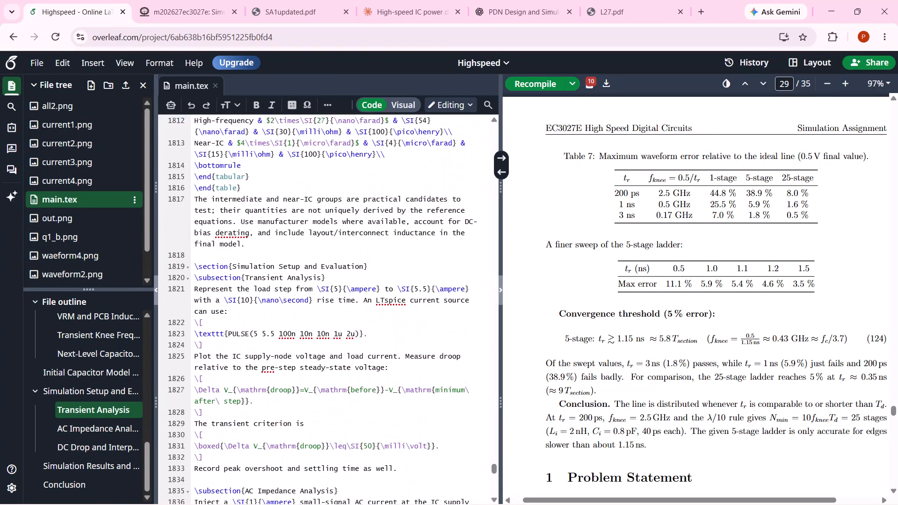
pyautogui.scroll(6, 275, 379)
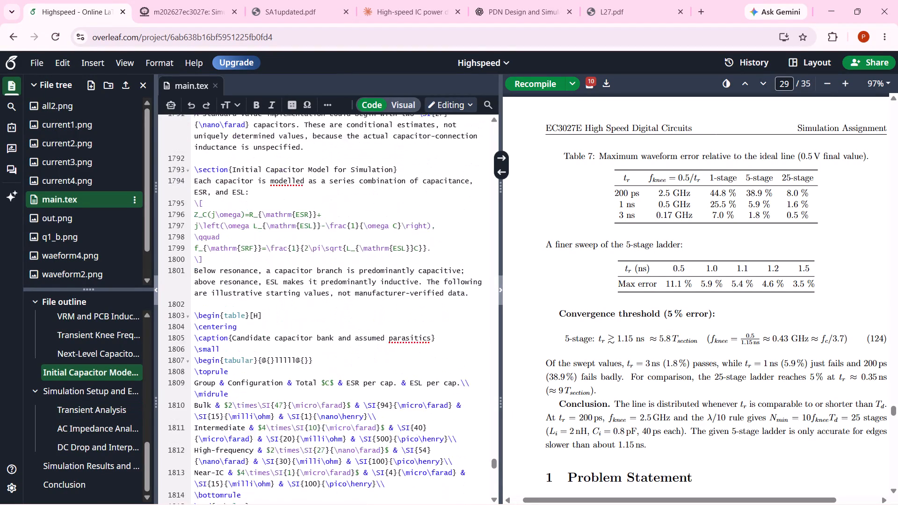
pyautogui.scroll(5, 275, 379)
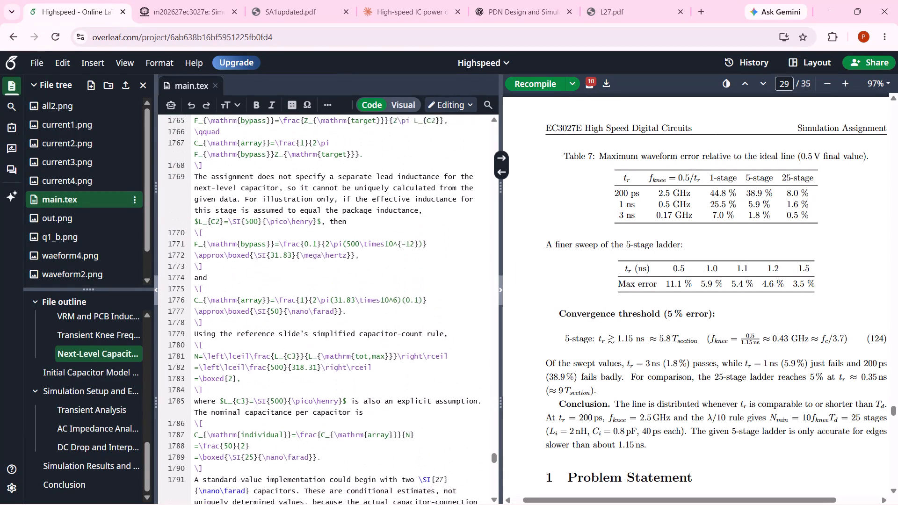
pyautogui.scroll(3, 275, 379)
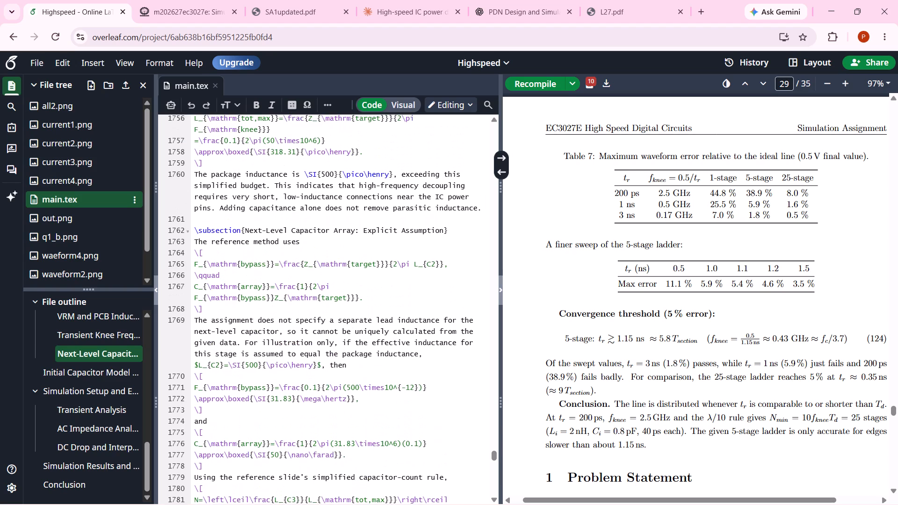
pyautogui.scroll(4, 275, 379)
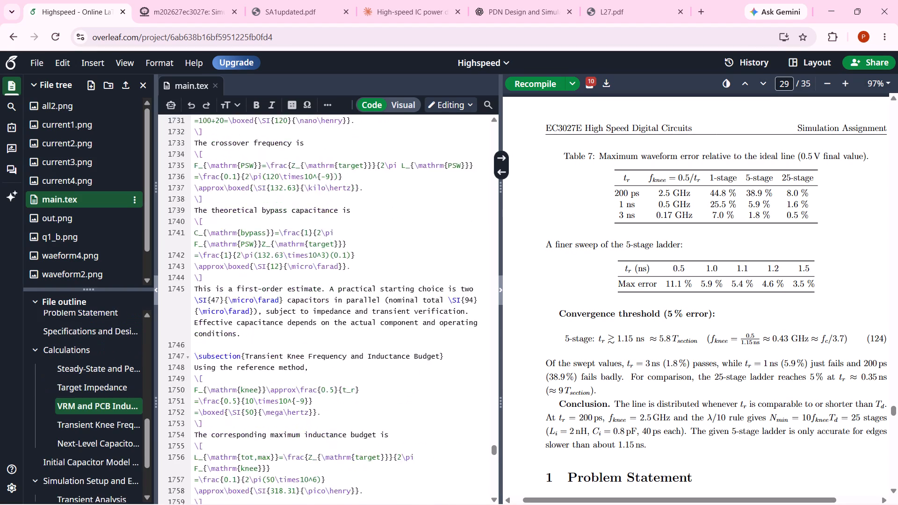
pyautogui.scroll(4, 275, 379)
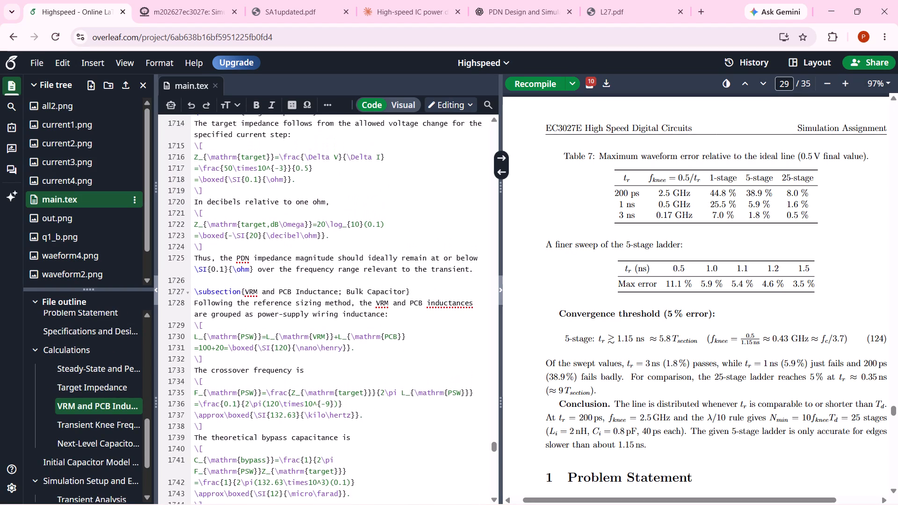
pyautogui.scroll(3, 275, 379)
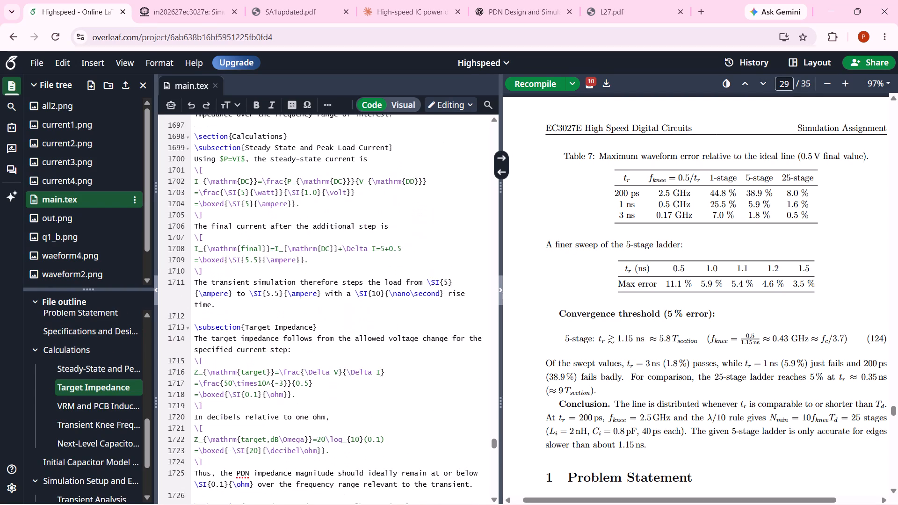
pyautogui.scroll(4, 275, 379)
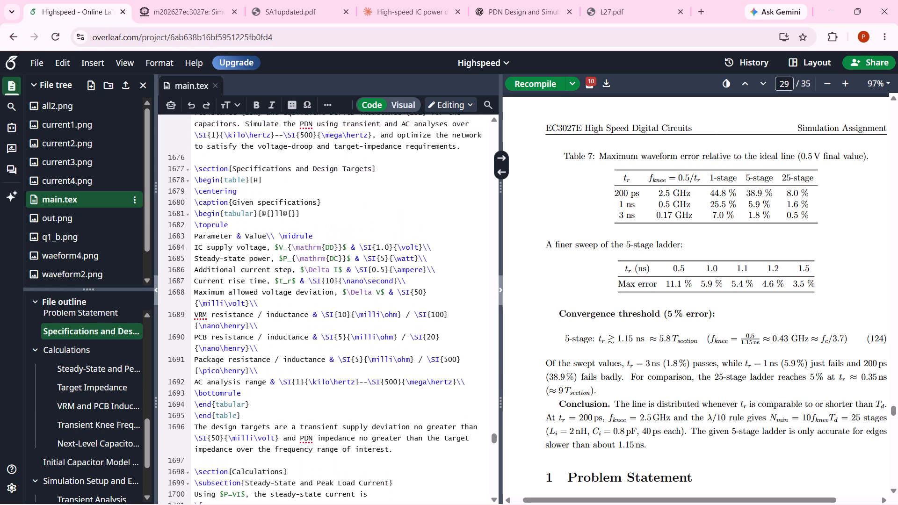
pyautogui.scroll(4, 275, 379)
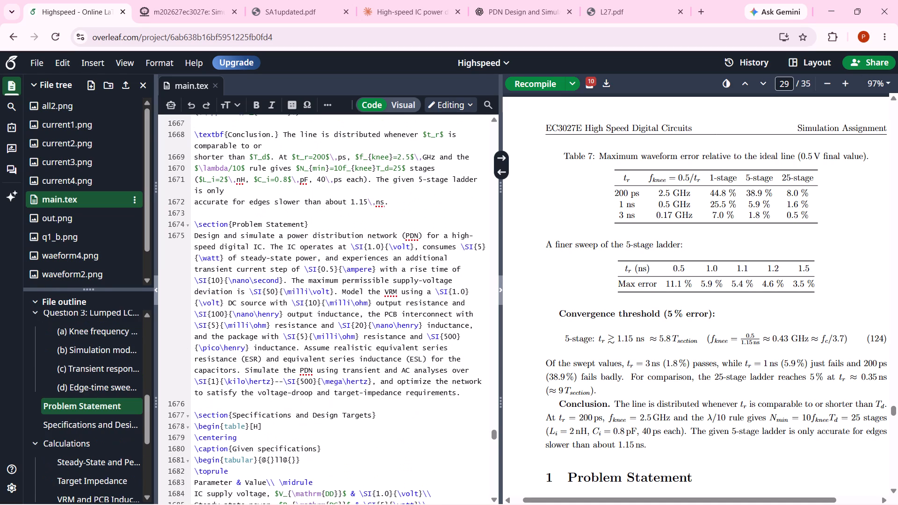
# Replace everything from the Problem Statement section heading through \end{document} in main.tex with the copied Question 4 code.
pyautogui.moveTo(195, 227); pyautogui.dragTo(247, 353)
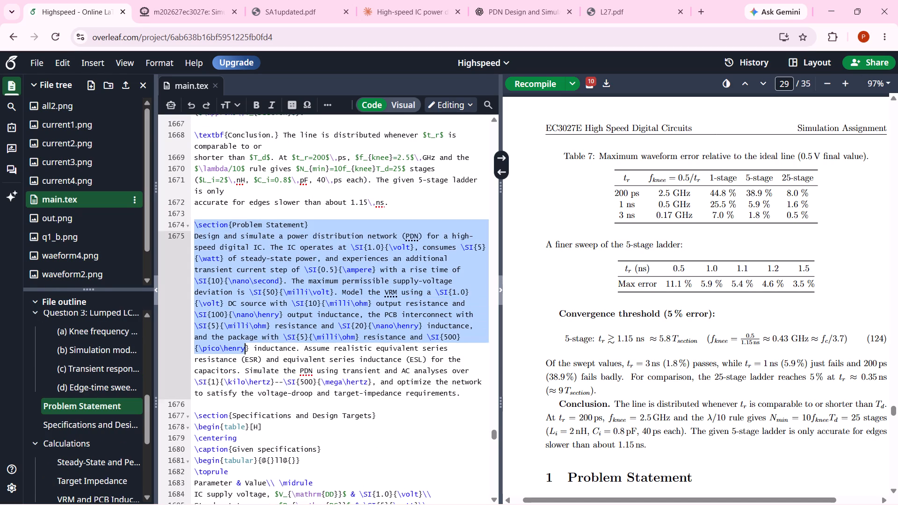
pyautogui.moveTo(247, 353); pyautogui.dragTo(351, 504)
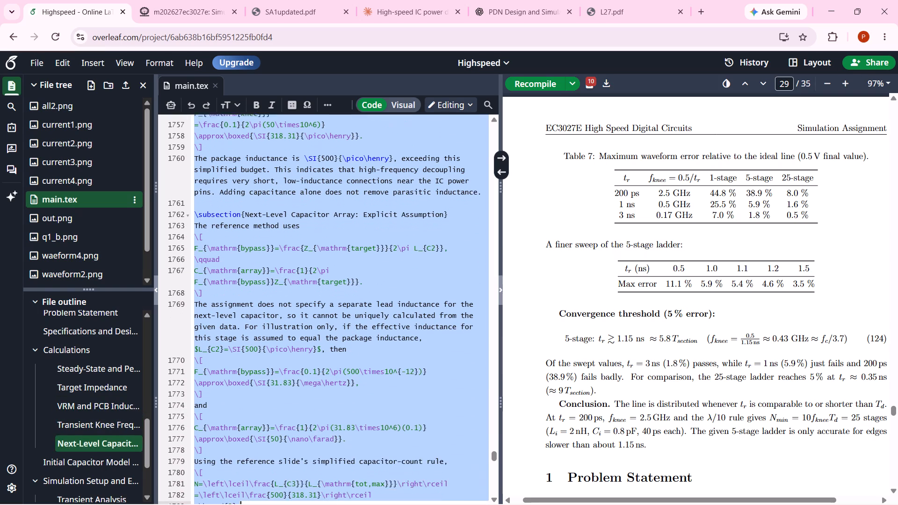
pyautogui.moveTo(351, 504); pyautogui.dragTo(352, 504)
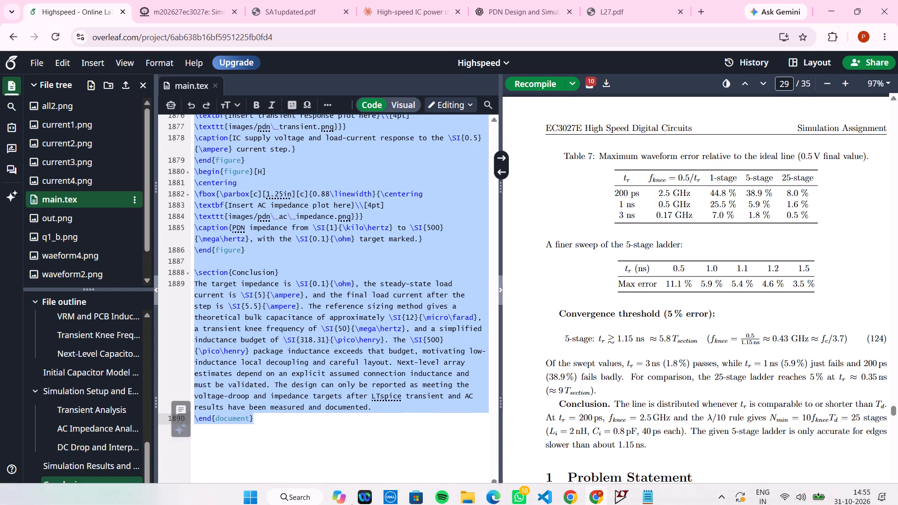
pyautogui.hotkey('ctrl', 'v')
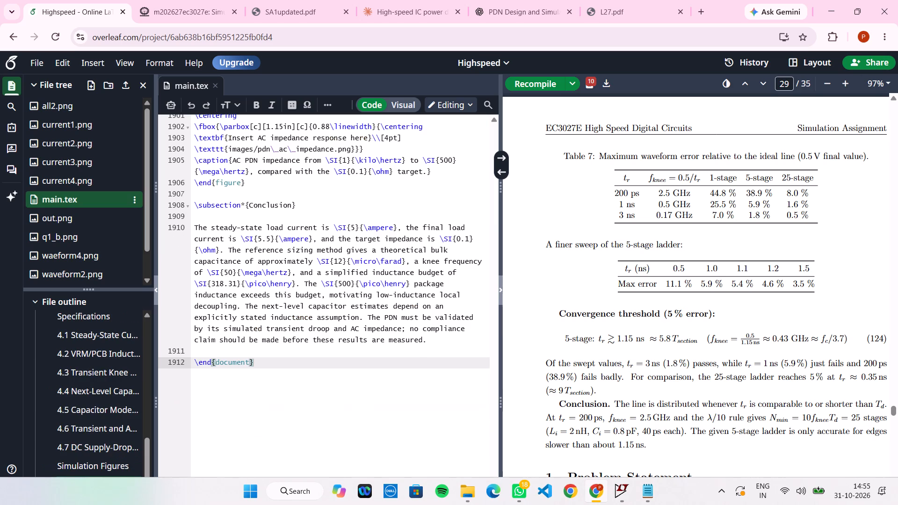
# Recompile the Highspeed project with the new Question 4 code.
pyautogui.click(522, 81)
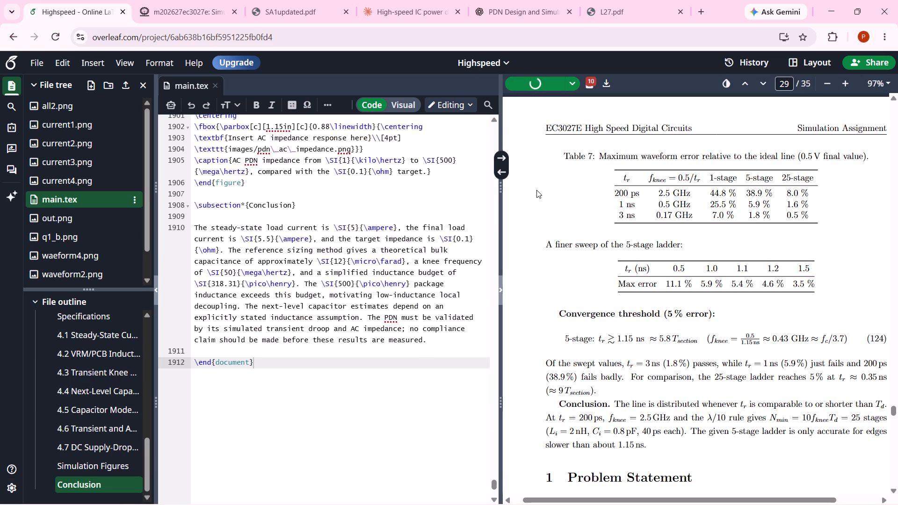
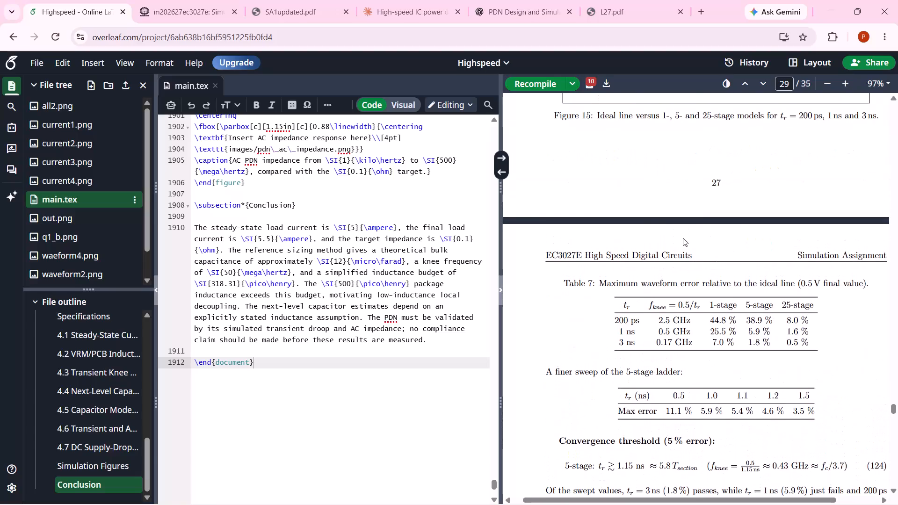
# Review Question 4 in the compiled PDF from the Problem Statement and specifications table through section 4.3 on knee frequency and inductance budget.
pyautogui.scroll(-5, 683, 238)
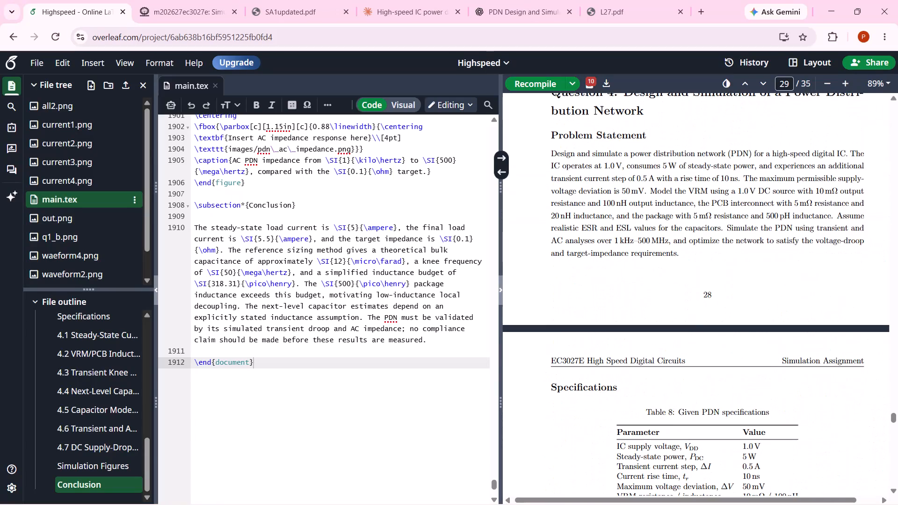
pyautogui.scroll(-7, 683, 238)
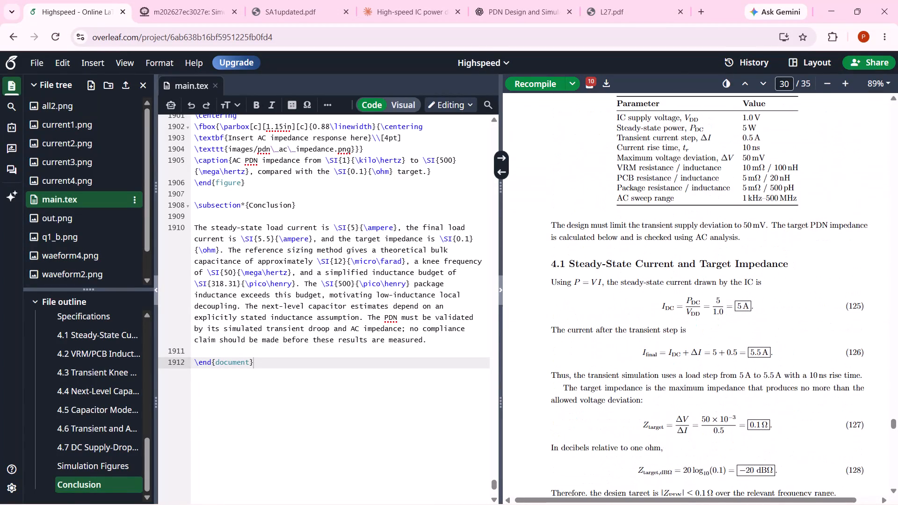
pyautogui.scroll(-4, 683, 238)
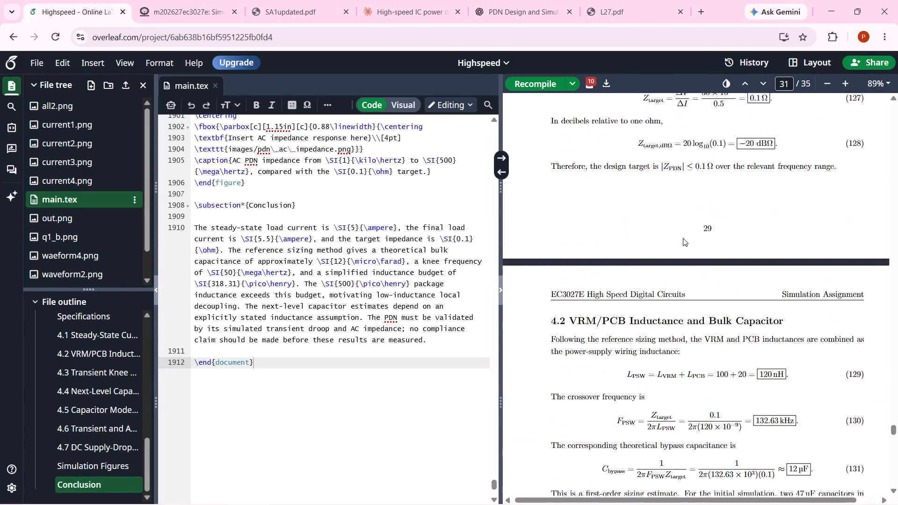
pyautogui.scroll(-3, 683, 238)
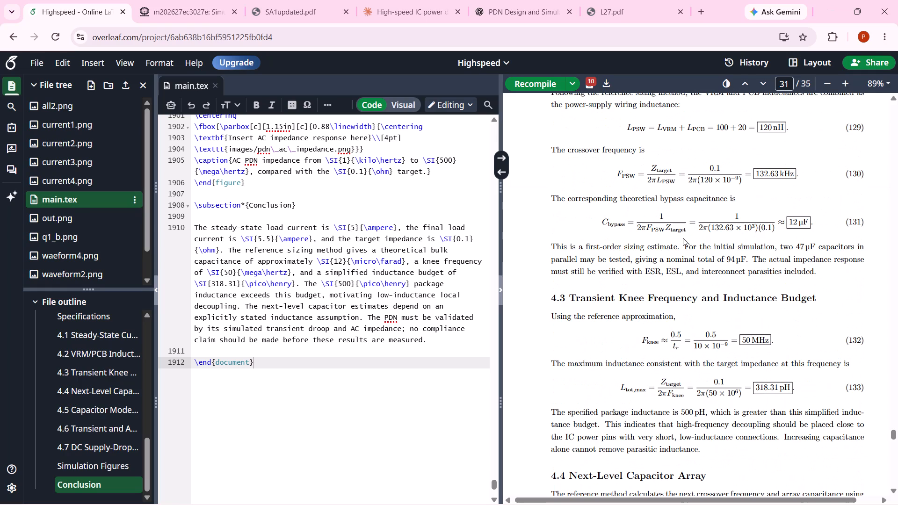
pyautogui.scroll(-2, 683, 238)
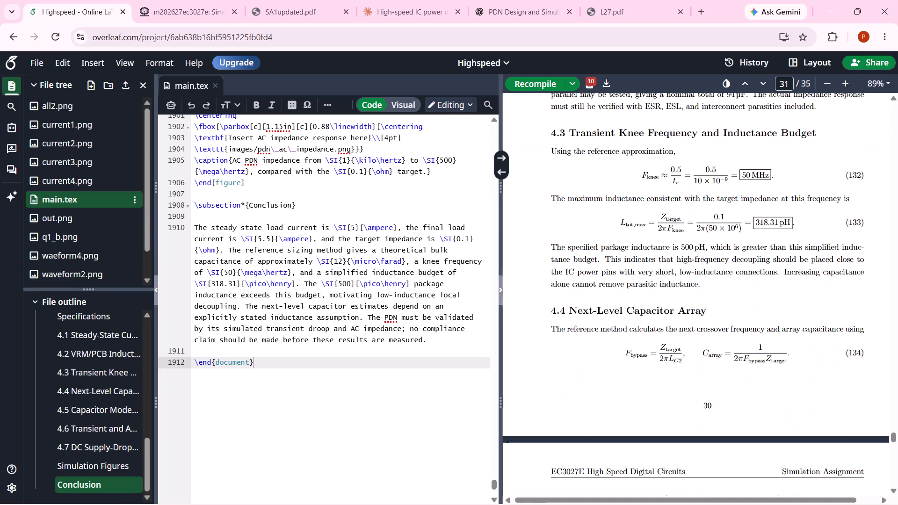
# Examine the compiled next-level capacitor array calculations and the capacitor models section with its initial capacitor bank table, going back over both.
pyautogui.scroll(-6, 683, 238)
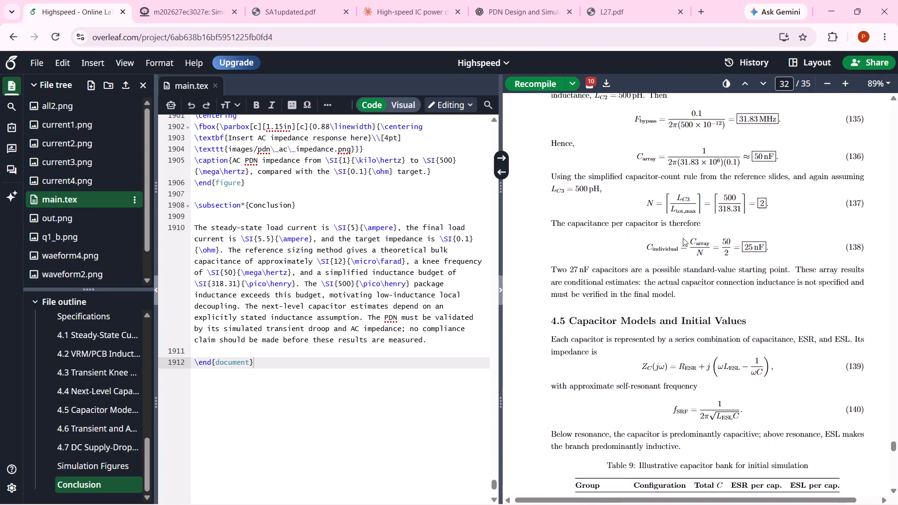
pyautogui.scroll(-2, 683, 238)
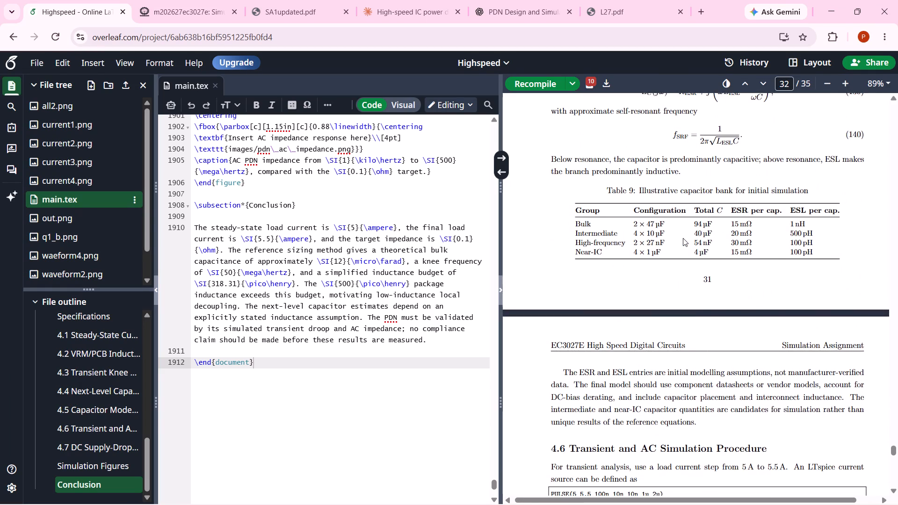
pyautogui.scroll(-1, 683, 238)
pyautogui.scroll(2, 683, 238)
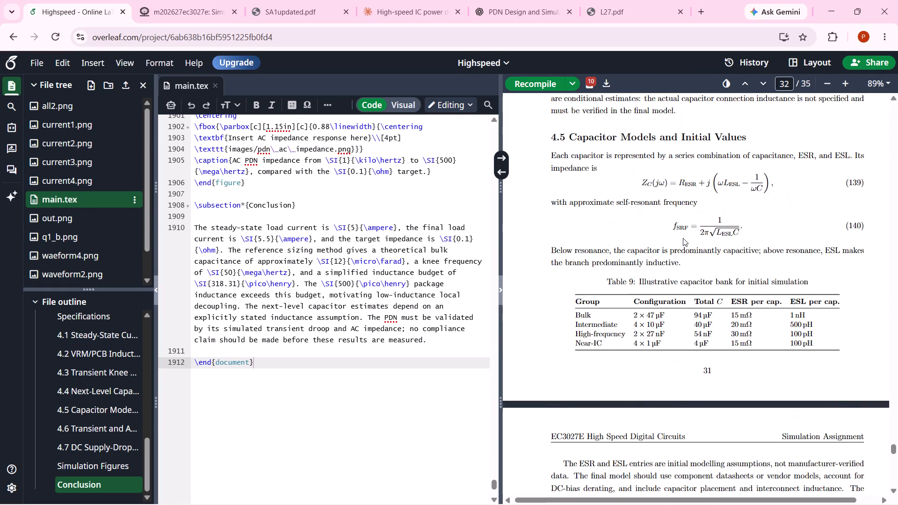
pyautogui.scroll(2, 683, 238)
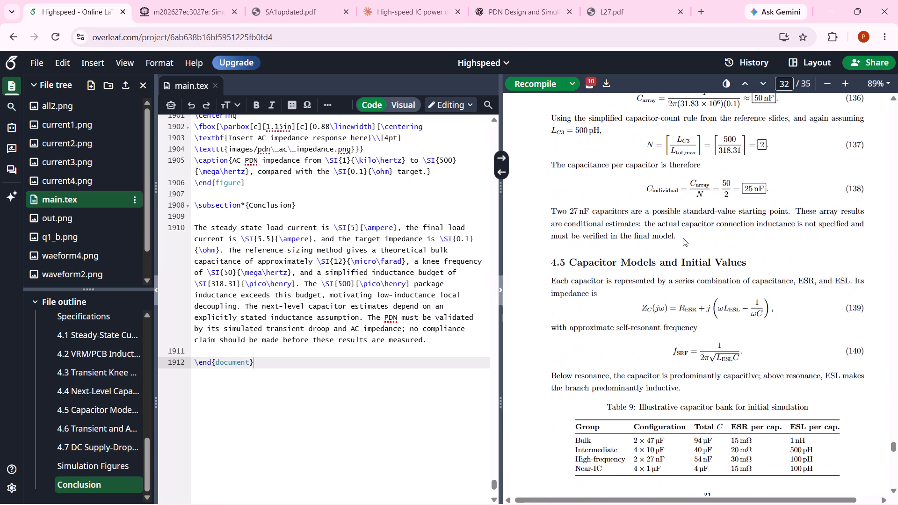
pyautogui.scroll(2, 683, 238)
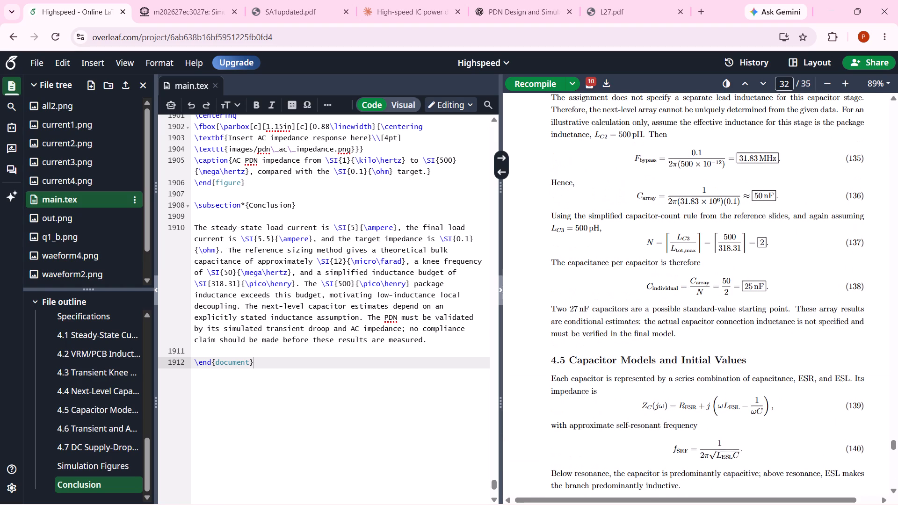
pyautogui.scroll(1, 683, 238)
# Review the rest of the compiled Question 4, from the transient and AC simulation procedure through the DC supply-drop check and figures to the Conclusion.
pyautogui.scroll(-4, 683, 238)
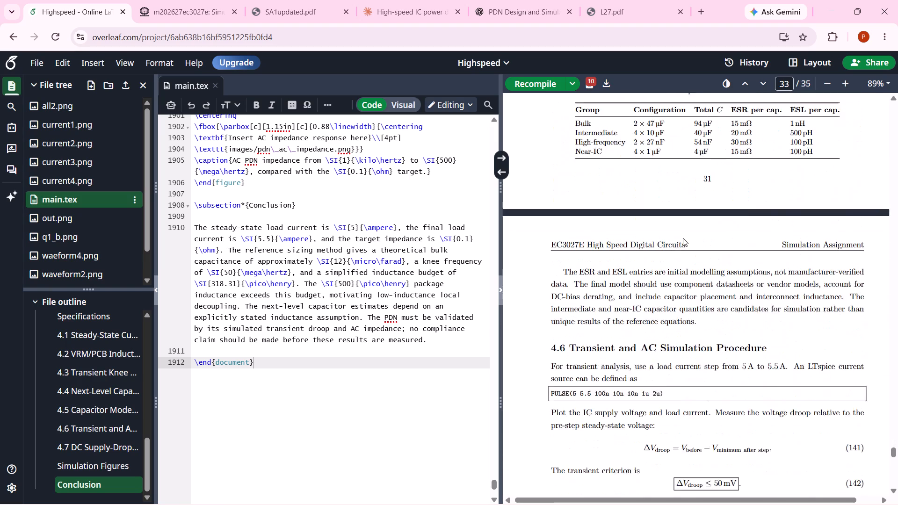
pyautogui.scroll(-3, 683, 238)
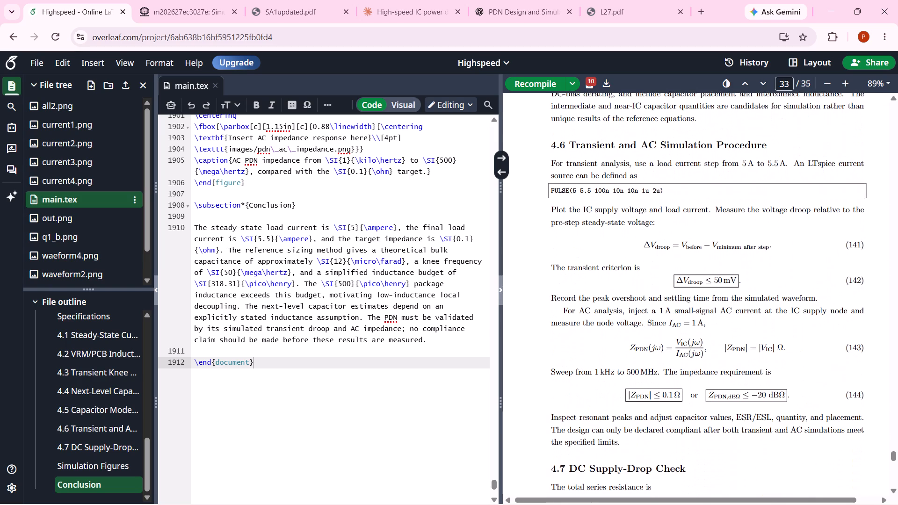
pyautogui.scroll(-3, 683, 238)
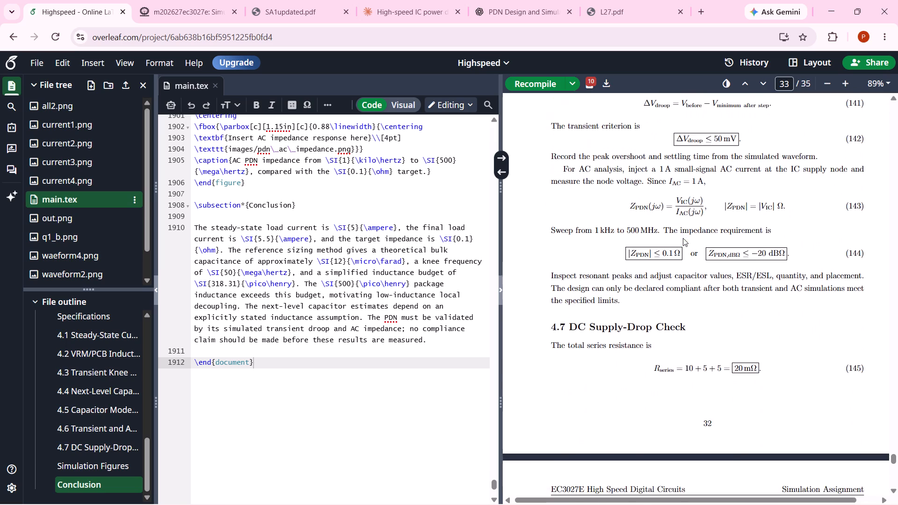
pyautogui.scroll(-3, 683, 238)
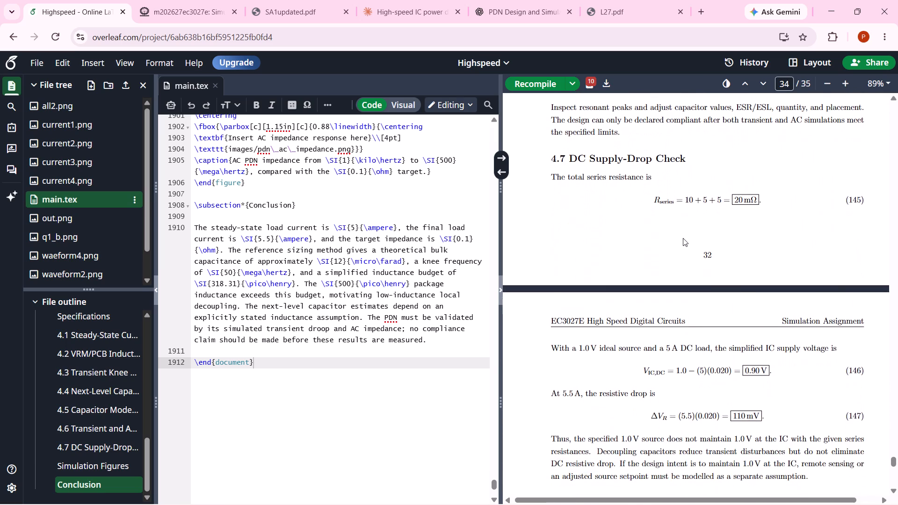
pyautogui.scroll(-4, 683, 238)
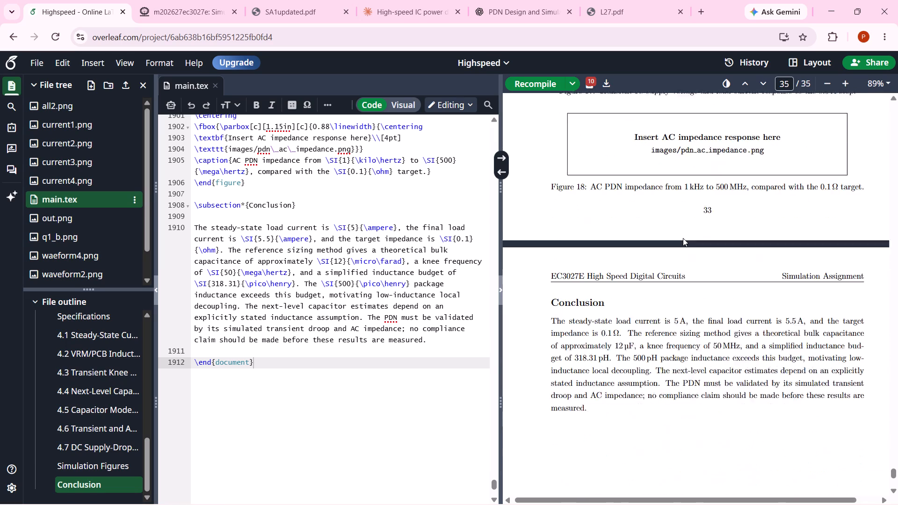
pyautogui.scroll(-1, 683, 238)
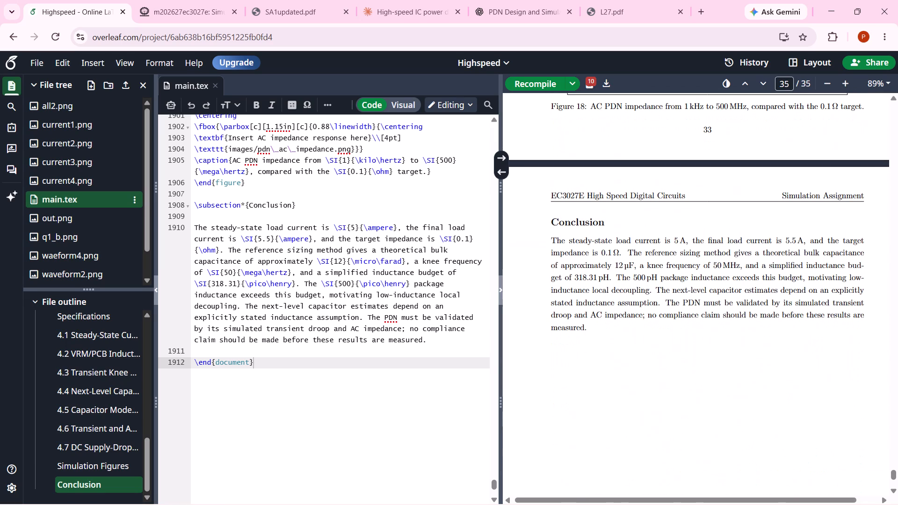
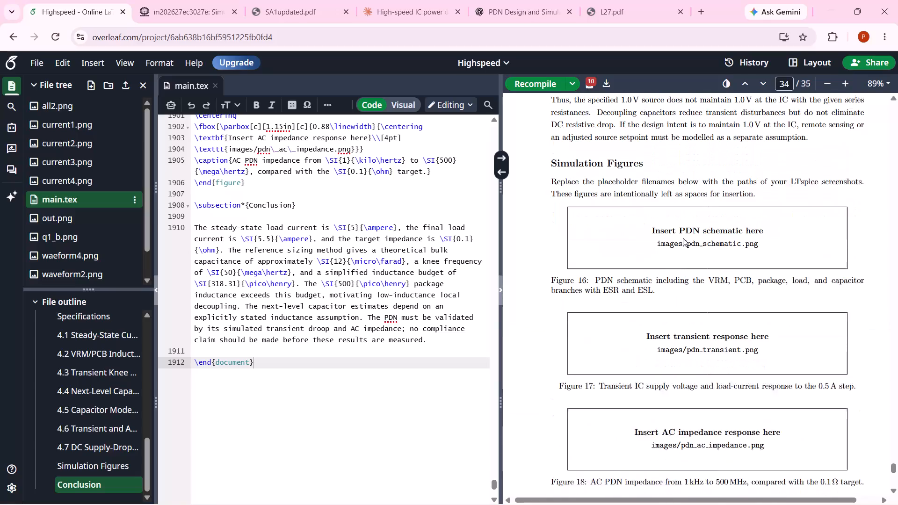
# Go back through the compiled Question 4 from the simulation figures to the capacitor bank table and next-level capacitor array calculations.
pyautogui.scroll(8, 683, 238)
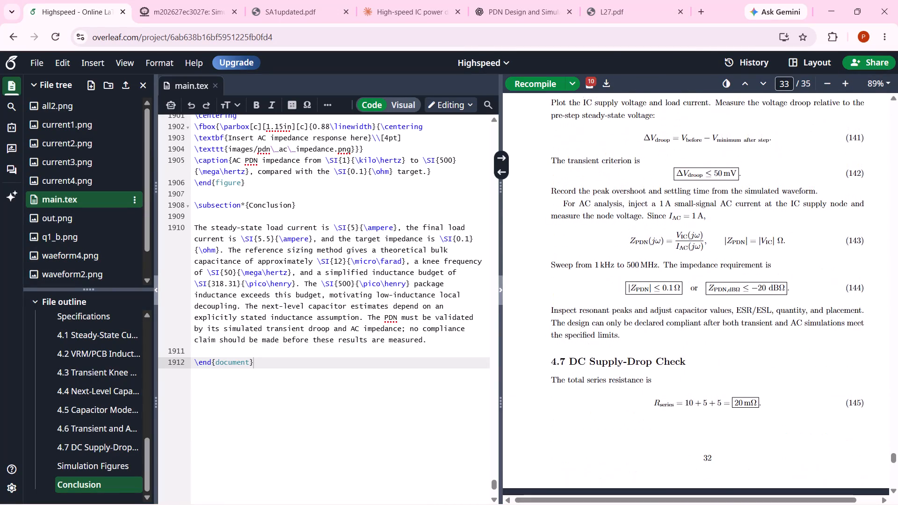
pyautogui.scroll(5, 683, 238)
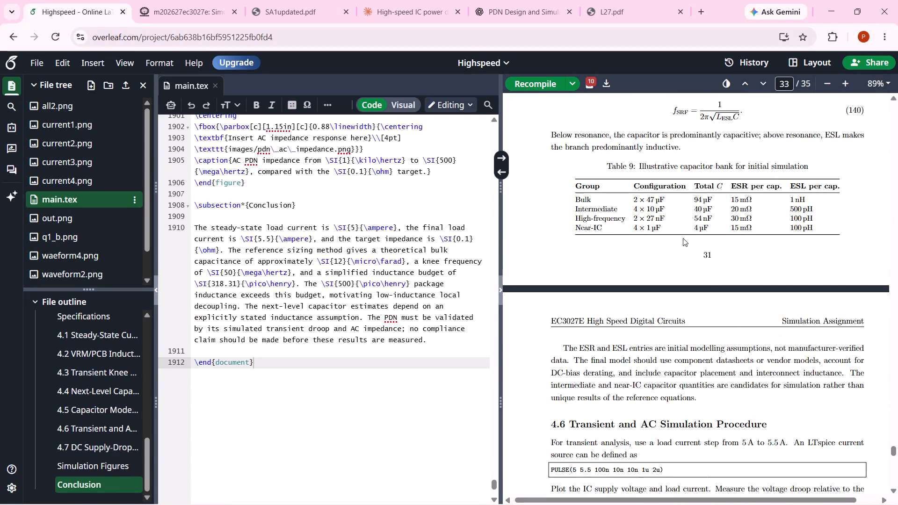
pyautogui.scroll(4, 683, 238)
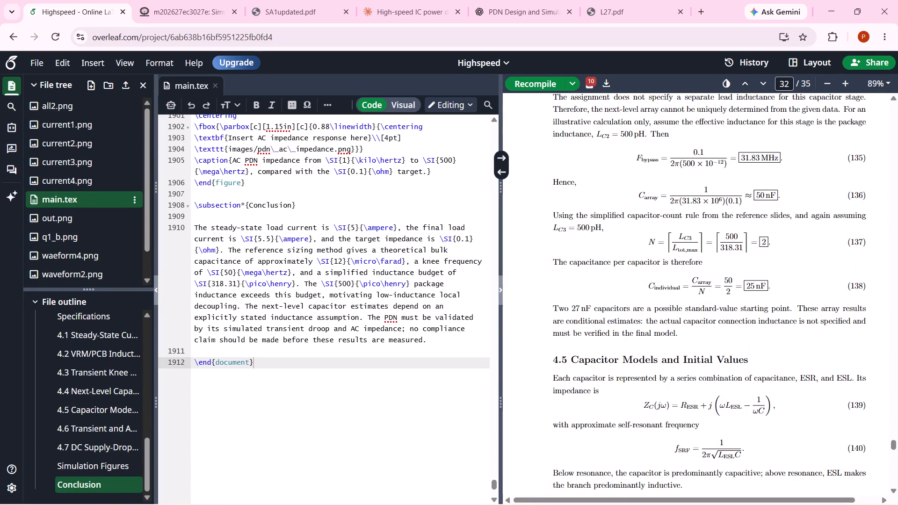
pyautogui.scroll(3, 683, 238)
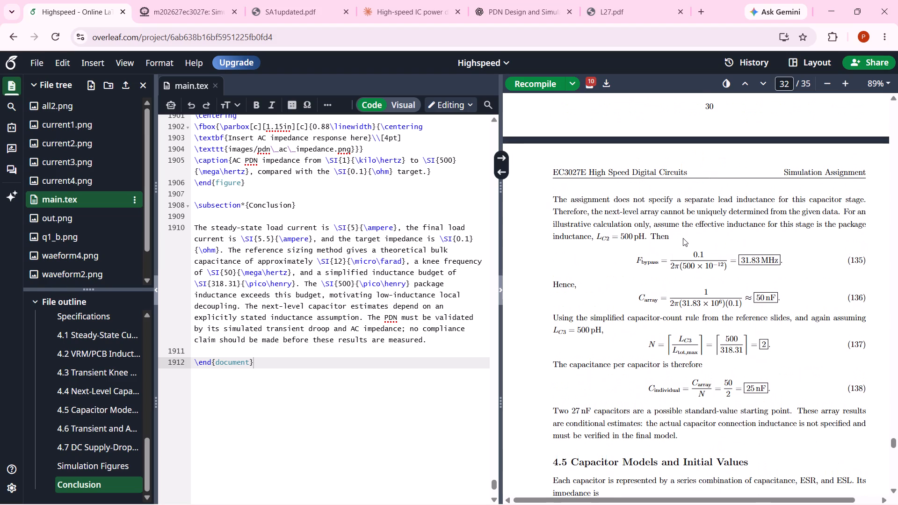
# Review the earlier compiled Question 4 sections in reverse, from the knee frequency and inductance budget back to the PDN specifications table.
pyautogui.scroll(4, 683, 238)
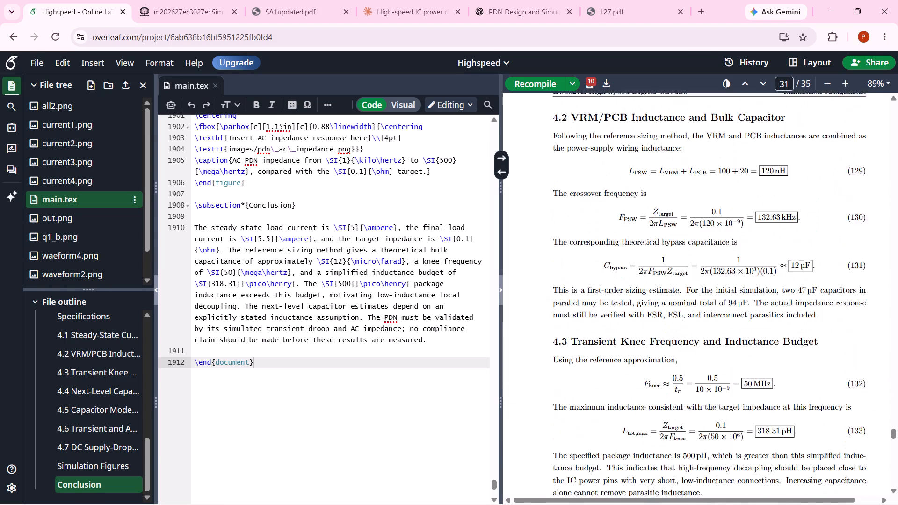
pyautogui.scroll(3, 683, 238)
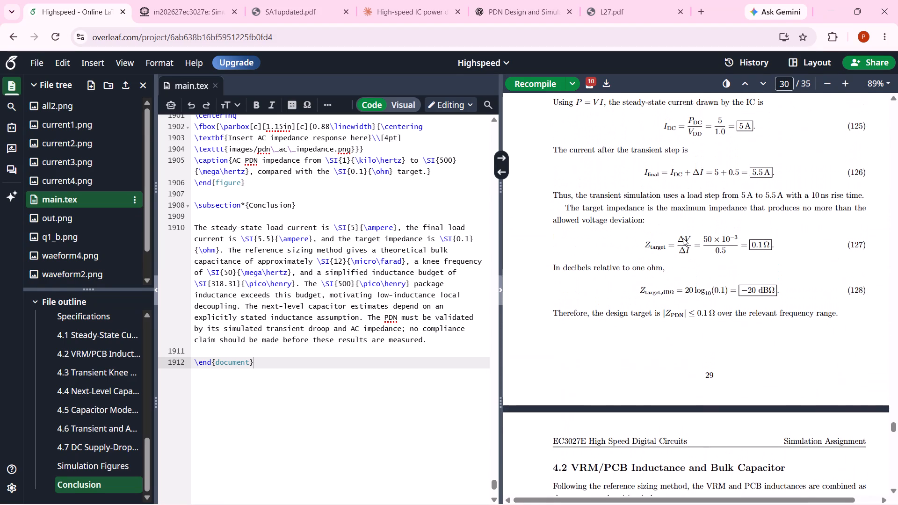
pyautogui.scroll(2, 683, 238)
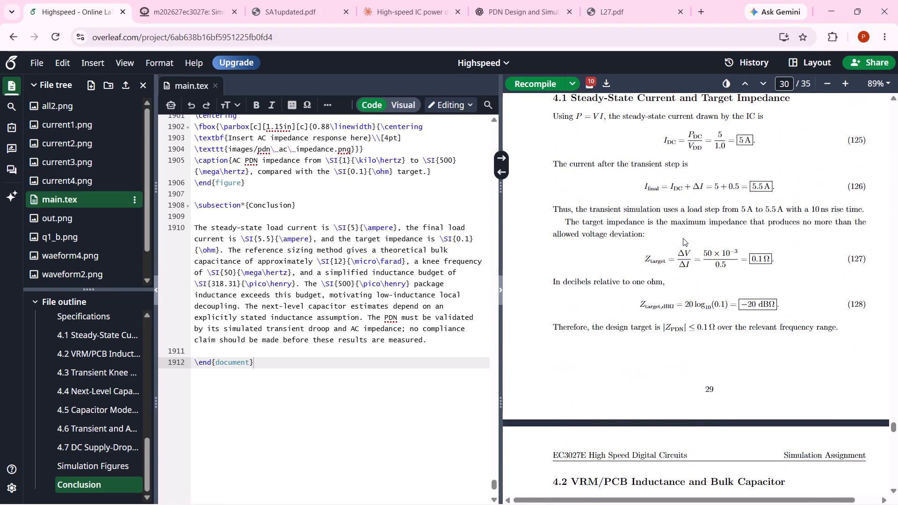
pyautogui.scroll(1, 683, 238)
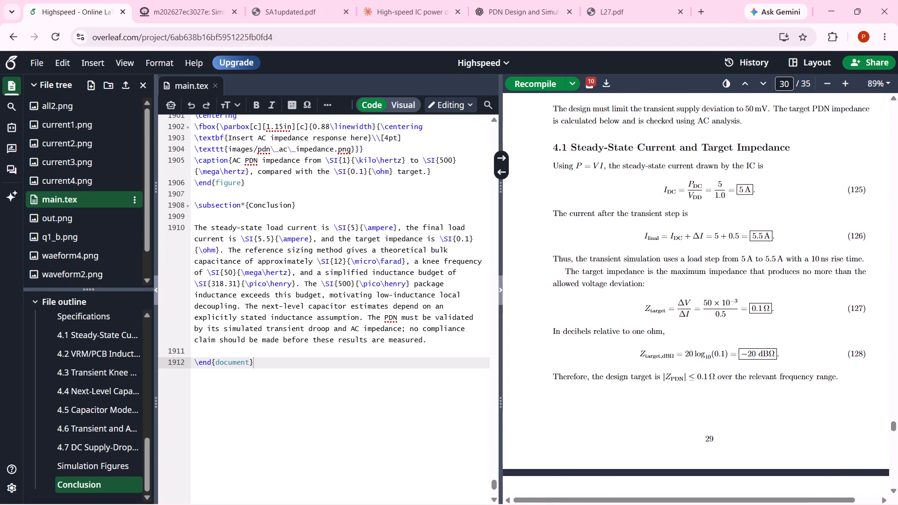
pyautogui.scroll(4, 683, 238)
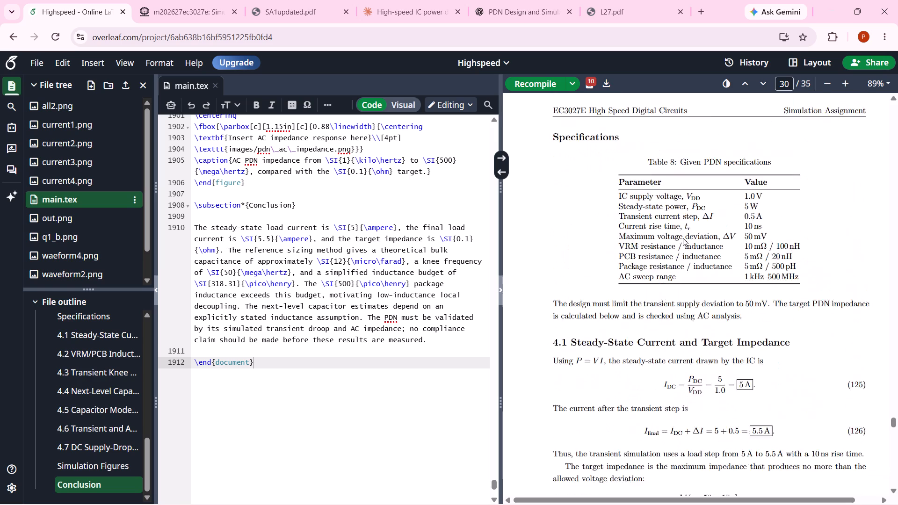
pyautogui.scroll(1, 683, 238)
# Reread sections 4.1 to 4.3 in the compiled PDF, highlighting the passage on package inductance and high-frequency decoupling placement.
pyautogui.scroll(-3, 683, 238)
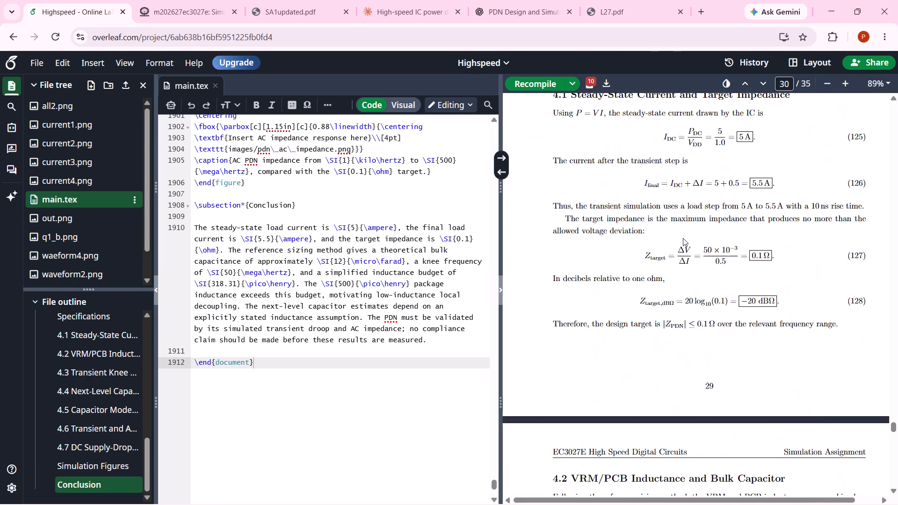
pyautogui.scroll(-3, 683, 238)
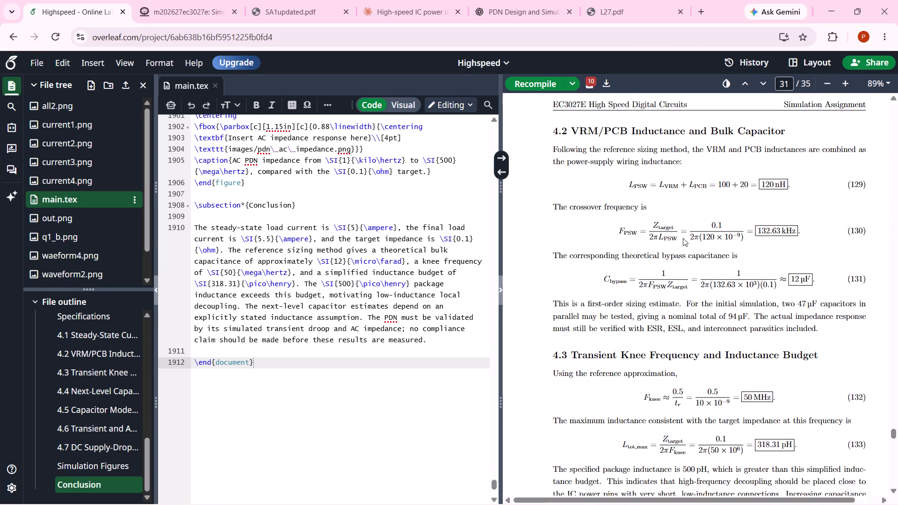
pyautogui.scroll(-1, 683, 238)
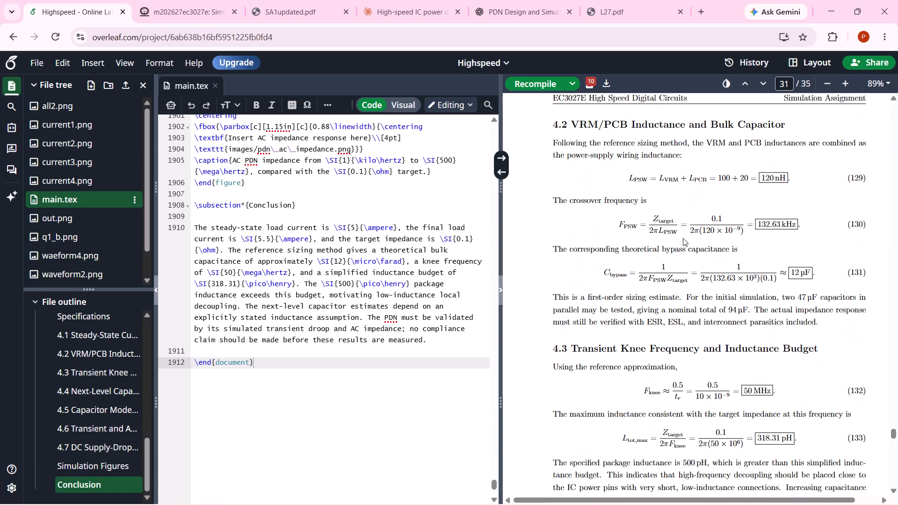
pyautogui.moveTo(602, 267); pyautogui.dragTo(604, 267)
pyautogui.moveTo(604, 267); pyautogui.dragTo(717, 275)
pyautogui.moveTo(663, 321); pyautogui.dragTo(703, 352)
pyautogui.click(702, 336)
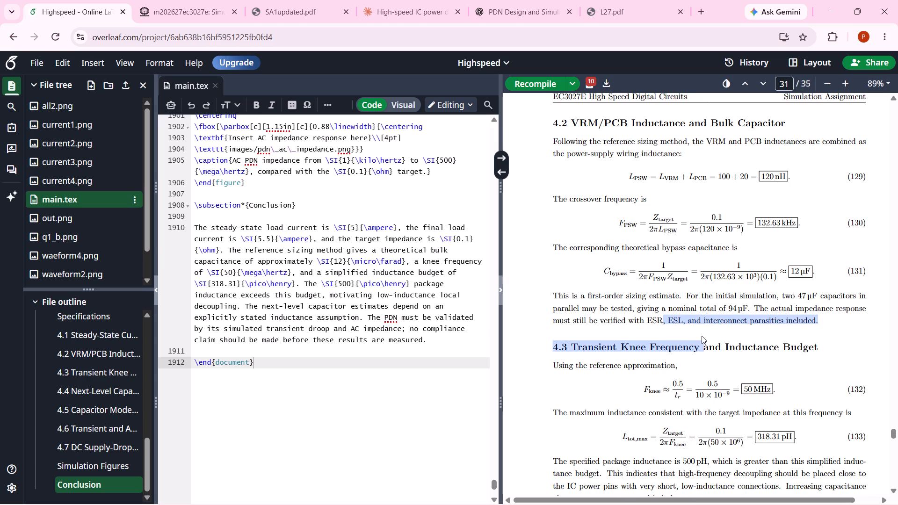
pyautogui.scroll(-1, 702, 336)
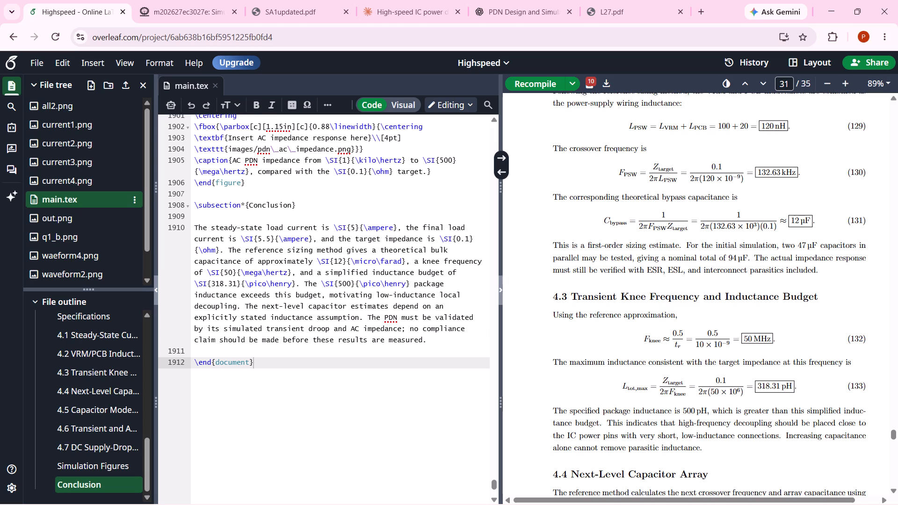
pyautogui.moveTo(714, 411); pyautogui.dragTo(716, 411)
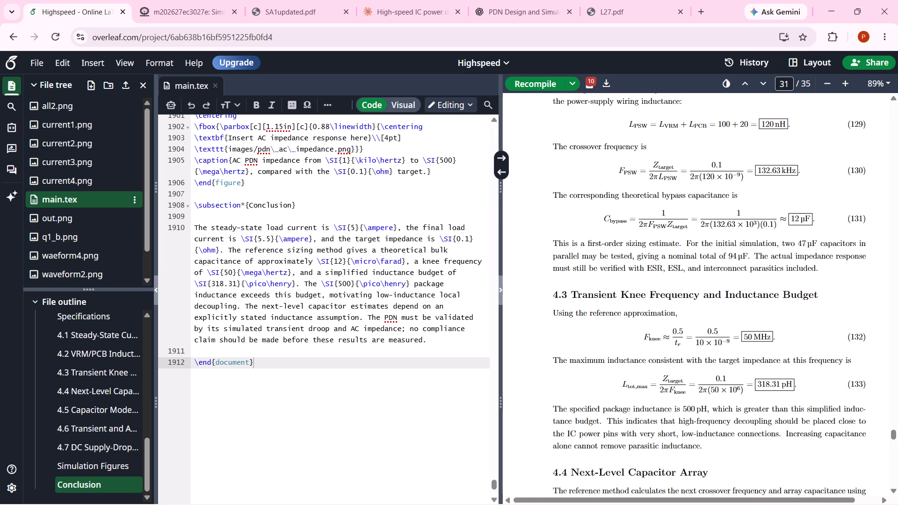
pyautogui.moveTo(716, 411); pyautogui.dragTo(806, 429)
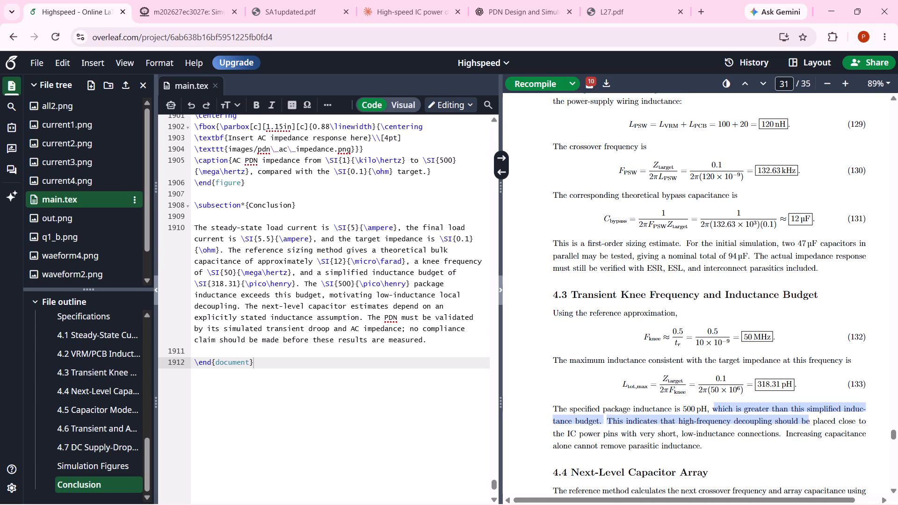
pyautogui.moveTo(806, 429); pyautogui.dragTo(806, 431)
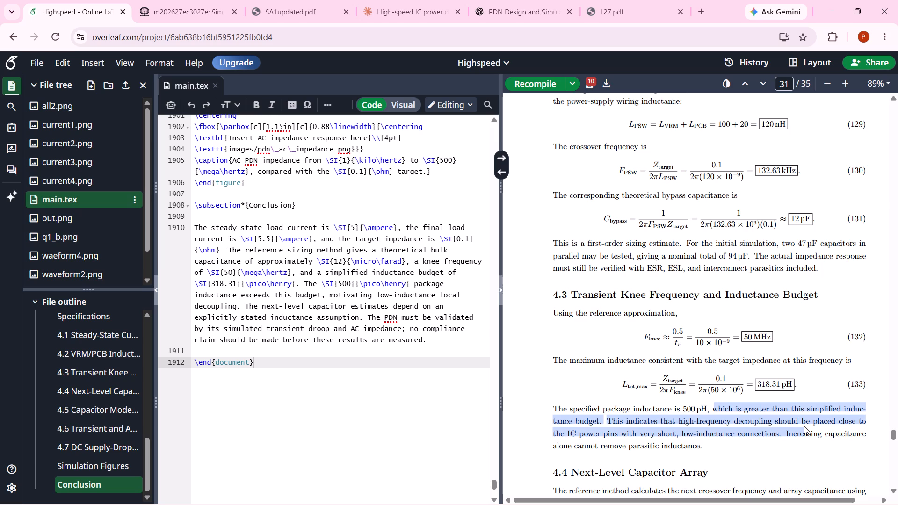
# Read the end of section 4.3 and the section 4.4 formulas for the next crossover frequency and array capacitance.
pyautogui.scroll(-1, 804, 426)
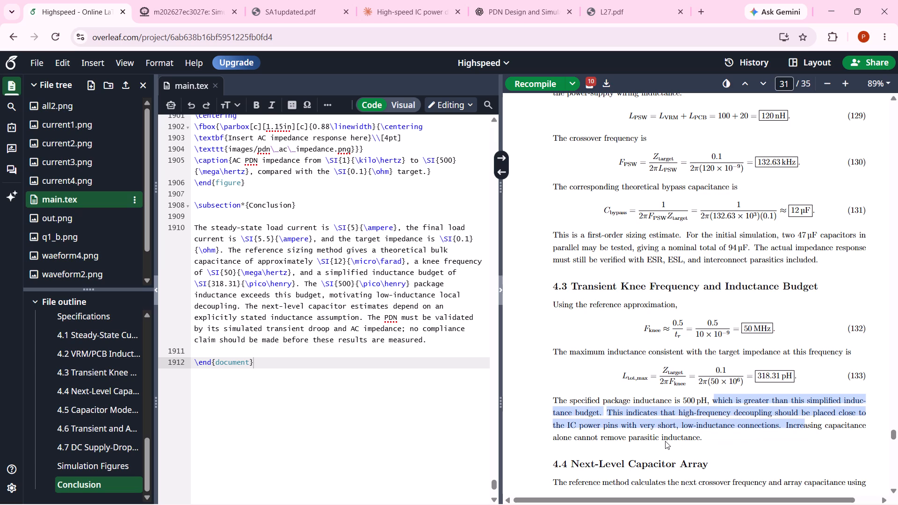
pyautogui.scroll(-3, 665, 436)
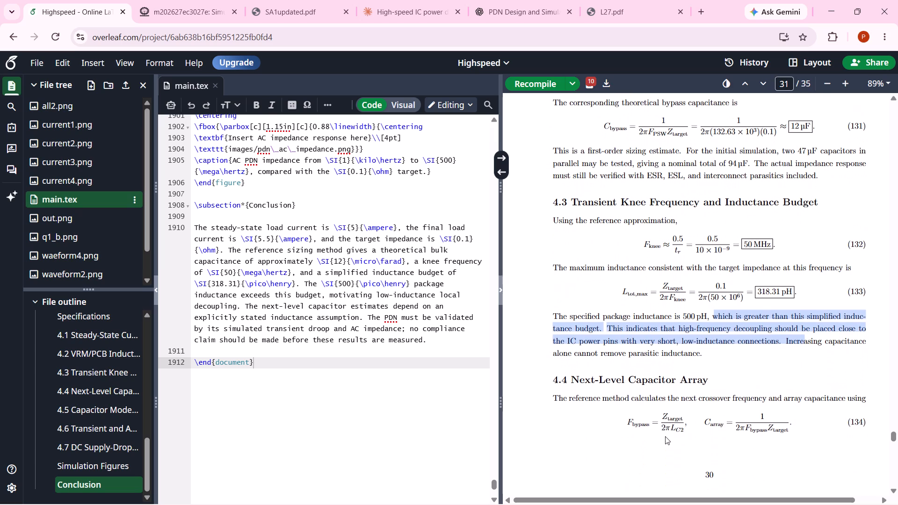
pyautogui.scroll(-1, 665, 436)
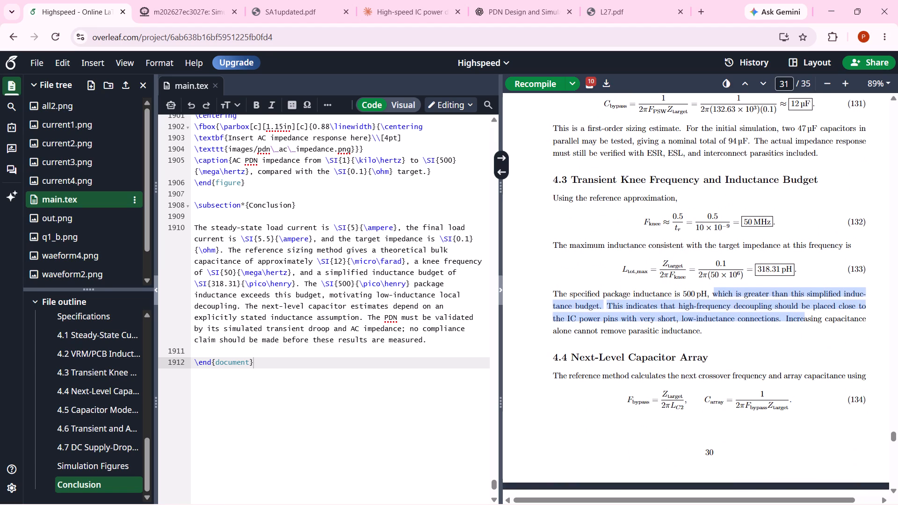
pyautogui.click(687, 329)
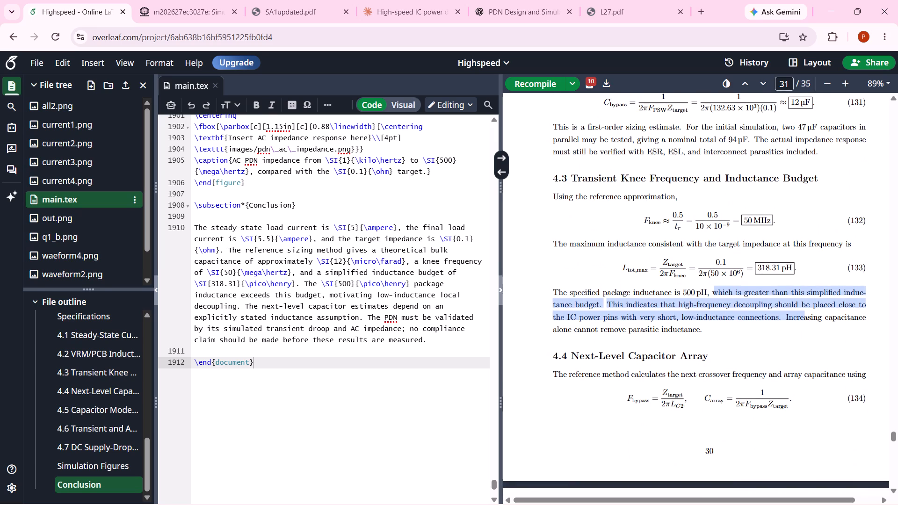
pyautogui.scroll(-2, 687, 329)
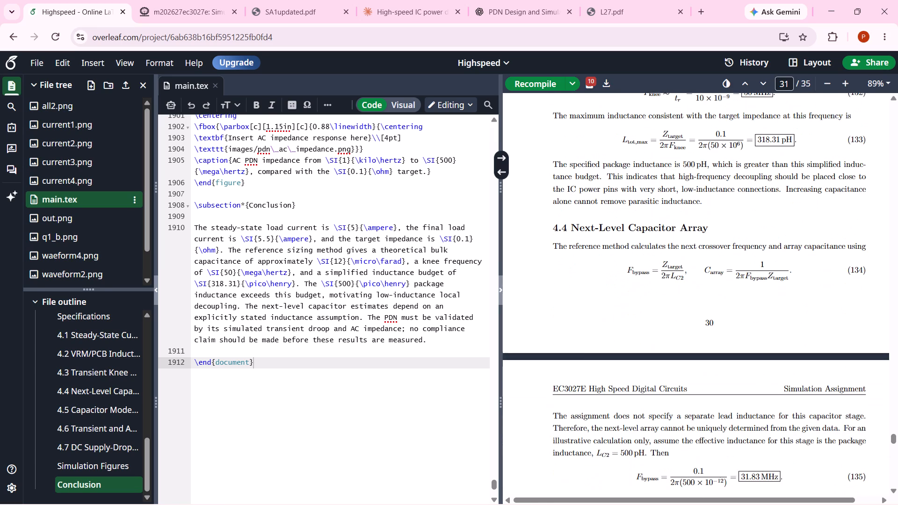
# Recheck the compiled derivations from section 4.2's VRM/PCB inductance and bulk capacitor through section 4.4's capacitor array calculations.
pyautogui.scroll(2, 637, 269)
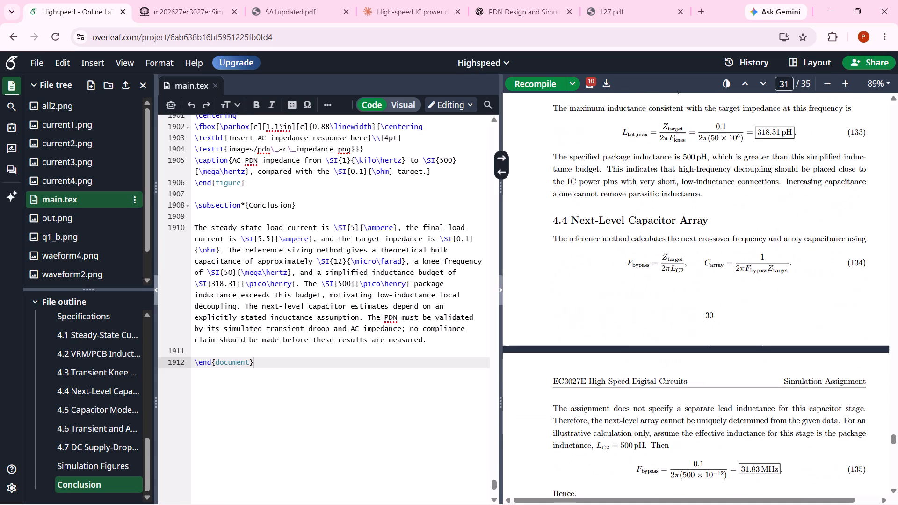
pyautogui.scroll(1, 637, 269)
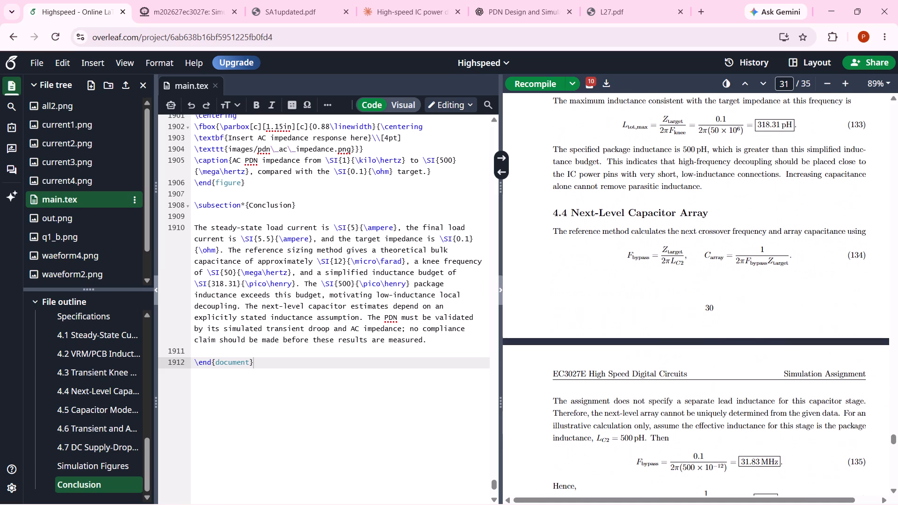
pyautogui.scroll(3, 637, 269)
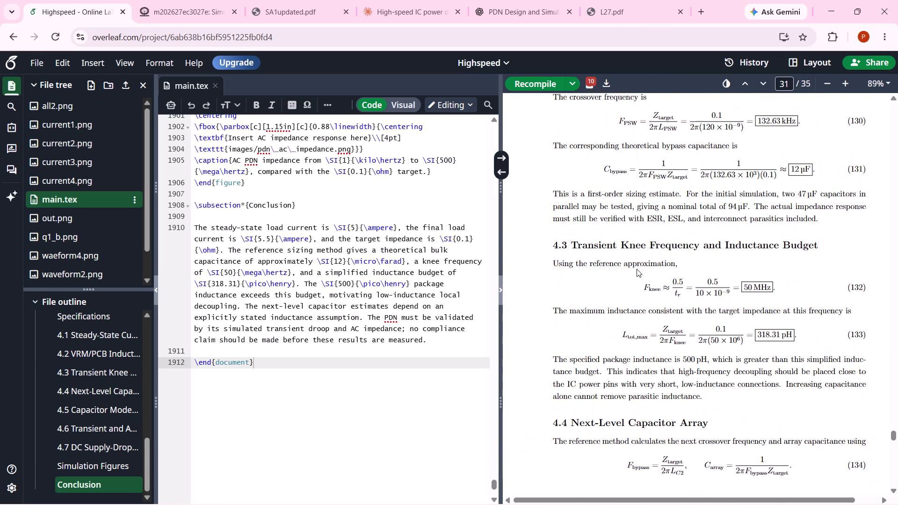
pyautogui.scroll(2, 637, 269)
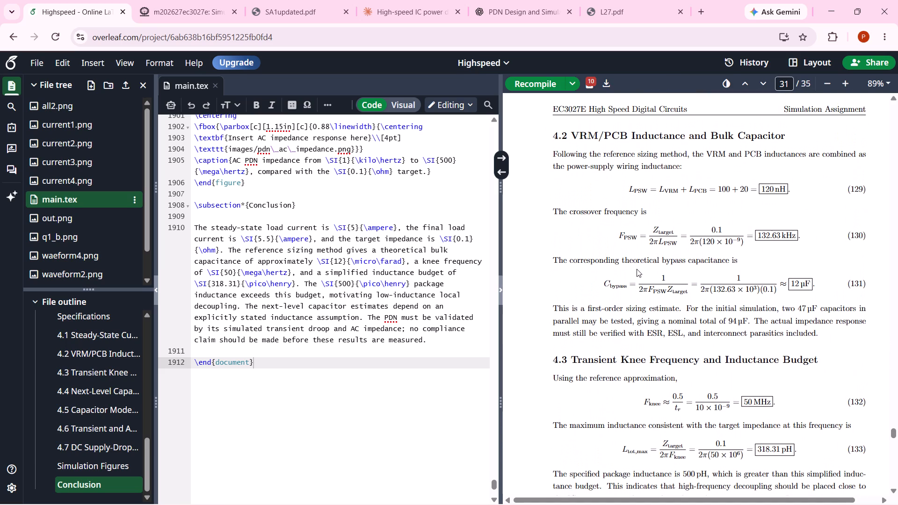
pyautogui.scroll(1, 637, 269)
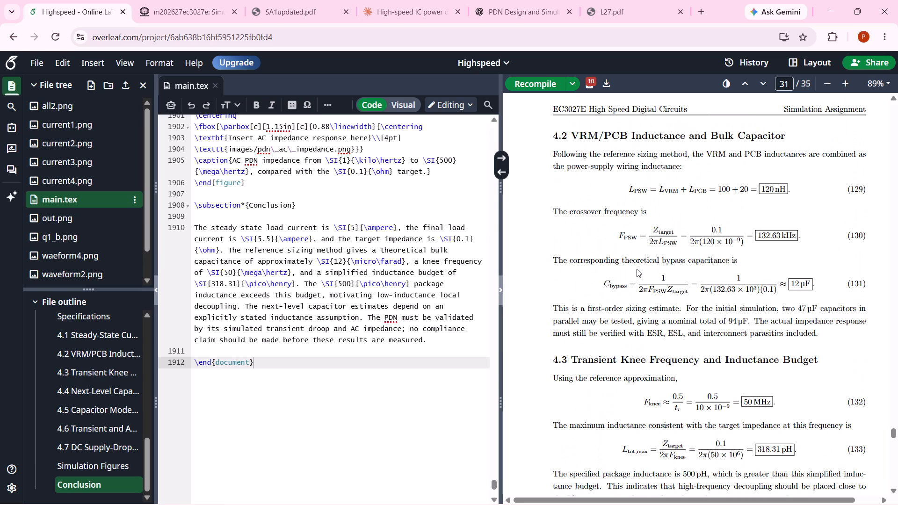
pyautogui.scroll(-4, 637, 269)
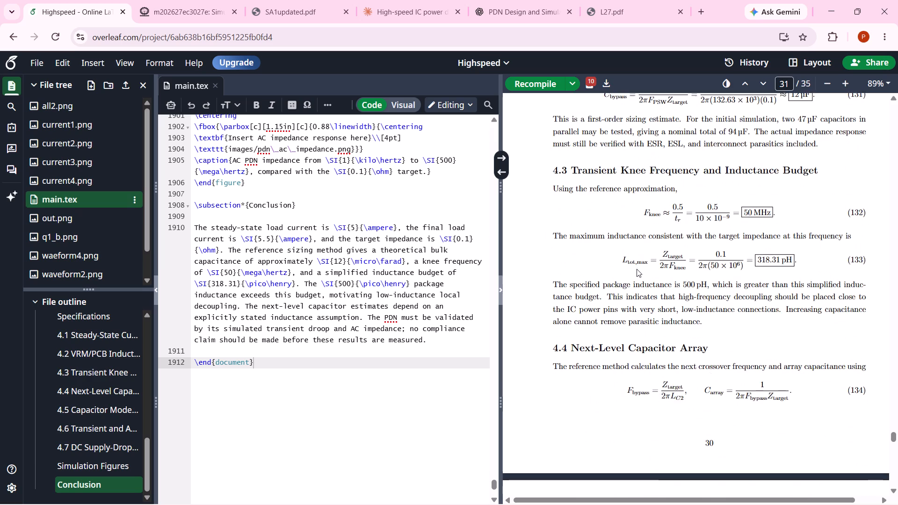
pyautogui.scroll(-3, 637, 269)
pyautogui.hscroll(1, 637, 269)
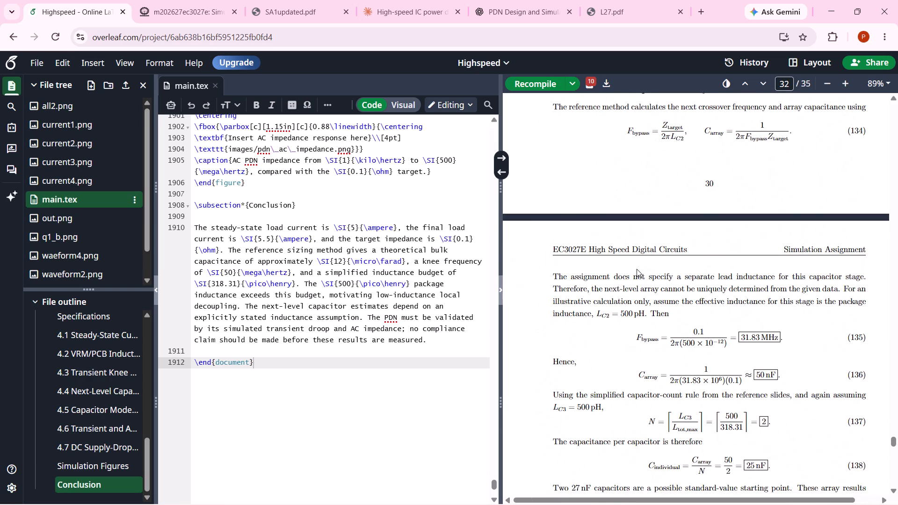
pyautogui.scroll(-1, 637, 269)
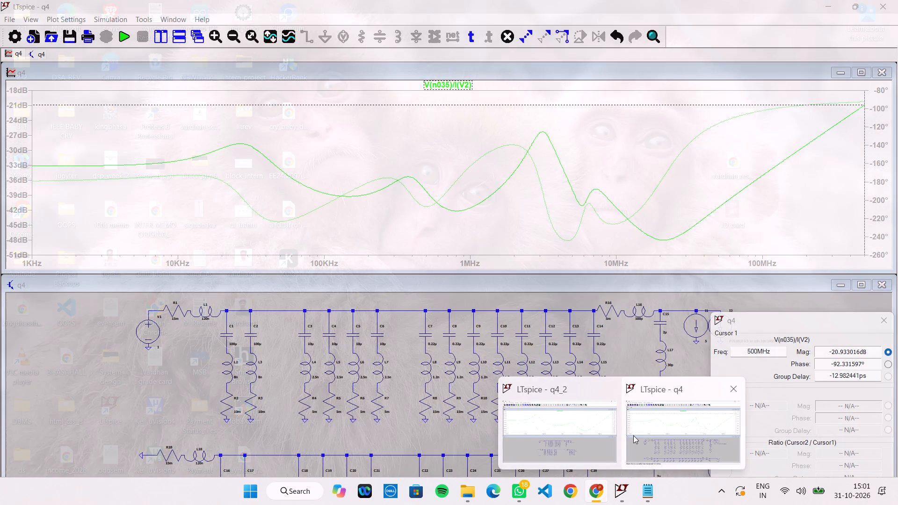
# Switch to the q4_2 simulation in LTspice and examine the component values of the lower PDN circuit's capacitor branches.
pyautogui.click(568, 446)
pyautogui.keyDown('ctrl'); pyautogui.scroll(-1, 424, 405); pyautogui.keyUp('ctrl')
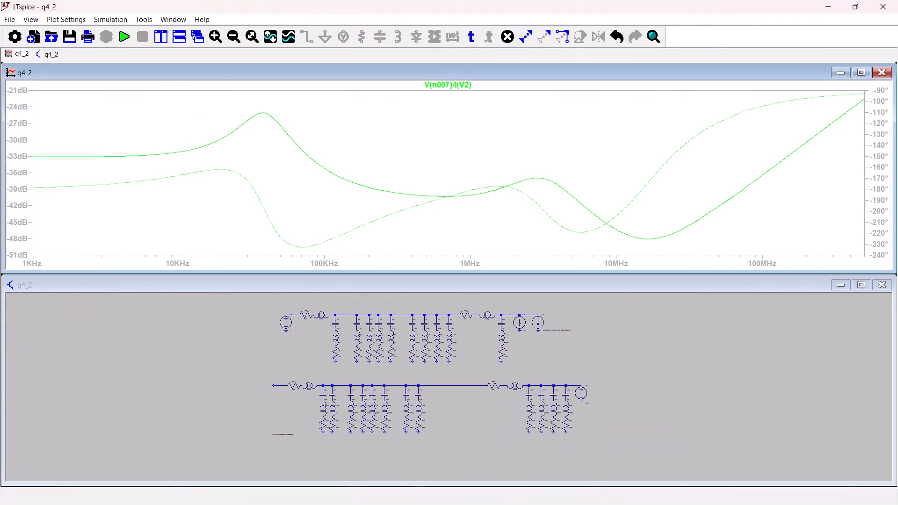
pyautogui.keyDown('ctrl'); pyautogui.scroll(-13, 424, 405); pyautogui.keyUp('ctrl')
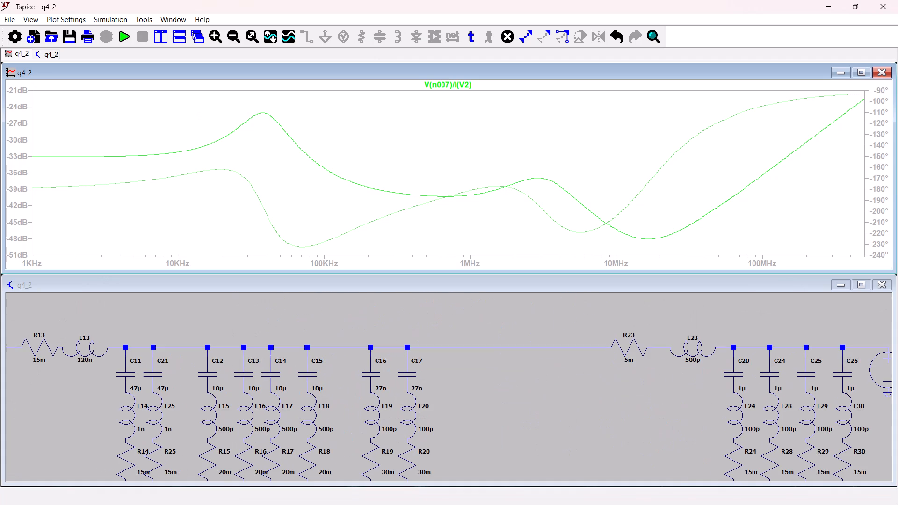
pyautogui.moveTo(470, 397); pyautogui.dragTo(504, 364)
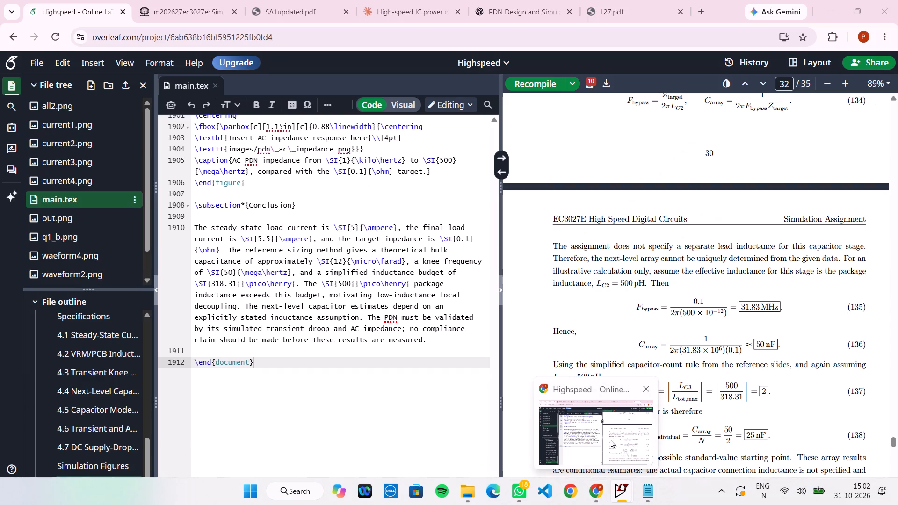
# Return to the Highspeed project in Overleaf and compare the compiled section 4.4 capacitor array calculations with the schematic.
pyautogui.click(610, 440)
pyautogui.scroll(-1, 656, 340)
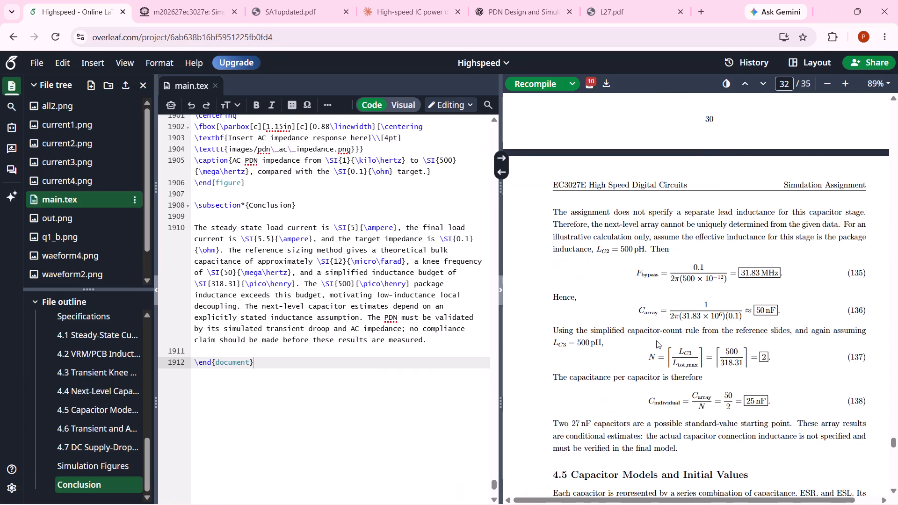
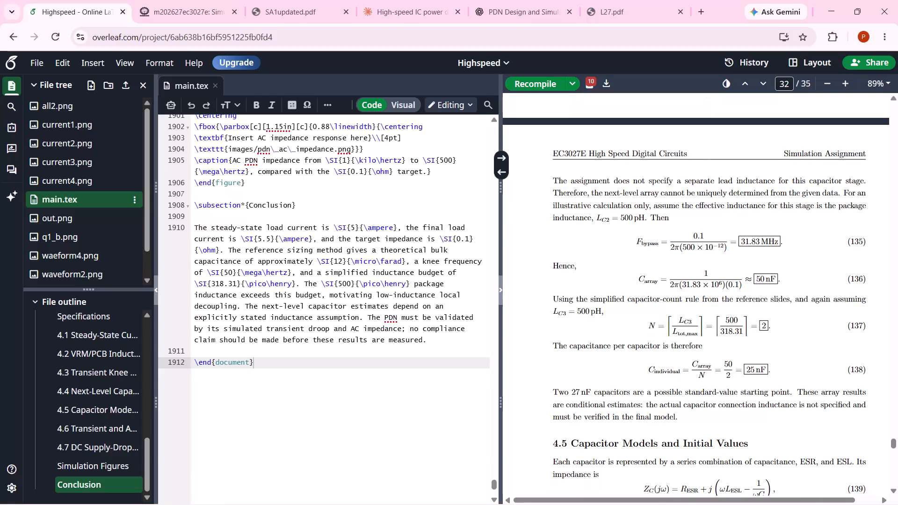
# Review the compiled section 4.4 capacitor array derivation, the section 4.5 capacitor bank table and the section 4.6 simulation procedure.
pyautogui.scroll(-1, 656, 340)
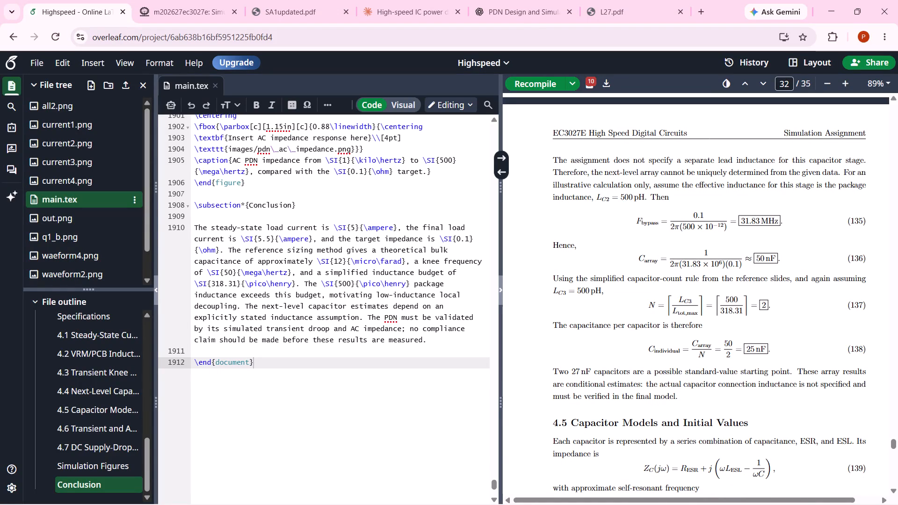
pyautogui.scroll(3, 640, 384)
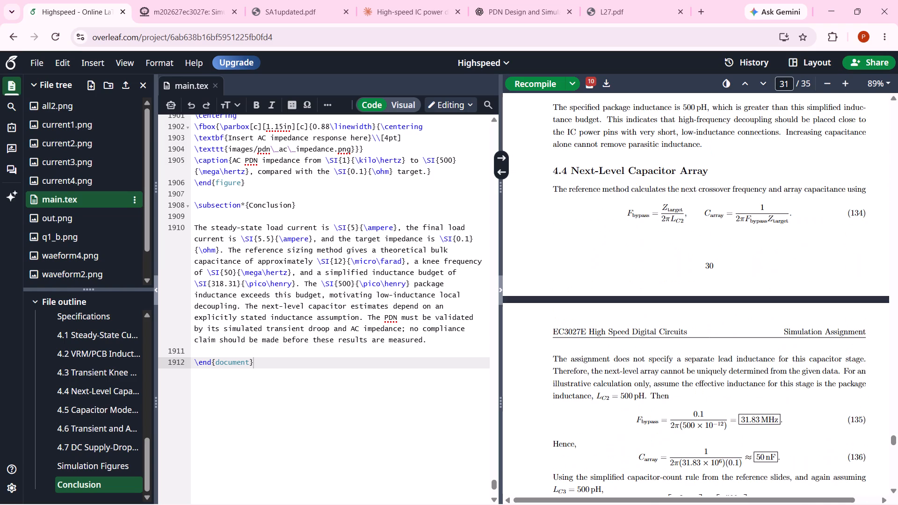
pyautogui.scroll(2, 640, 384)
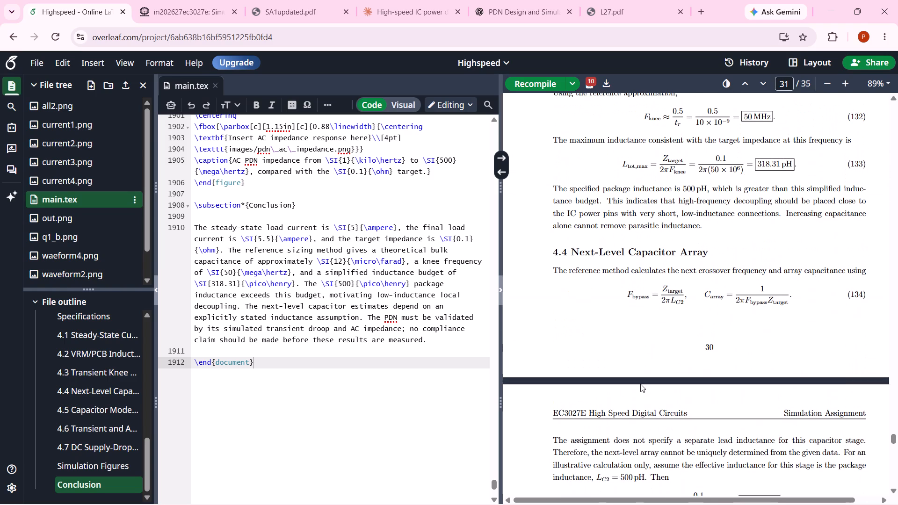
pyautogui.scroll(-5, 640, 384)
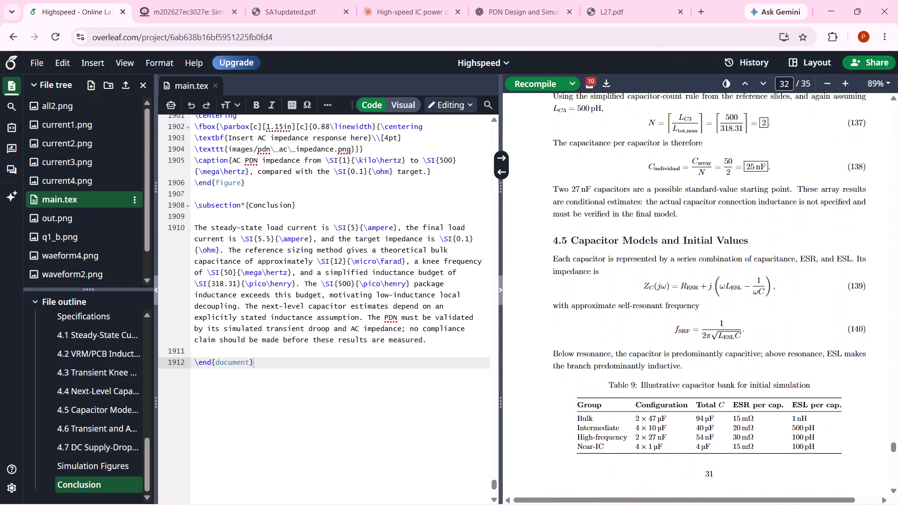
pyautogui.scroll(-2, 640, 384)
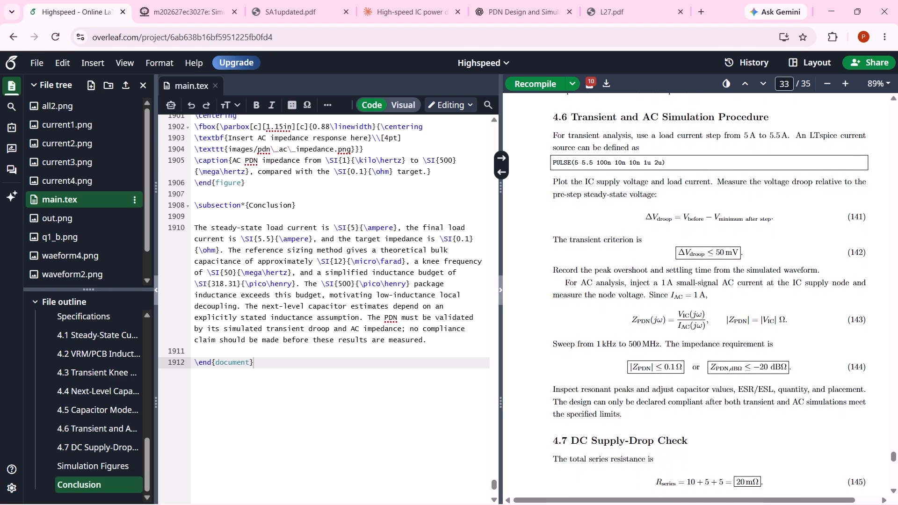
# Recheck the compiled sizing calculations from section 4.2's VRM/PCB inductance and bulk capacitor through section 4.4's next-level capacitor array.
pyautogui.scroll(10, 640, 384)
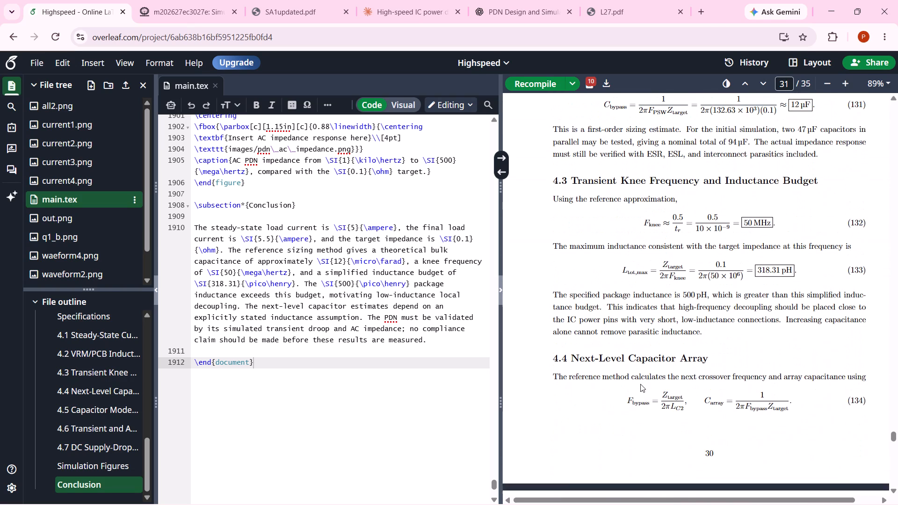
pyautogui.scroll(3, 640, 384)
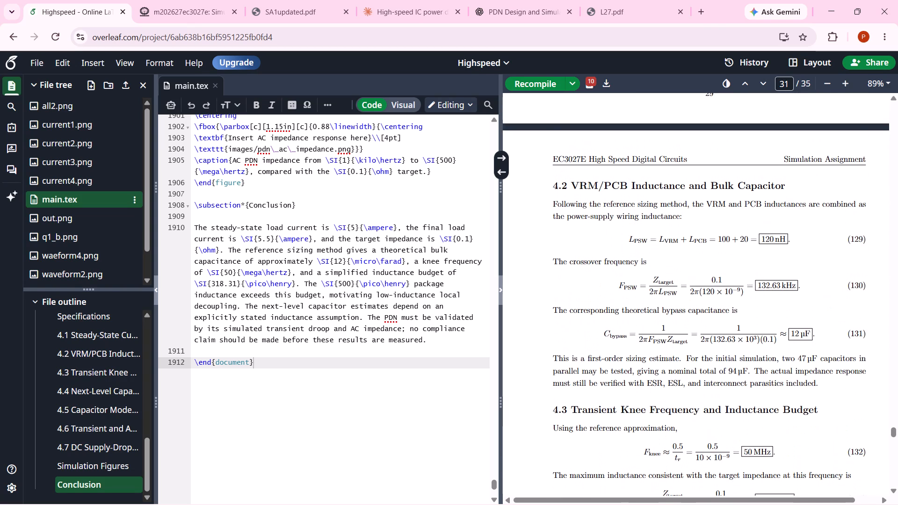
pyautogui.scroll(-4, 640, 384)
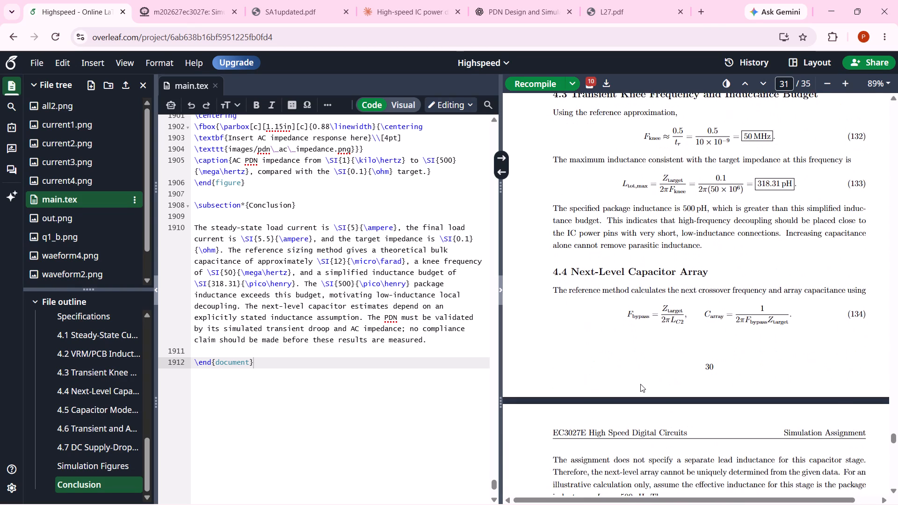
pyautogui.scroll(-2, 640, 384)
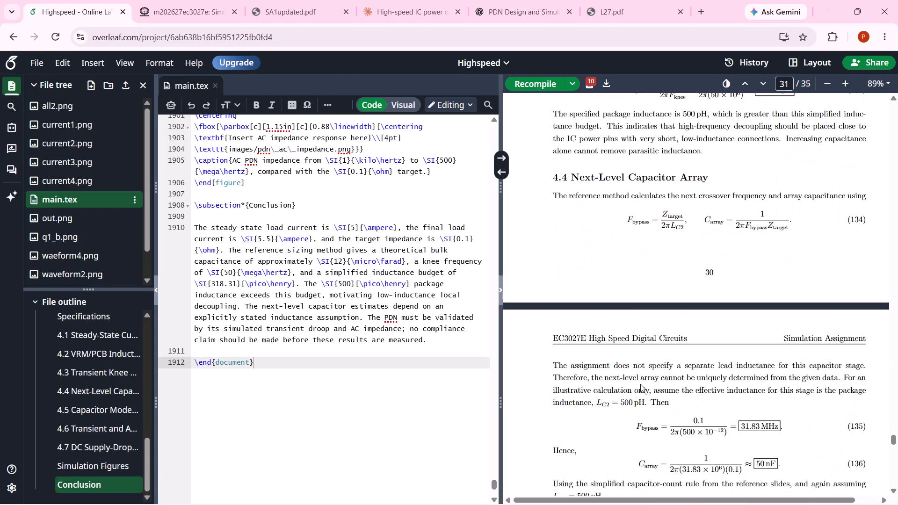
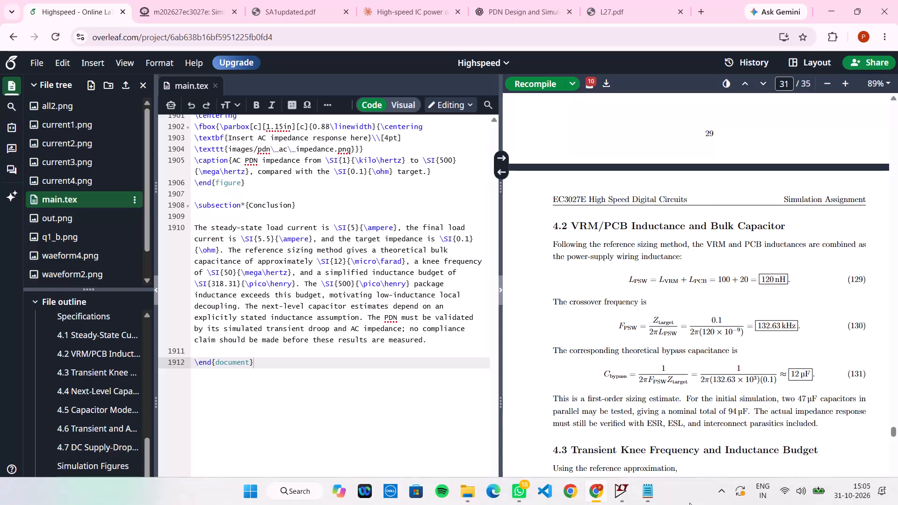
# Show the hidden system tray icons on the Windows taskbar.
pyautogui.click(722, 490)
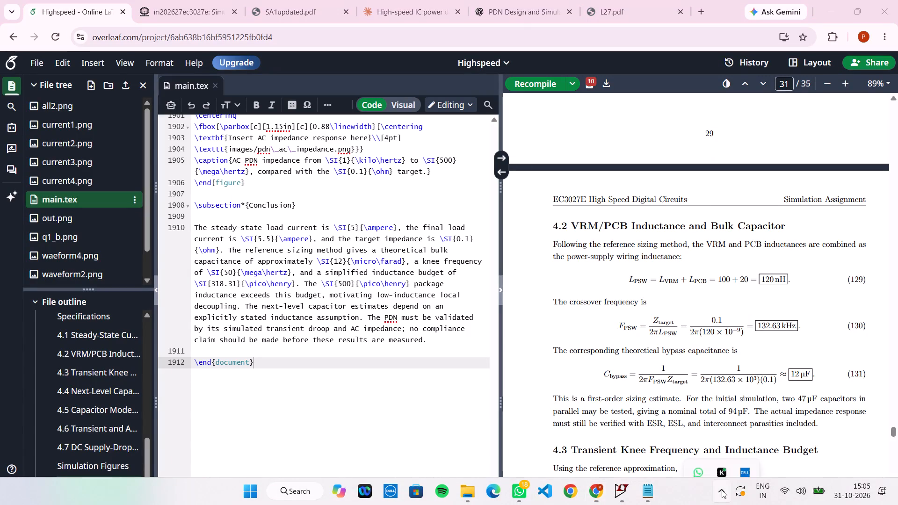
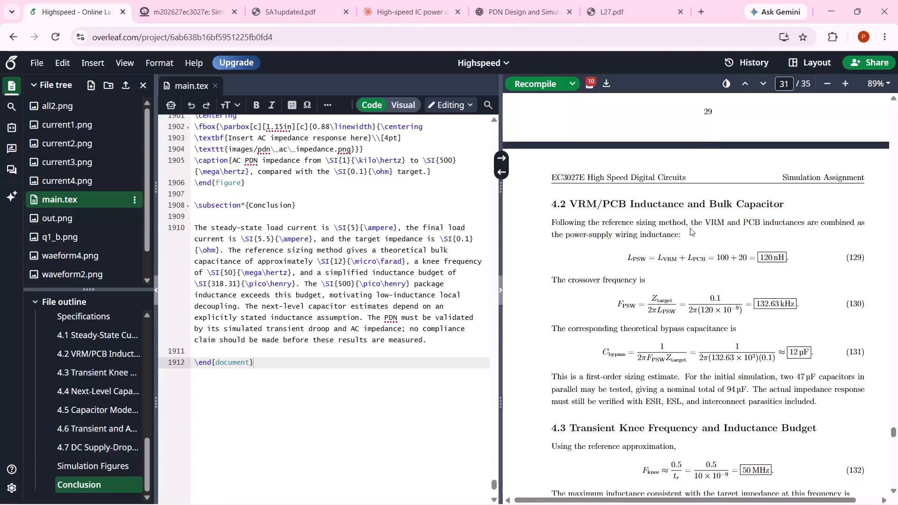
# Review sections 4.2 to 4.4 of the compiled report, covering the bulk capacitor, knee frequency, inductance budget and next-level capacitor array calculations.
pyautogui.scroll(-4, 690, 228)
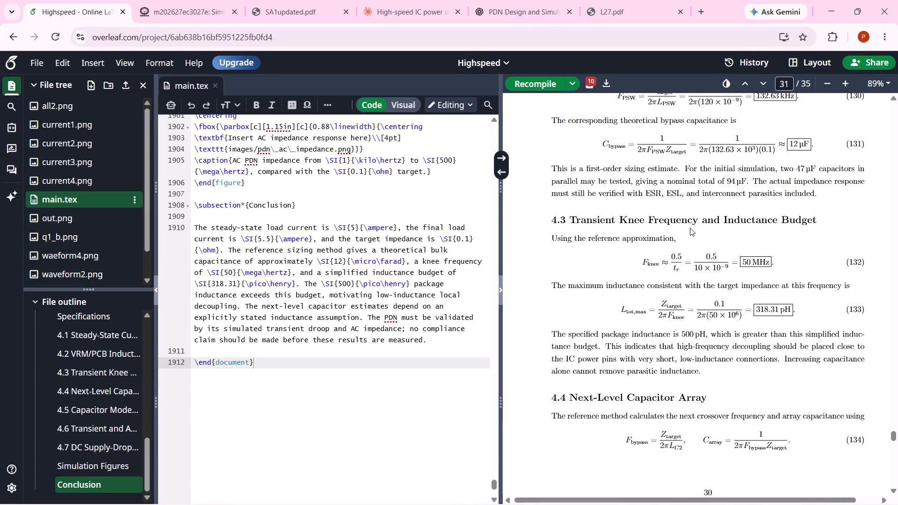
pyautogui.scroll(-4, 690, 228)
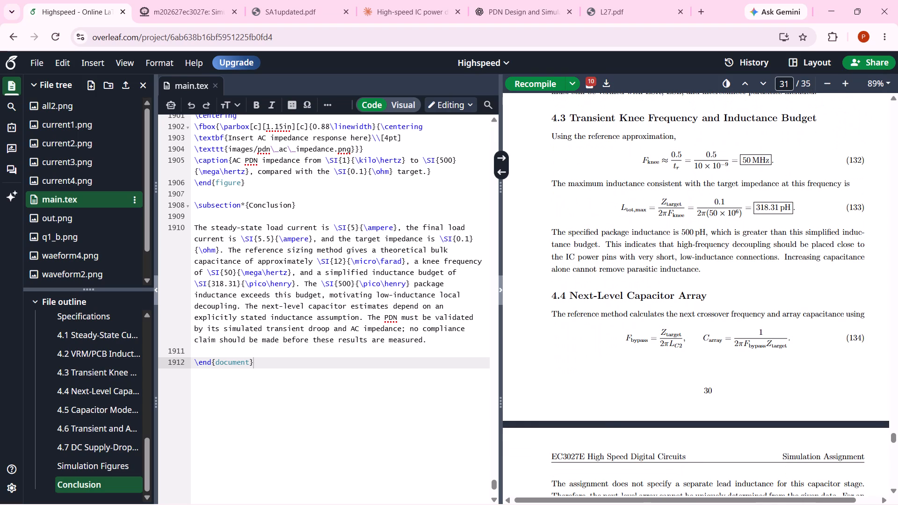
pyautogui.scroll(-3, 690, 228)
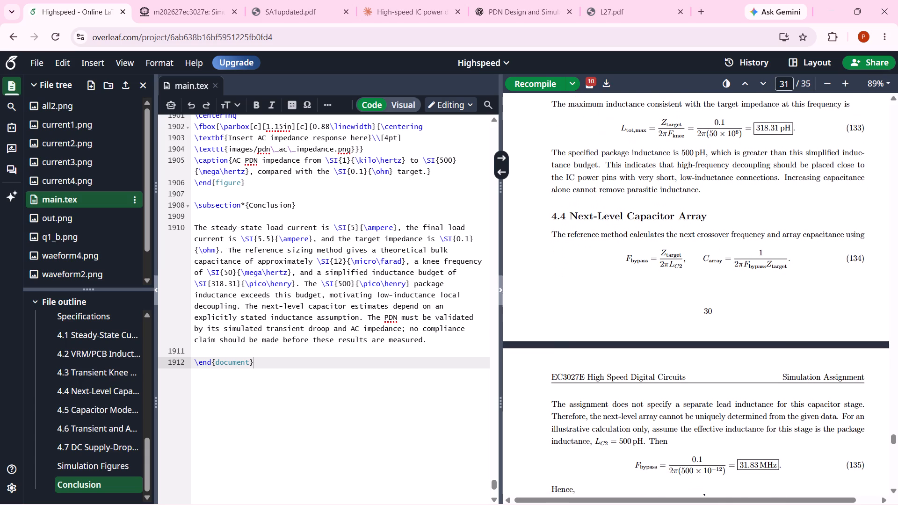
pyautogui.scroll(-1, 690, 228)
pyautogui.scroll(-1, 636, 440)
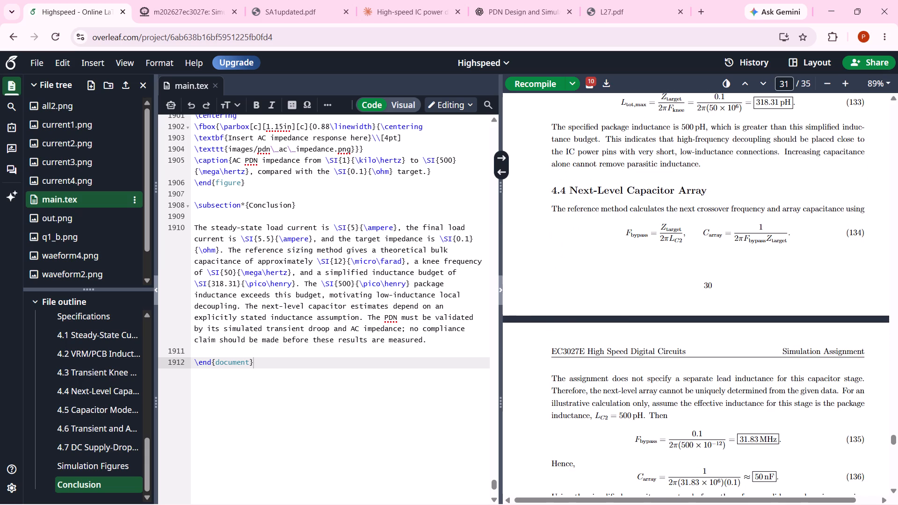
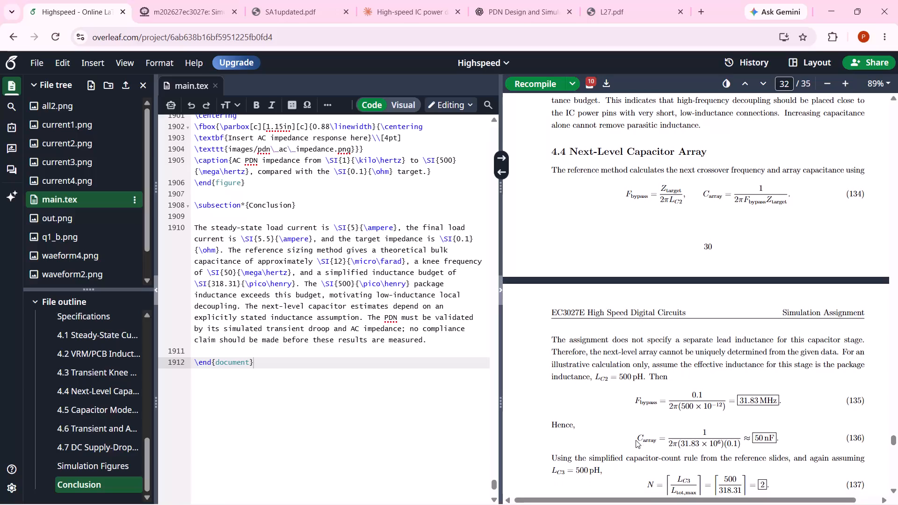
# Review the rest of section 4.4 and section 4.5 of the compiled report, including the capacitor models and the Table 9 capacitor bank.
pyautogui.scroll(-3, 636, 440)
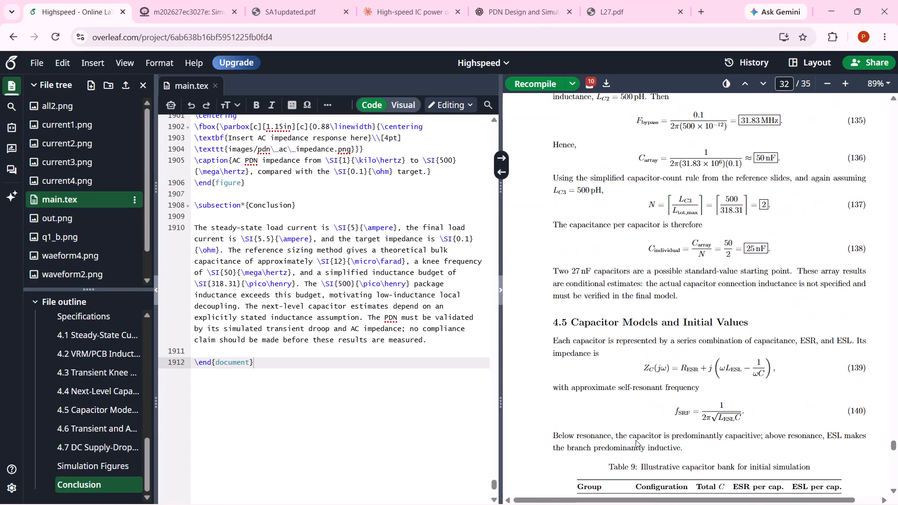
pyautogui.scroll(-3, 636, 440)
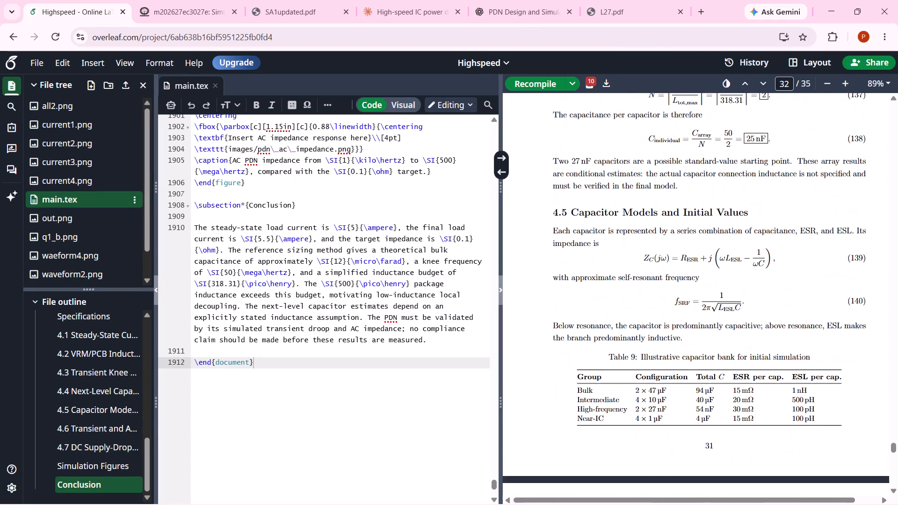
pyautogui.scroll(-1, 636, 440)
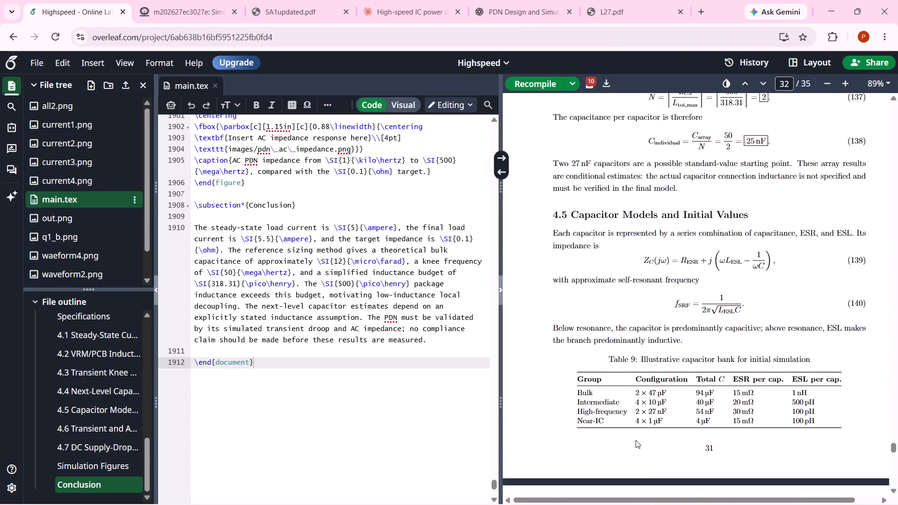
pyautogui.scroll(-3, 636, 440)
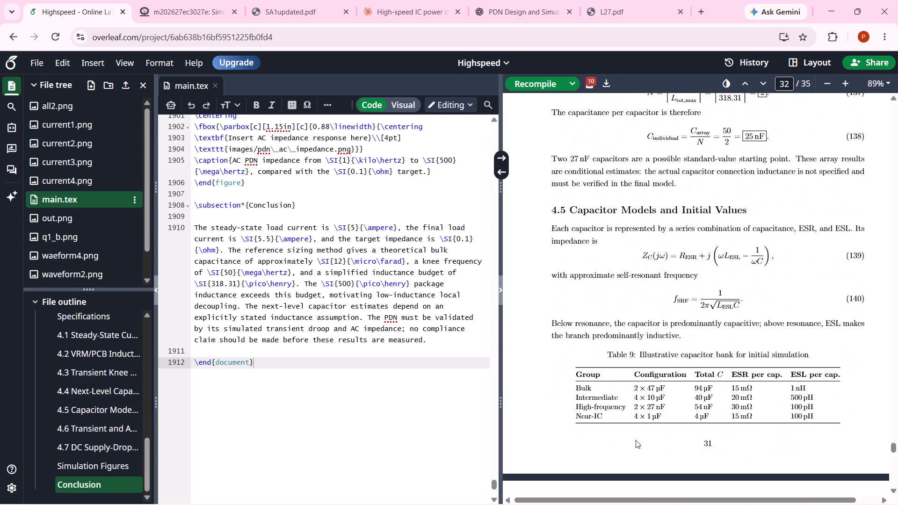
pyautogui.scroll(-3, 636, 440)
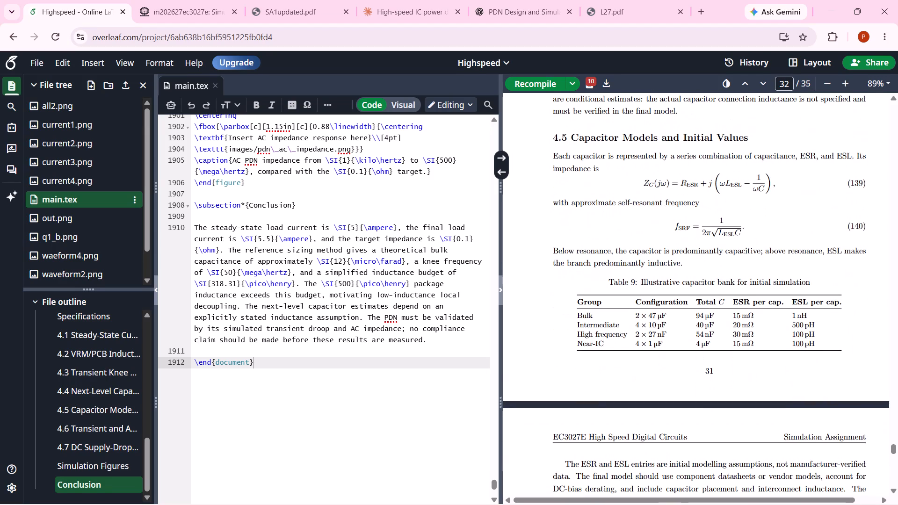
pyautogui.scroll(-1, 636, 440)
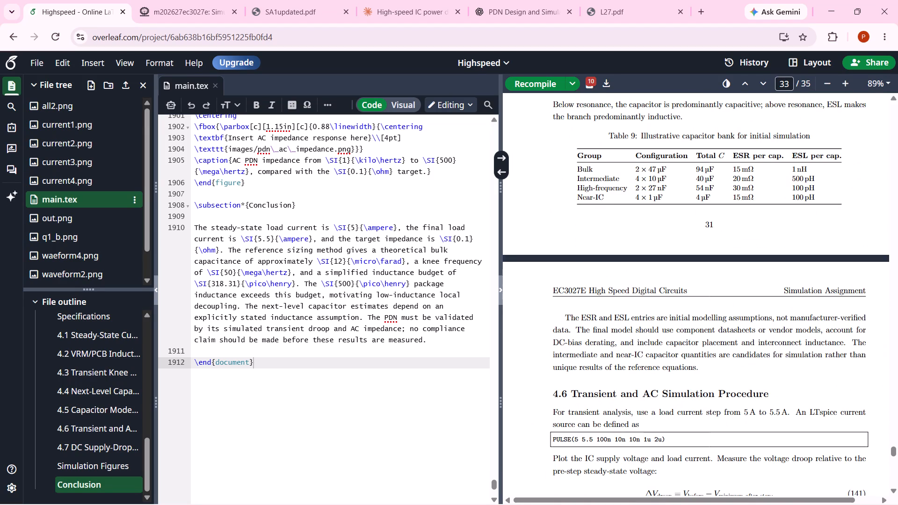
# Read through the paragraph after Table 9 on the ESR and ESL modelling assumptions, highlighting its text along the way.
pyautogui.moveTo(658, 316); pyautogui.dragTo(688, 327)
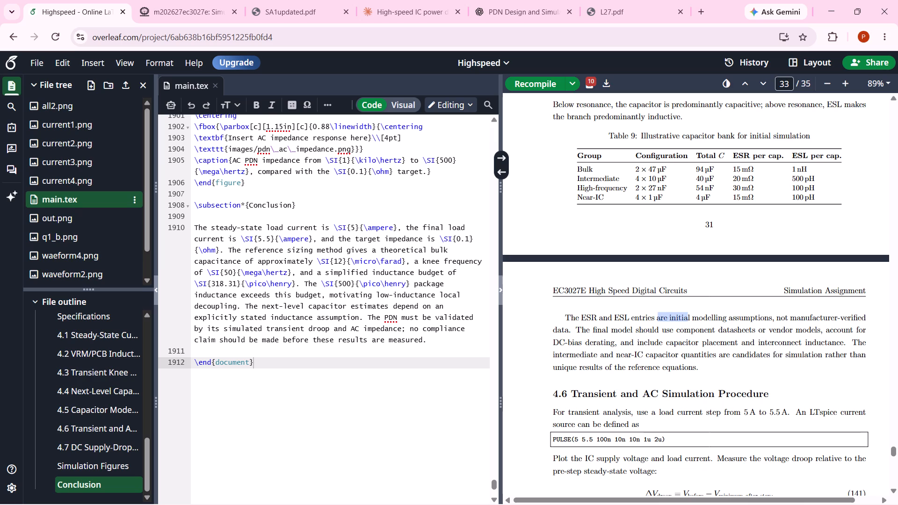
pyautogui.moveTo(688, 327); pyautogui.dragTo(695, 340)
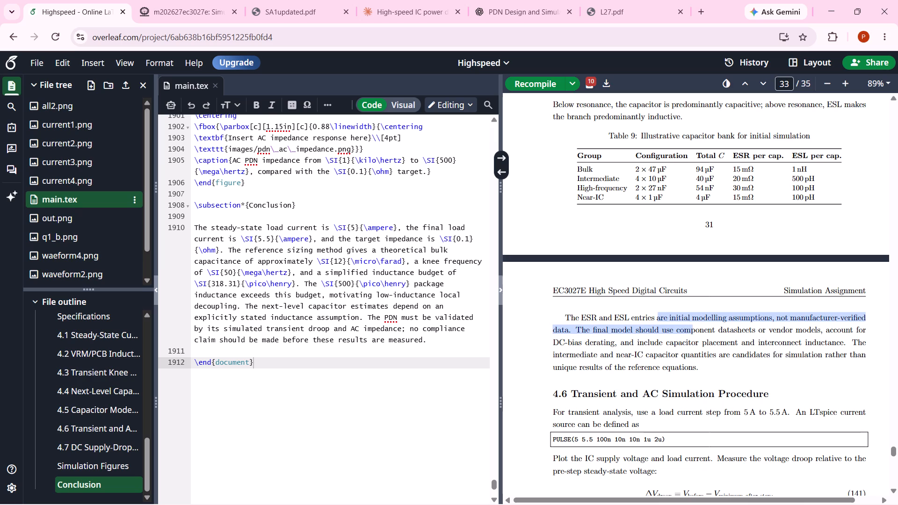
pyautogui.moveTo(695, 340); pyautogui.dragTo(696, 344)
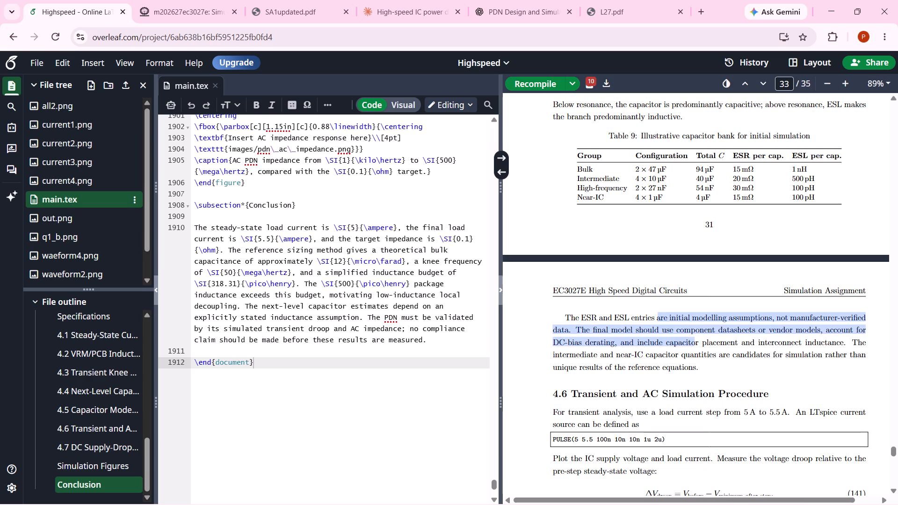
pyautogui.moveTo(696, 344); pyautogui.dragTo(701, 357)
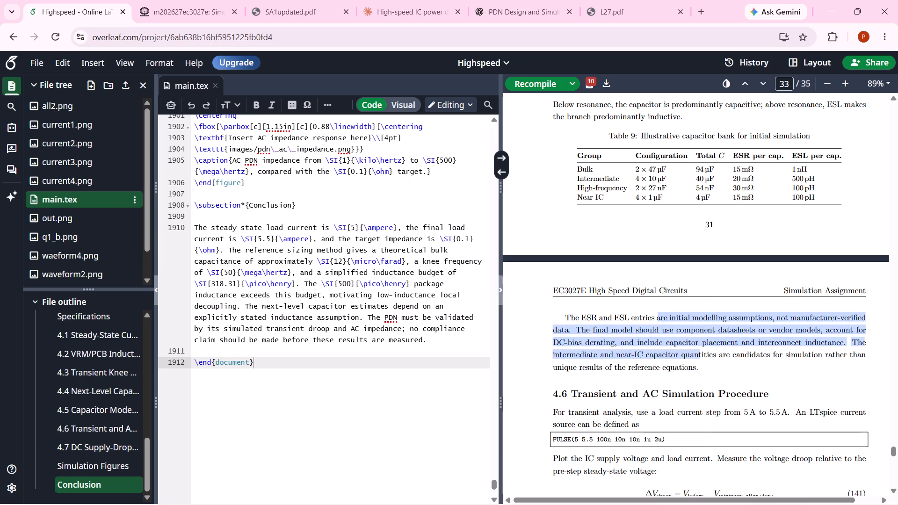
pyautogui.moveTo(701, 357); pyautogui.dragTo(699, 373)
pyautogui.moveTo(699, 373); pyautogui.dragTo(695, 371)
pyautogui.click(711, 386)
pyautogui.scroll(-2, 711, 386)
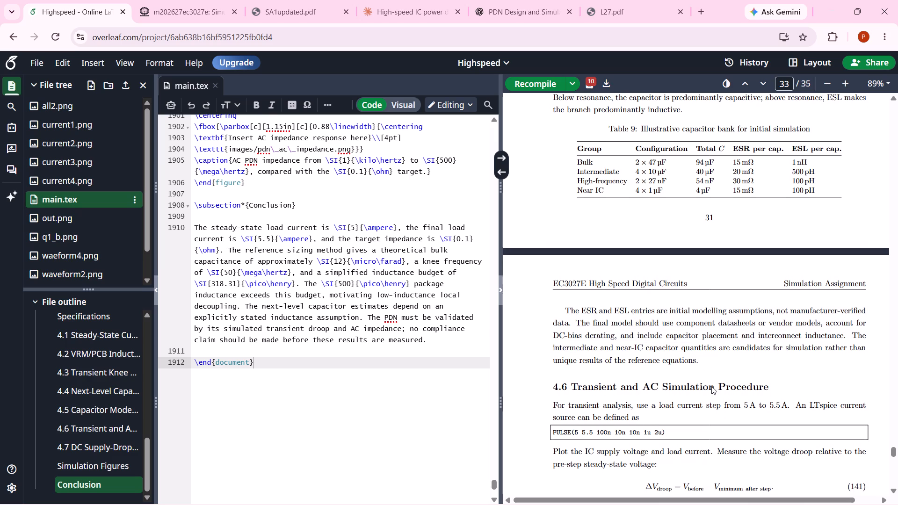
pyautogui.scroll(-1, 711, 386)
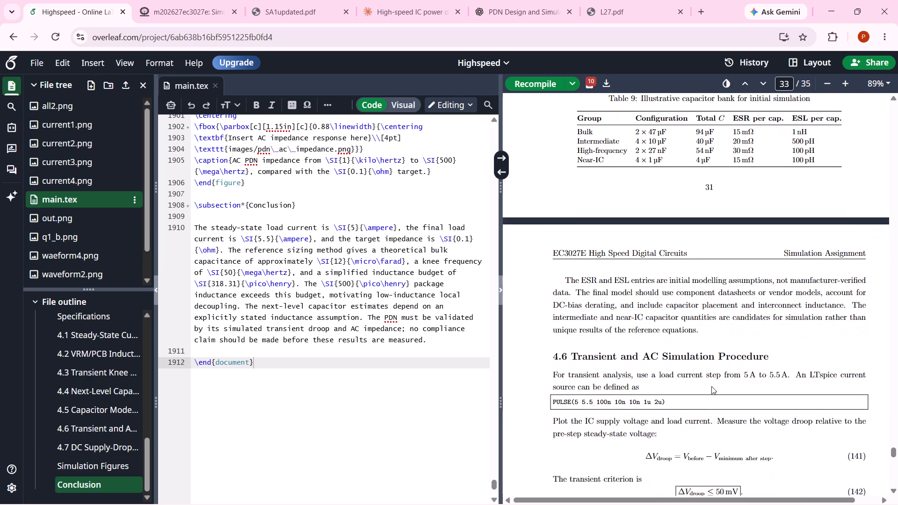
pyautogui.scroll(-1, 711, 386)
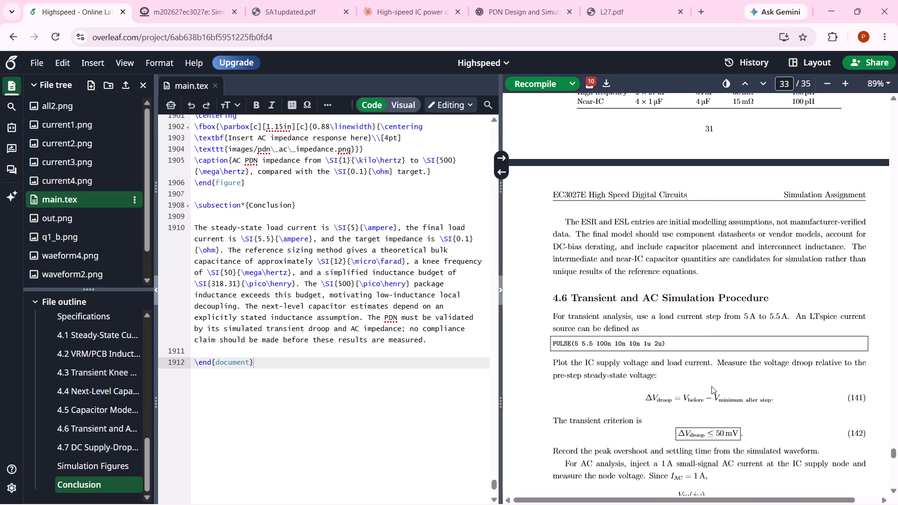
pyautogui.scroll(-4, 711, 386)
pyautogui.scroll(1, 711, 386)
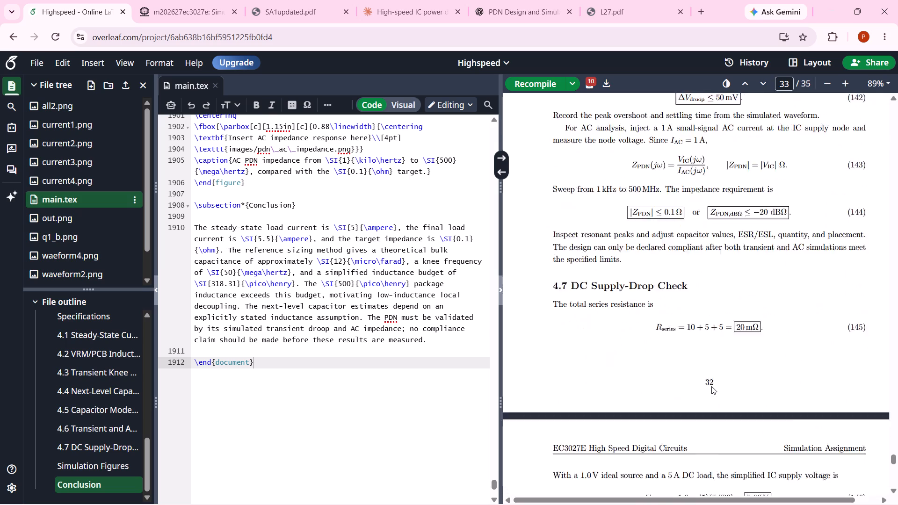
pyautogui.scroll(1, 711, 386)
pyautogui.hscroll(1, 711, 386)
pyautogui.scroll(-1, 711, 386)
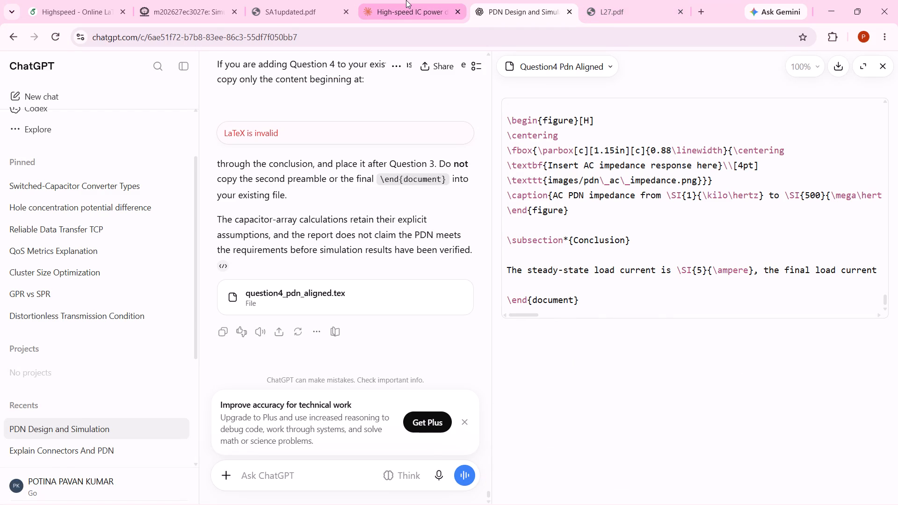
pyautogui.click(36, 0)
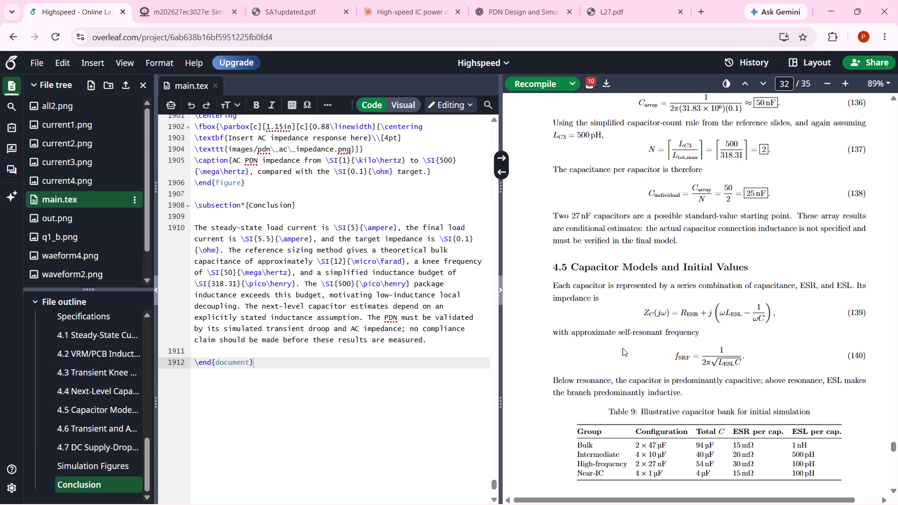
# Recheck the report from the section 4.5 capacitor bank through the section 4.6 simulation criteria to the section 4.7 supply-drop check.
pyautogui.scroll(-1, 623, 348)
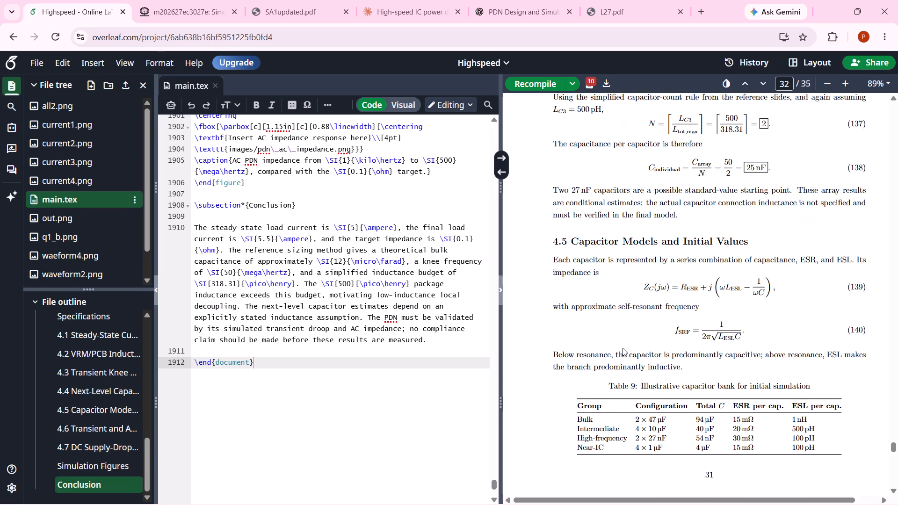
pyautogui.scroll(-4, 623, 348)
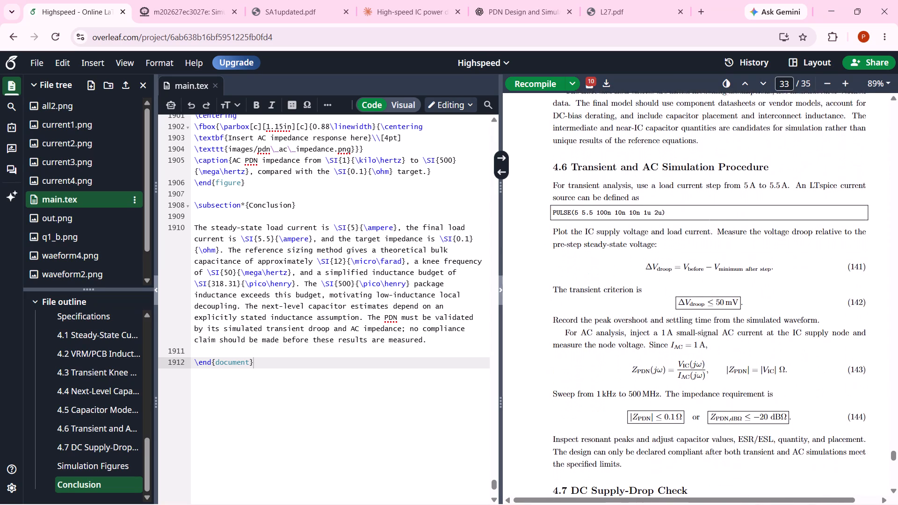
pyautogui.scroll(-2, 623, 348)
pyautogui.scroll(4, 623, 348)
# Show the hidden system tray icons.
pyautogui.click(725, 491)
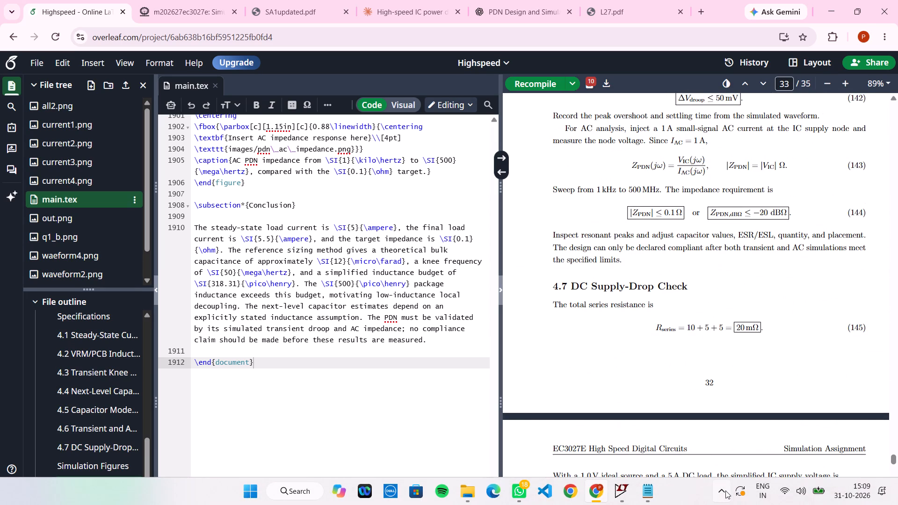
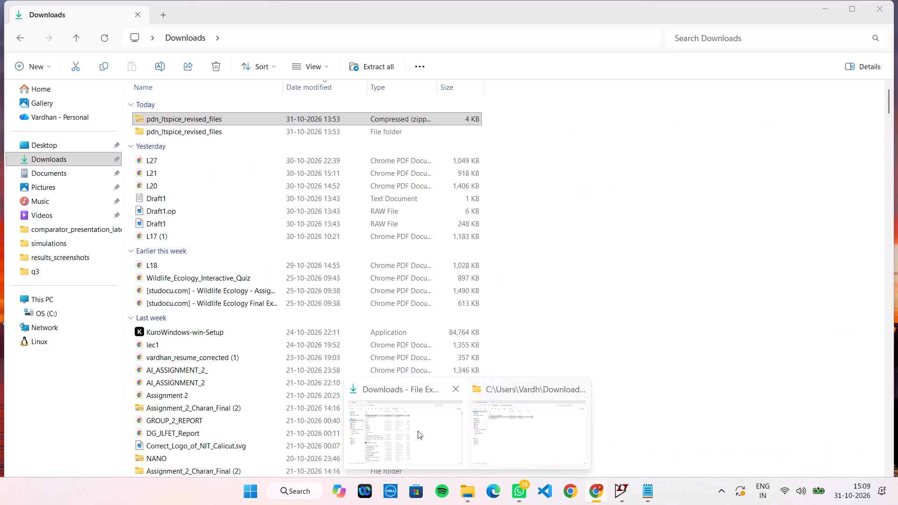
# Switch to the File Explorer window showing Downloads and open the Gallery of saved pictures.
pyautogui.click(418, 431)
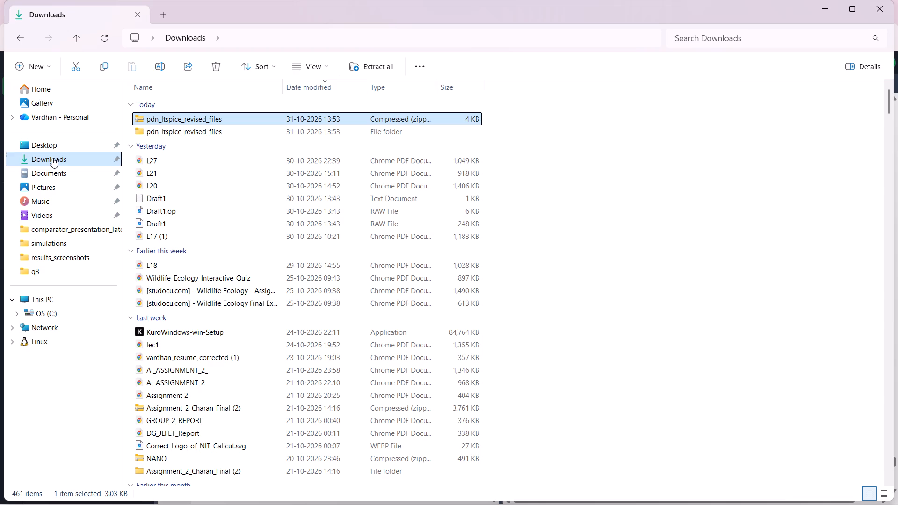
pyautogui.click(49, 106)
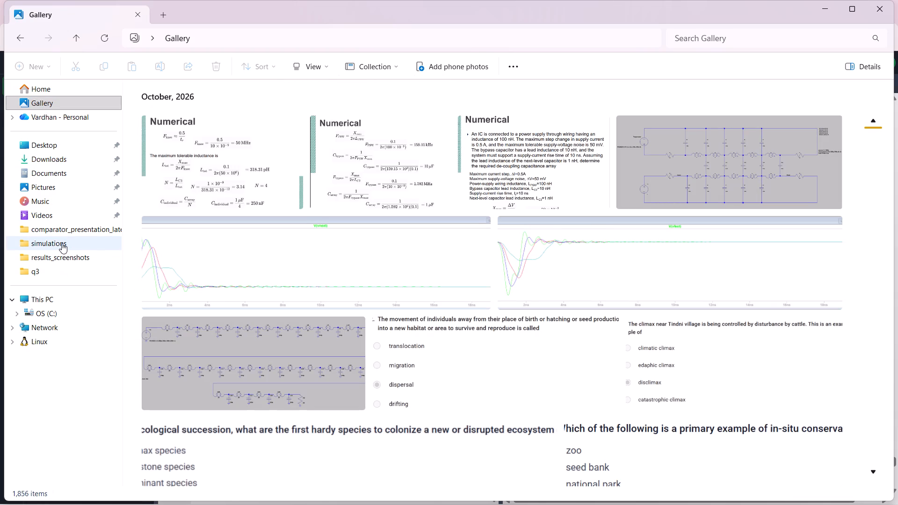
# Share the q2 and q3 LTspice schematics from the highspeed simulations folder through WhatsApp.
pyautogui.click(62, 243)
pyautogui.scroll(4, 170, 136)
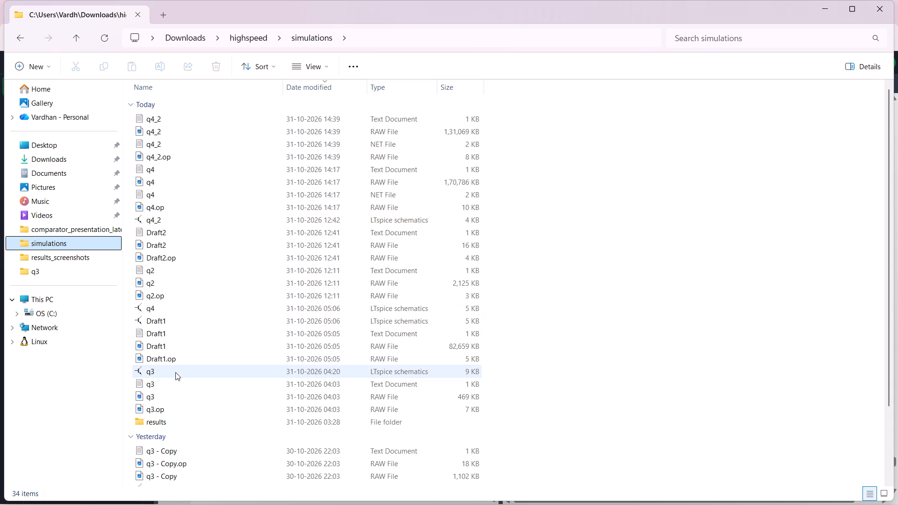
pyautogui.scroll(-2, 175, 372)
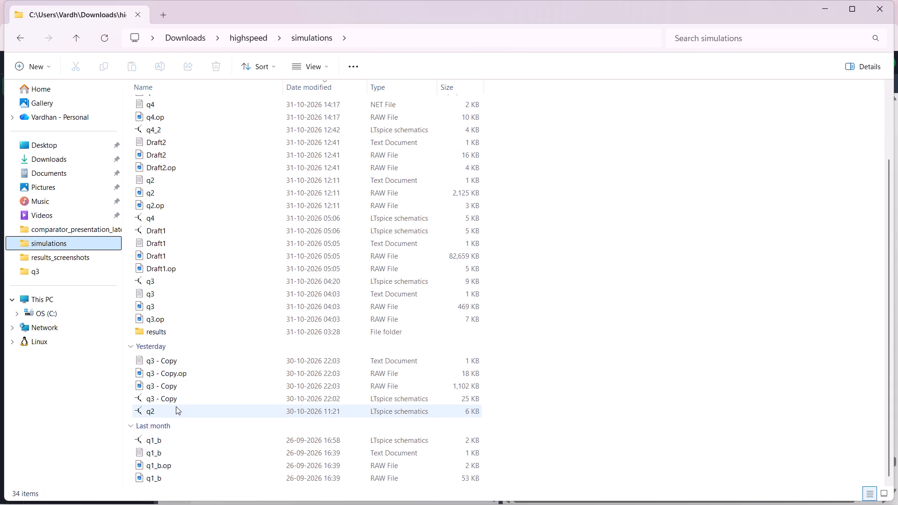
pyautogui.keyDown('ctrl'); pyautogui.click(176, 407); pyautogui.keyUp('ctrl')
pyautogui.keyDown('ctrl'); pyautogui.click(154, 283); pyautogui.keyUp('ctrl')
pyautogui.rightClick(154, 283)
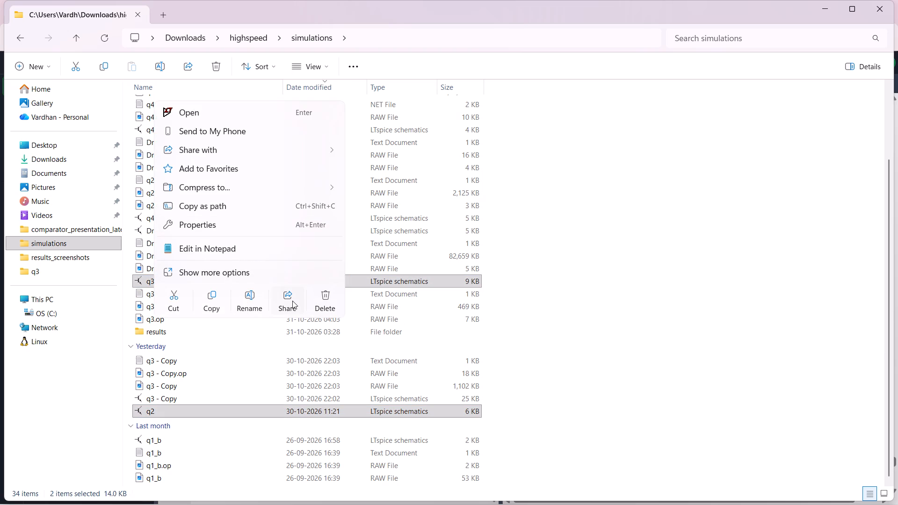
pyautogui.click(292, 301)
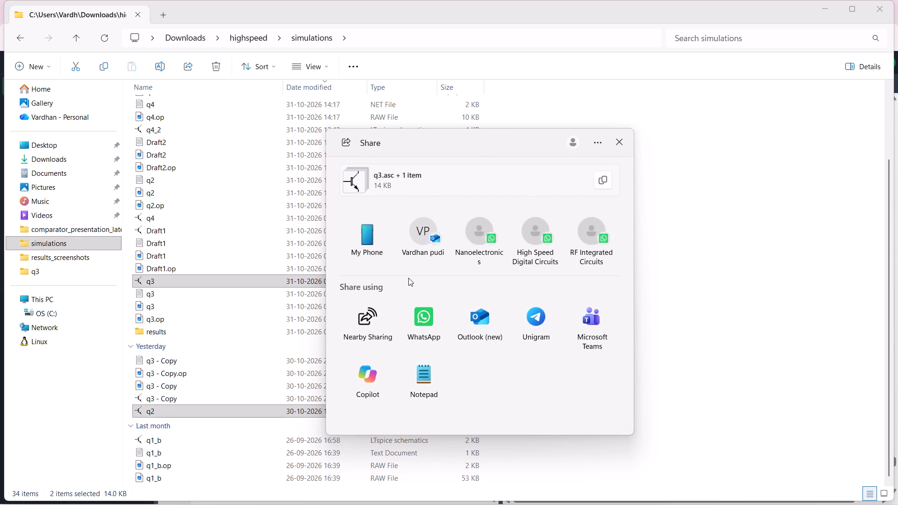
pyautogui.click(427, 317)
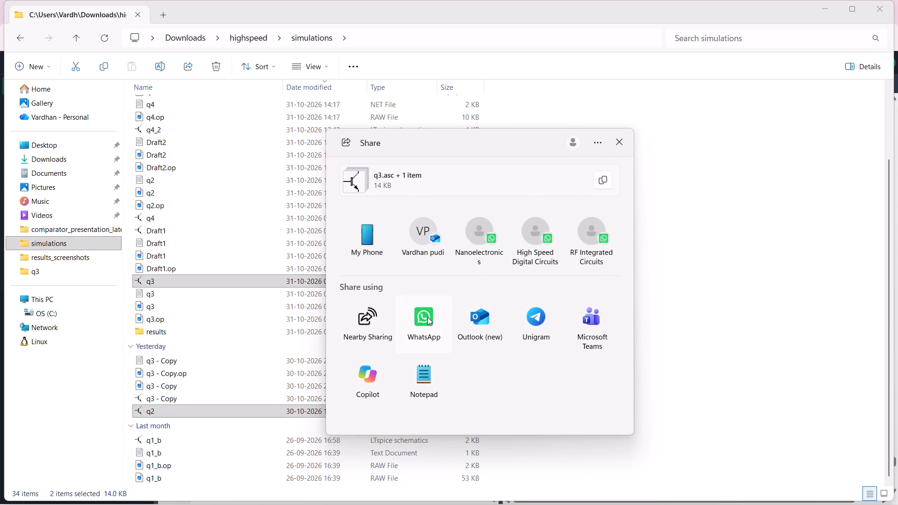
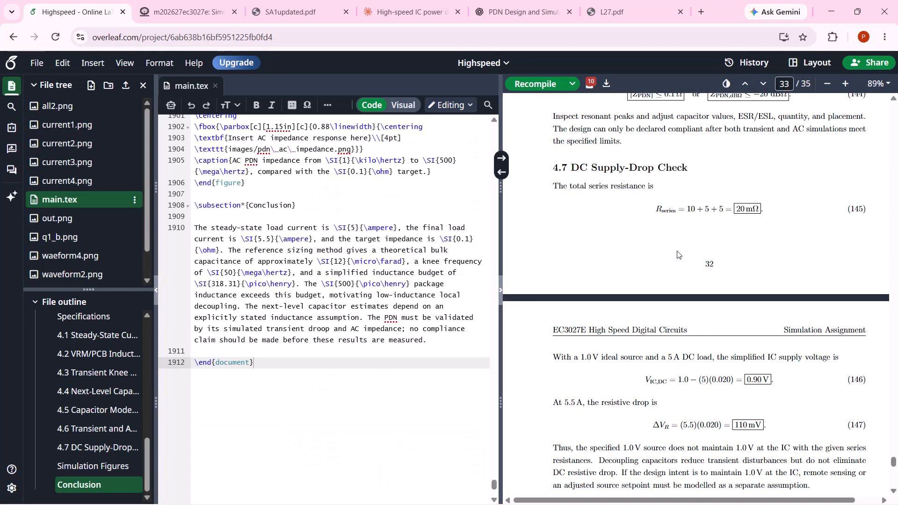
# Review the compiled report from the section 4.7 supply-drop check back through the section 4.6 criteria to the Table 9 capacitor bank.
pyautogui.scroll(3, 677, 251)
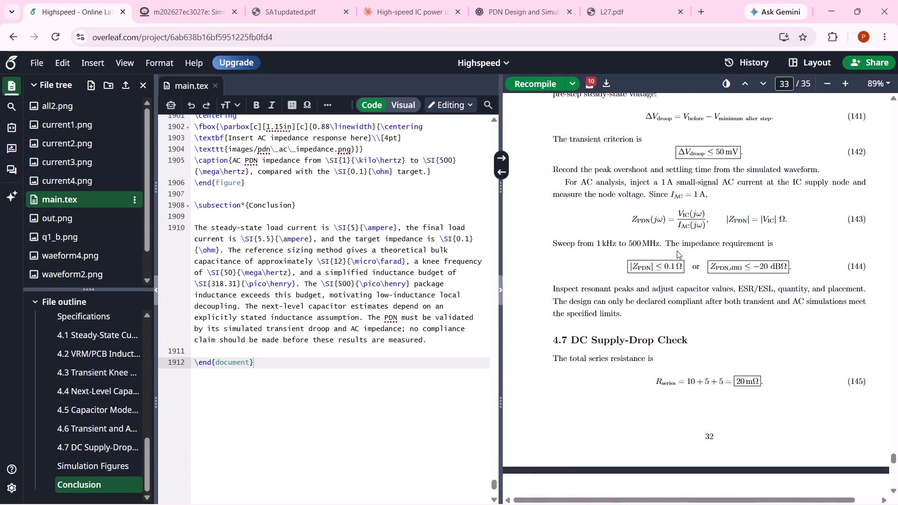
pyautogui.scroll(3, 677, 251)
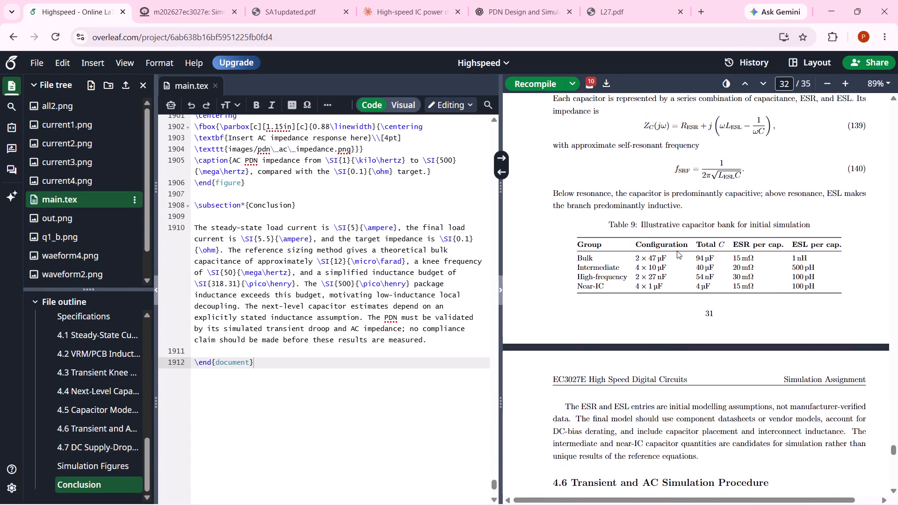
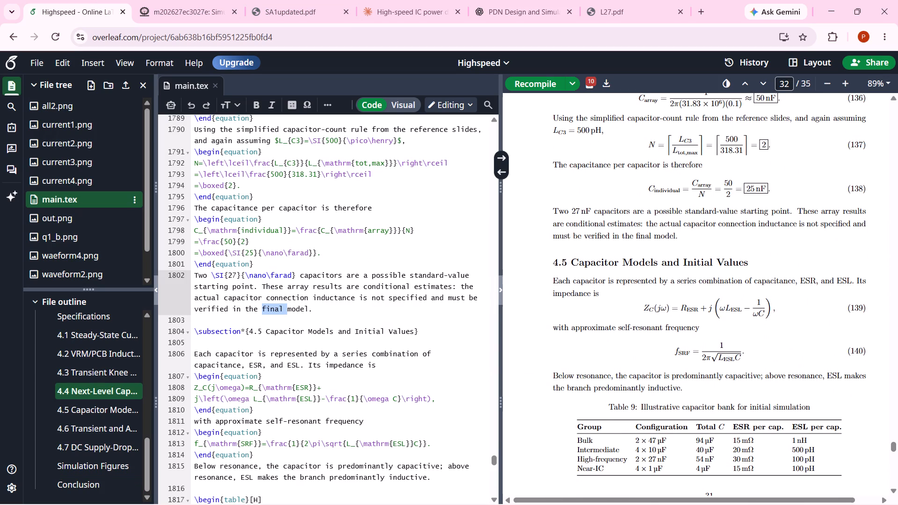
pyautogui.click(362, 308)
pyautogui.press('Return')
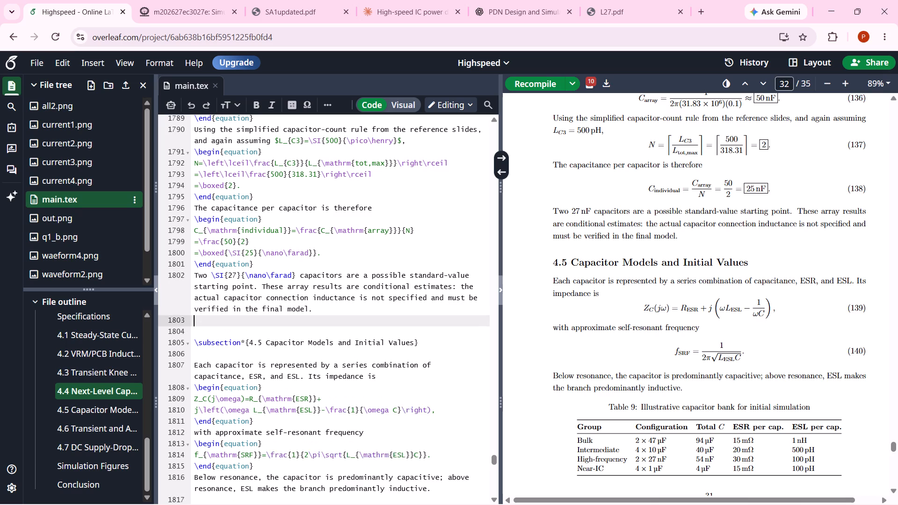
pyautogui.press('Return')
pyautogui.hotkey('ctrl', 'v')
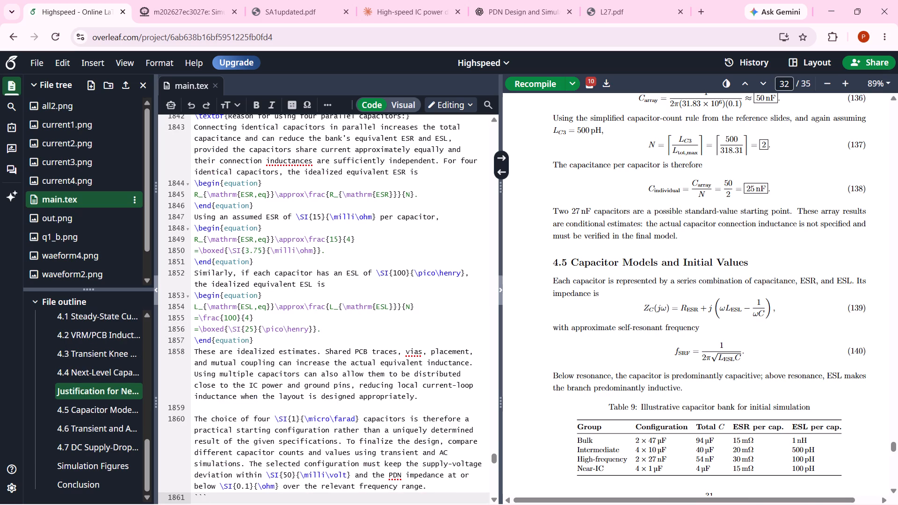
# Delete the stray closing code-fence line at the end of the pasted subsection, just before section 4.5.
pyautogui.scroll(-2, 278, 354)
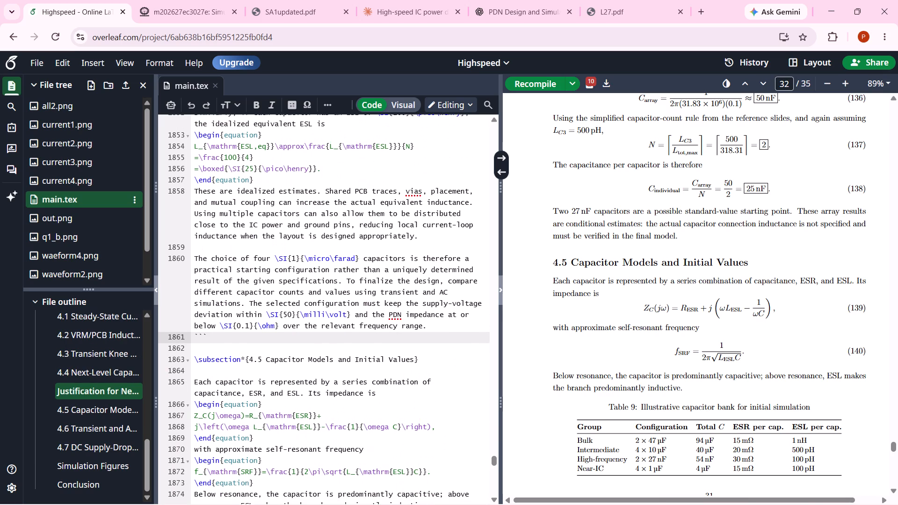
pyautogui.scroll(-1, 278, 354)
pyautogui.press('BackSpace')
pyautogui.press('BackSpace')
pyautogui.press('BackSpace')
pyautogui.press('BackSpace')
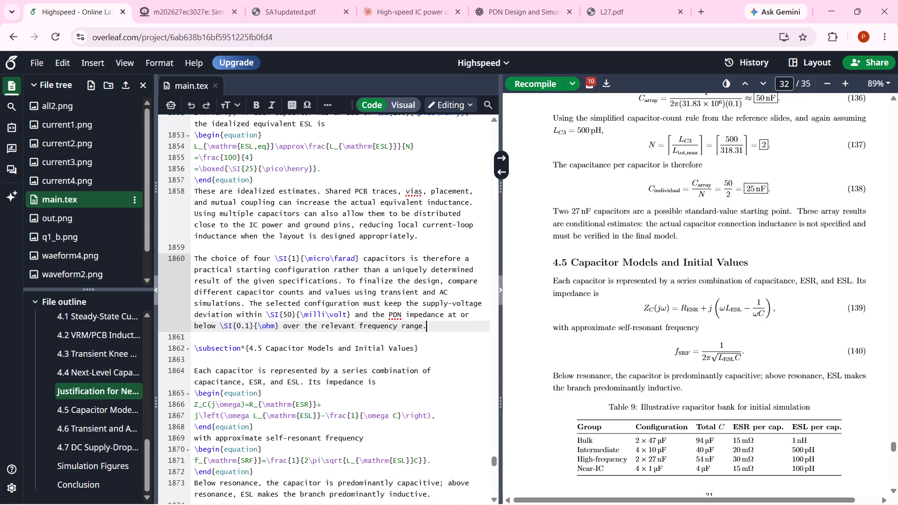
# Recompile the report and check the area after section 4.4 in the PDF for the new near-IC justification subsection.
pyautogui.scroll(3, 278, 354)
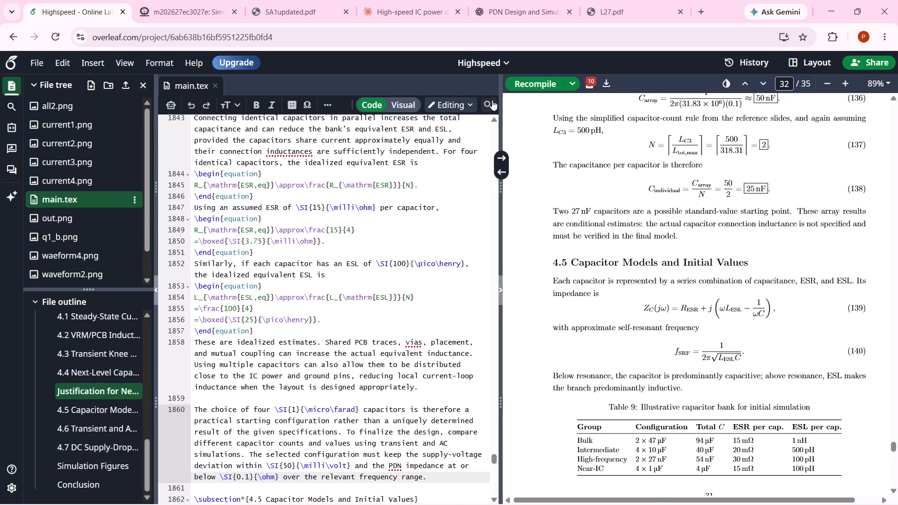
pyautogui.click(514, 78)
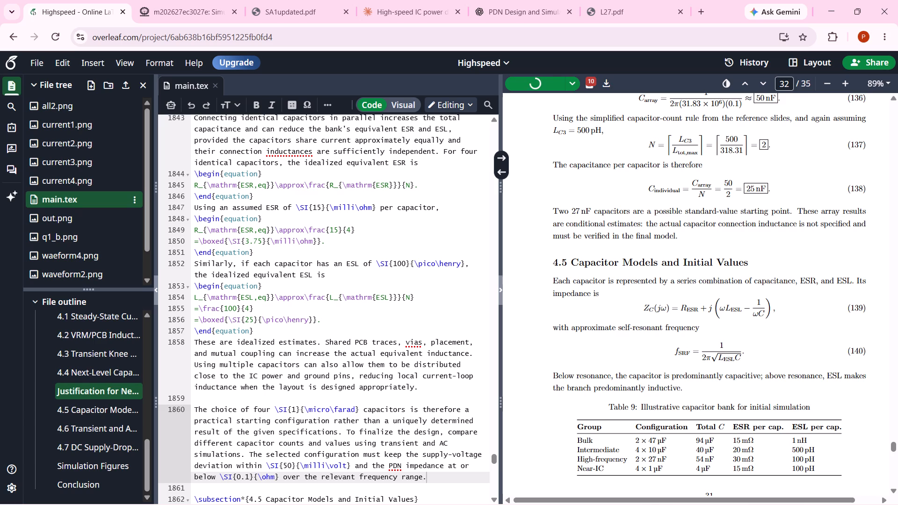
pyautogui.scroll(2, 596, 377)
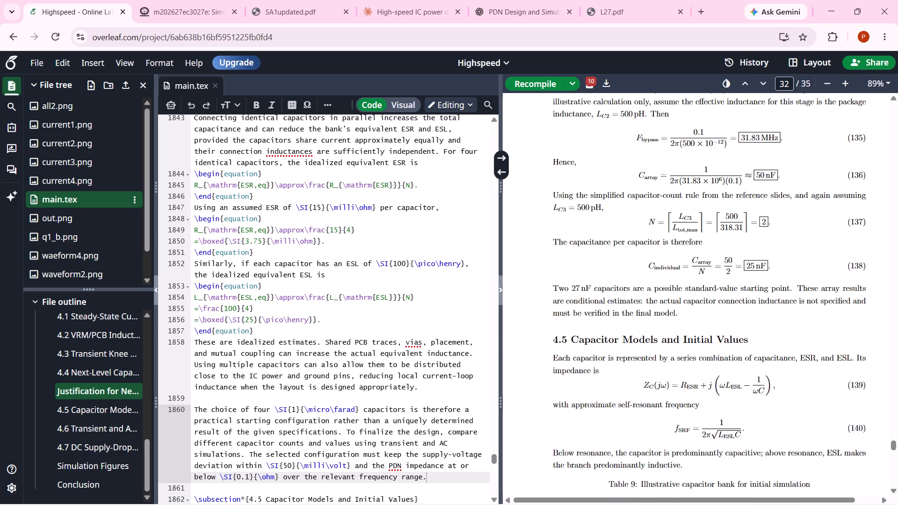
pyautogui.scroll(2, 596, 377)
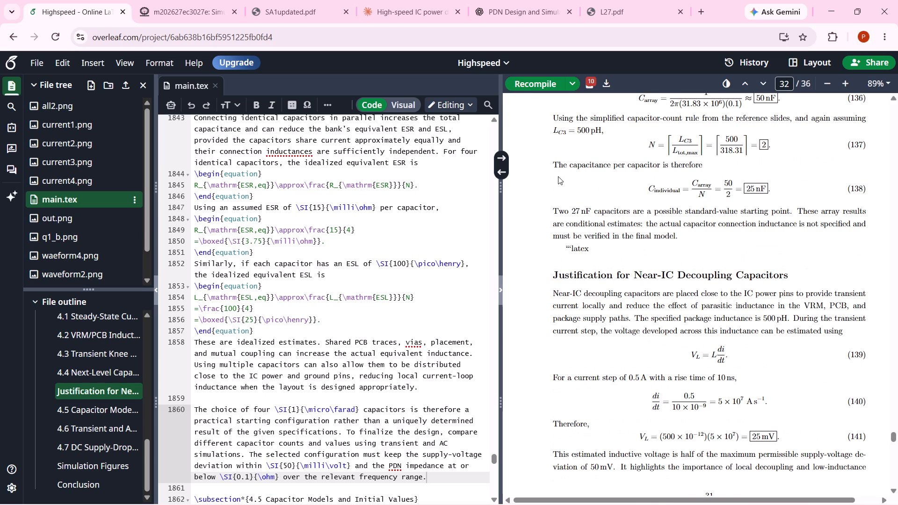
# Review the end of section 4.4 in the compiled PDF and its transition into the near-IC decoupling capacitor subsection.
pyautogui.scroll(-1, 558, 176)
pyautogui.scroll(5, 558, 176)
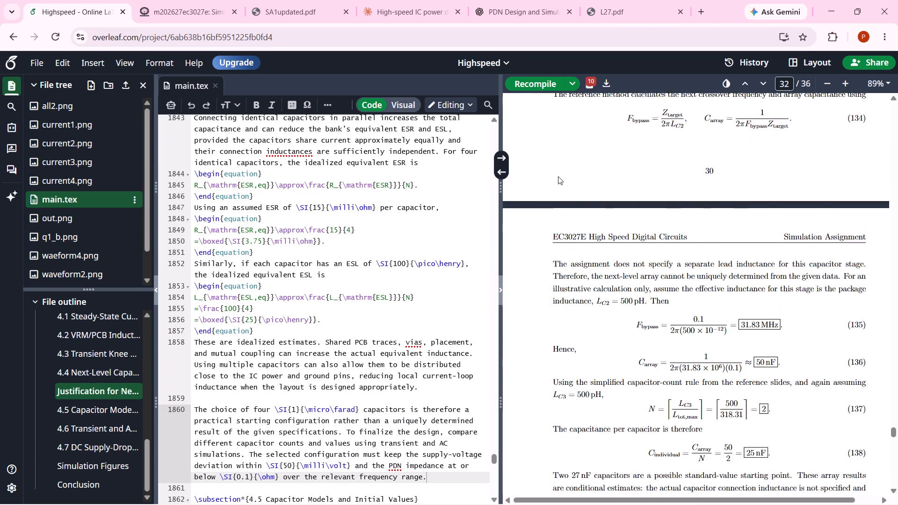
pyautogui.scroll(3, 558, 176)
pyautogui.scroll(-3, 558, 176)
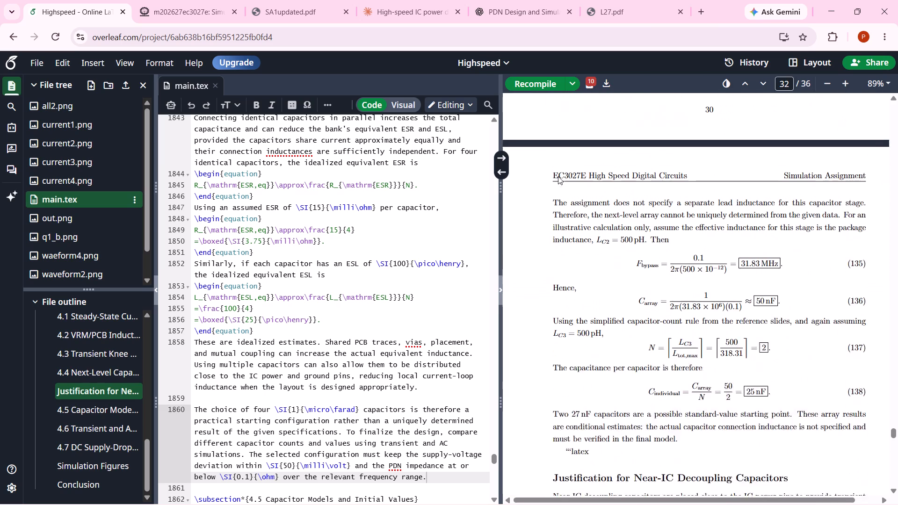
pyautogui.scroll(-3, 558, 176)
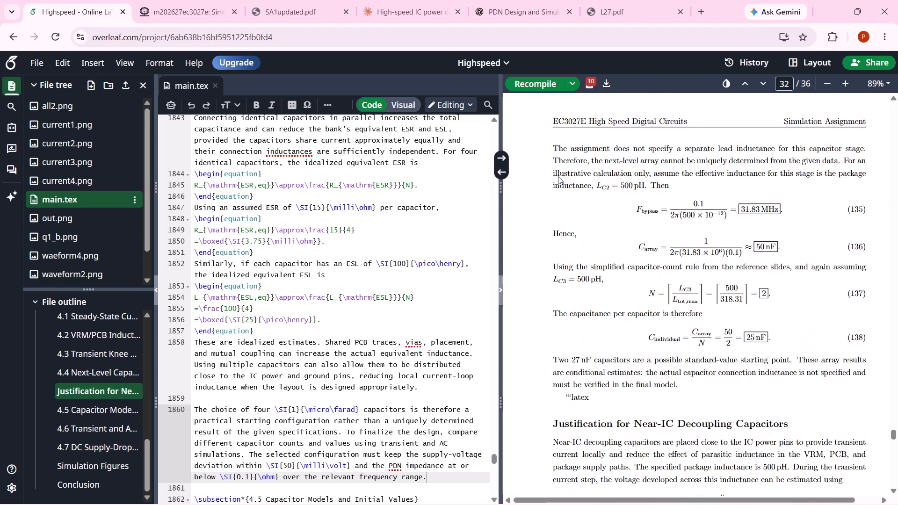
pyautogui.scroll(-2, 558, 176)
pyautogui.hscroll(1, 558, 176)
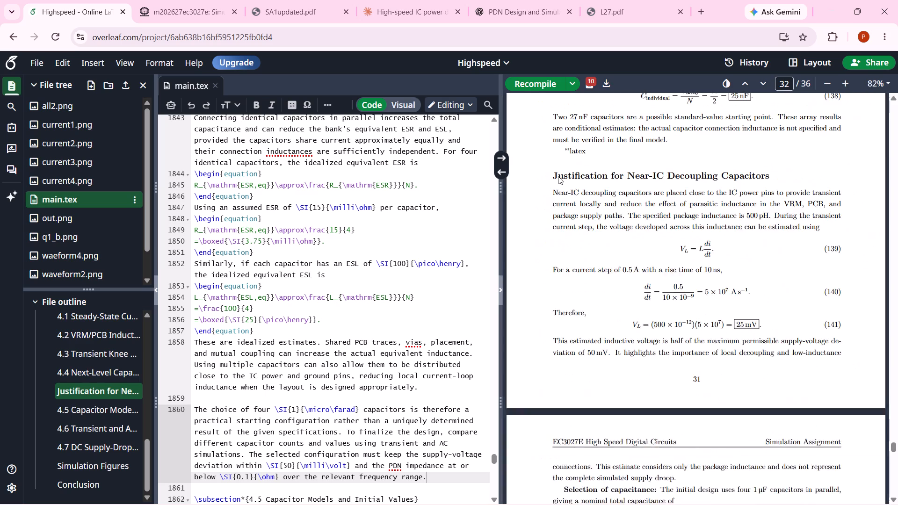
# Read through the compiled near-IC decoupling capacitor justification, from its package-inductance estimate to the start of section 4.5.
pyautogui.scroll(-1, 558, 176)
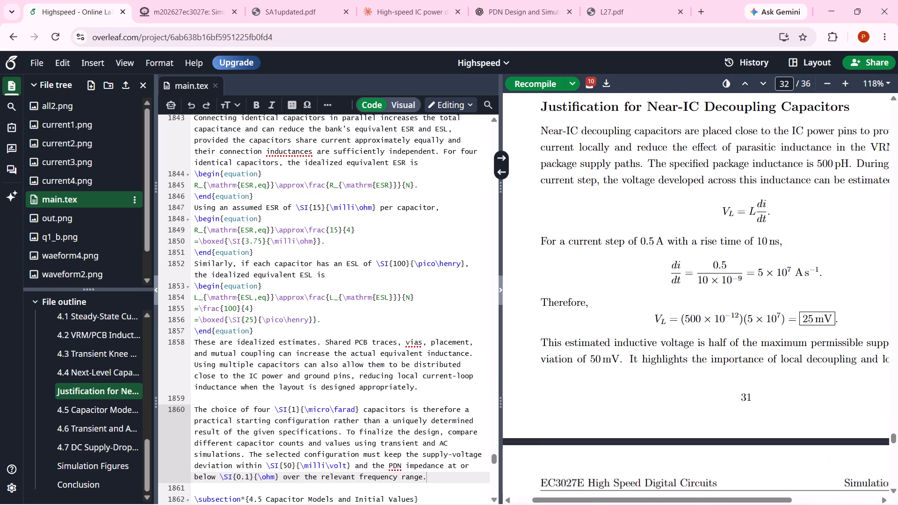
pyautogui.scroll(-1, 558, 176)
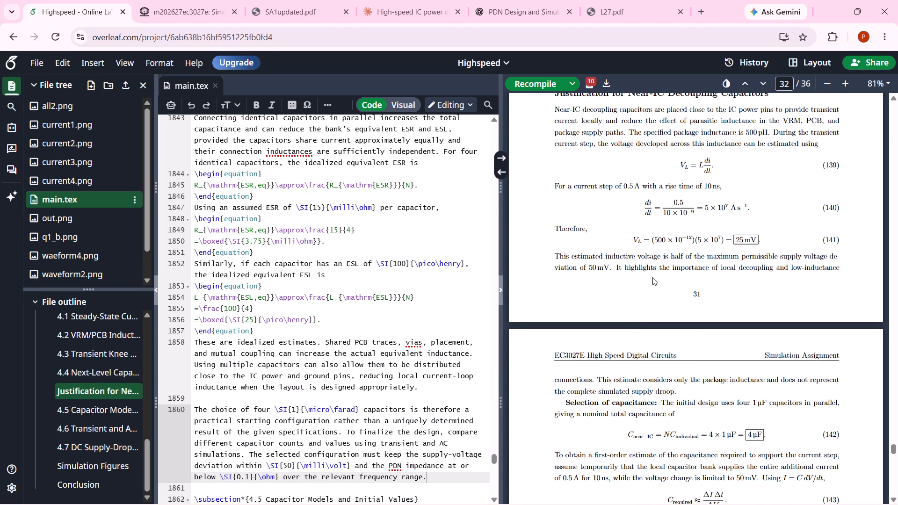
pyautogui.scroll(-1, 652, 277)
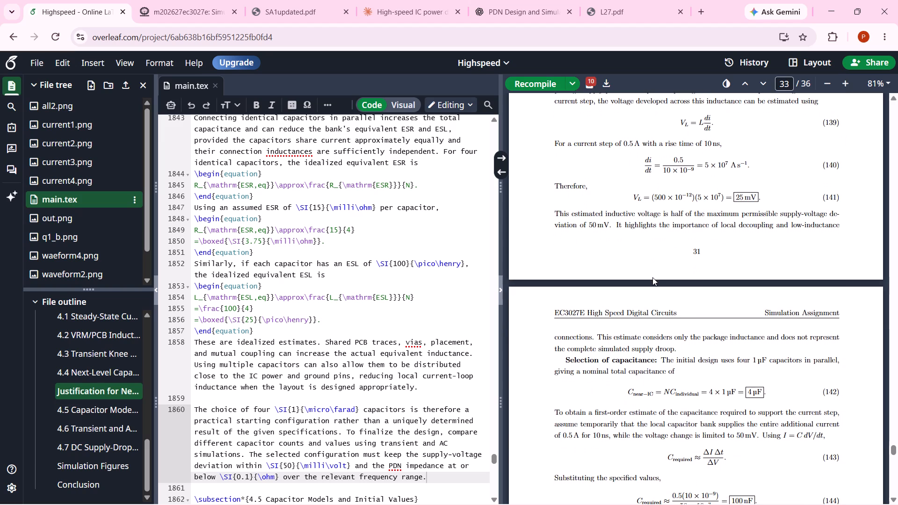
pyautogui.scroll(-2, 652, 277)
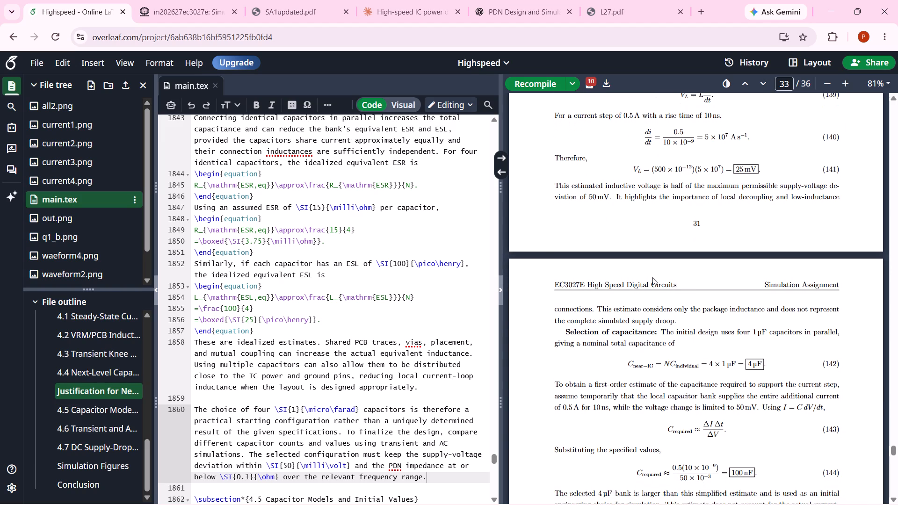
pyautogui.scroll(-1, 652, 277)
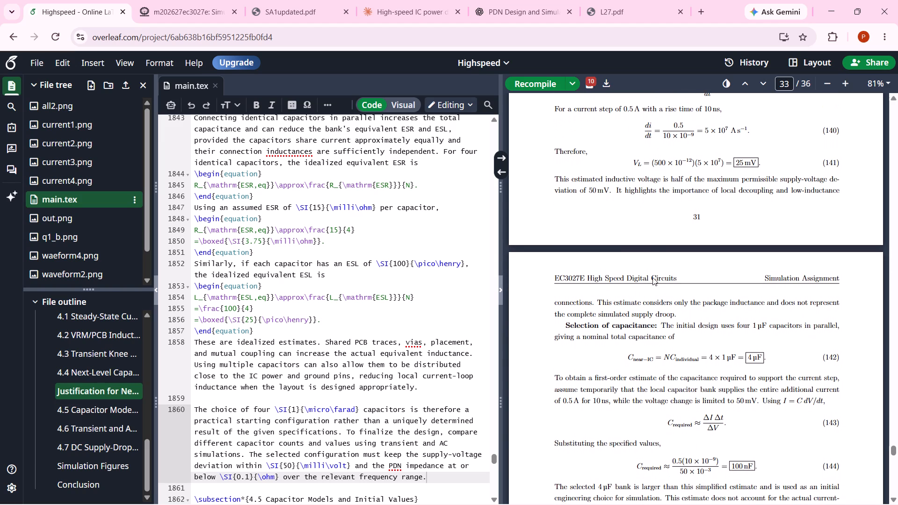
pyautogui.scroll(-3, 652, 277)
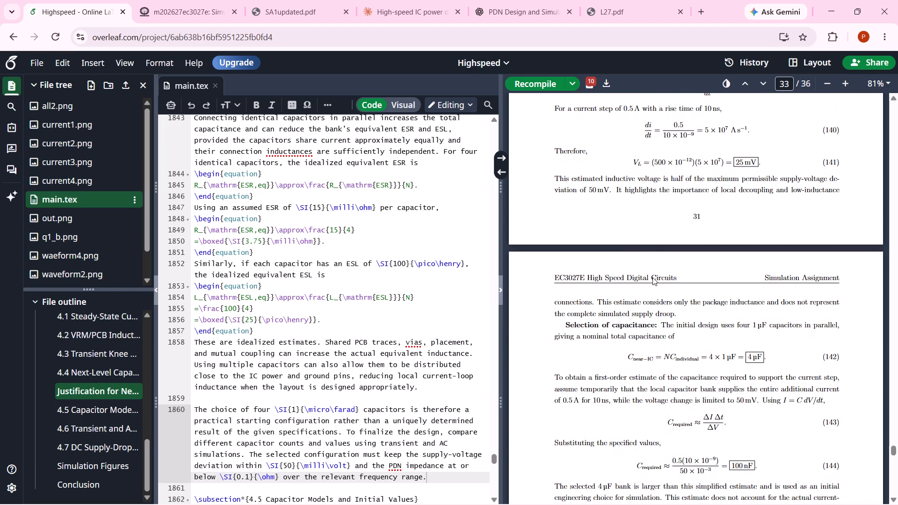
pyautogui.scroll(-1, 652, 277)
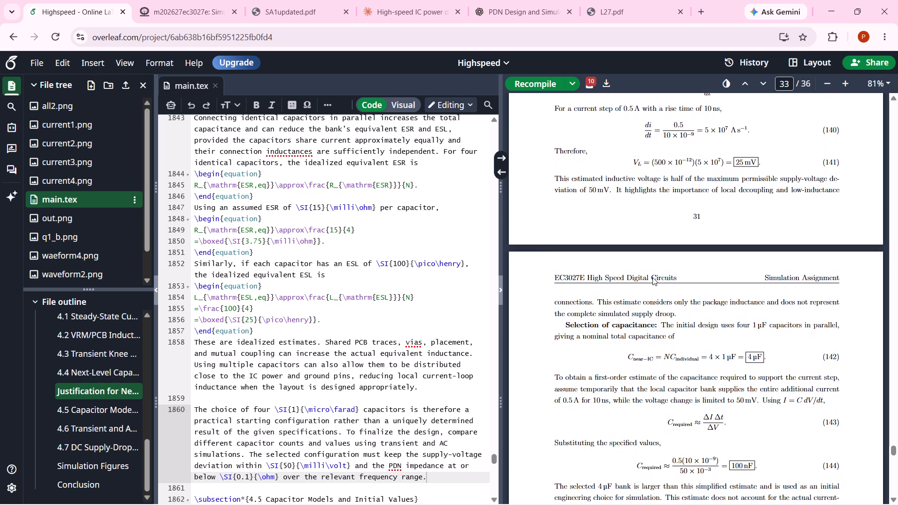
pyautogui.scroll(-3, 652, 277)
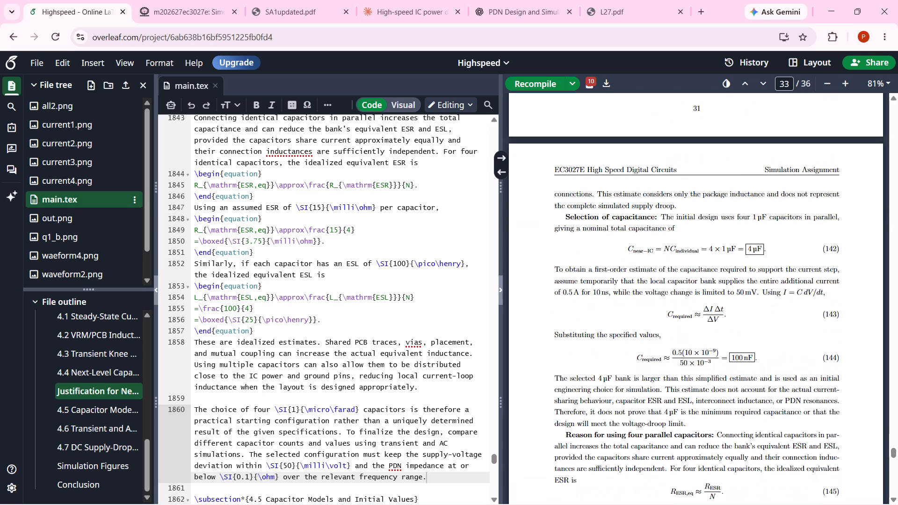
pyautogui.scroll(-3, 652, 277)
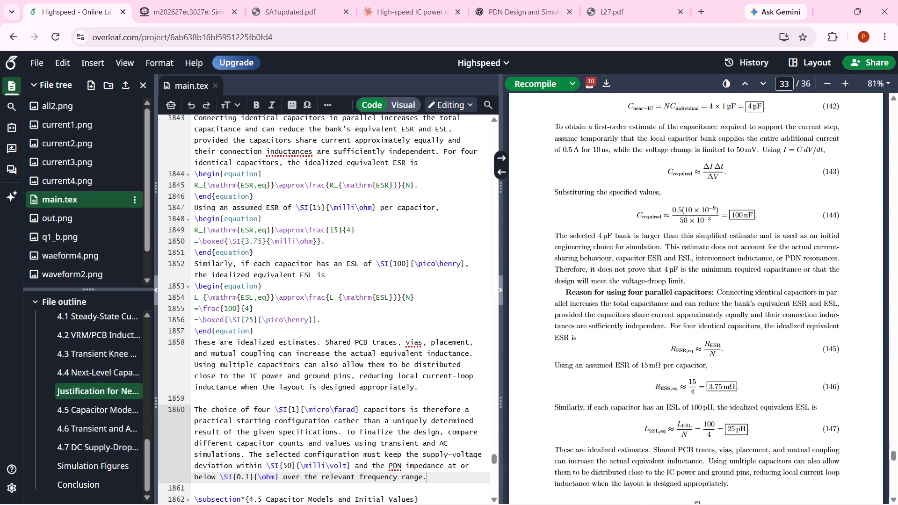
pyautogui.scroll(-3, 652, 277)
pyautogui.scroll(2, 652, 277)
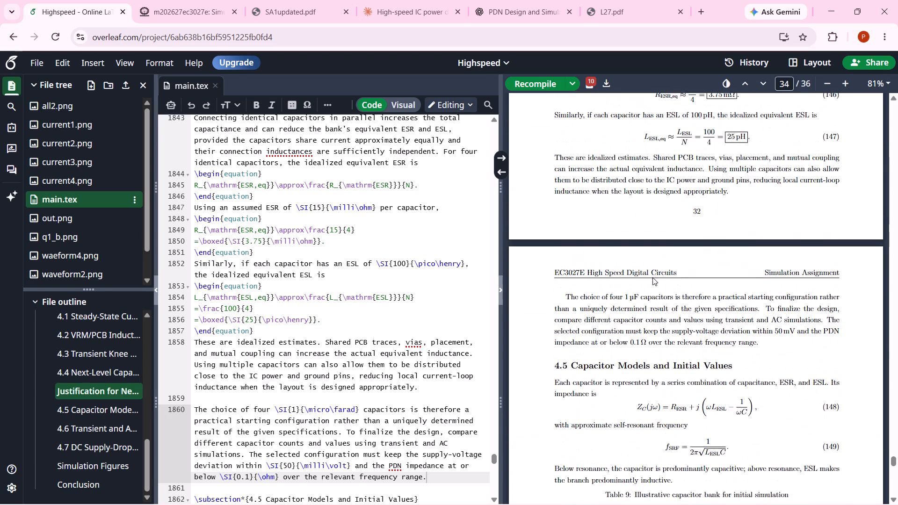
pyautogui.scroll(6, 652, 277)
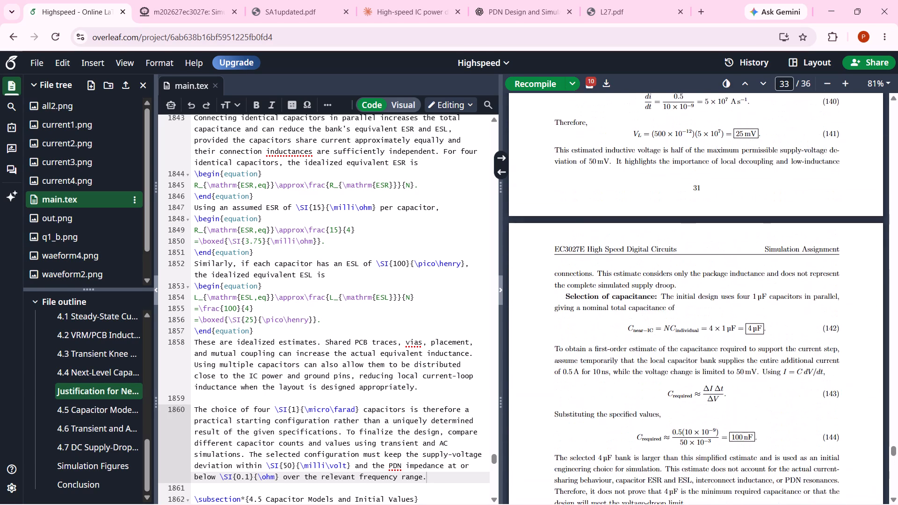
pyautogui.scroll(4, 652, 277)
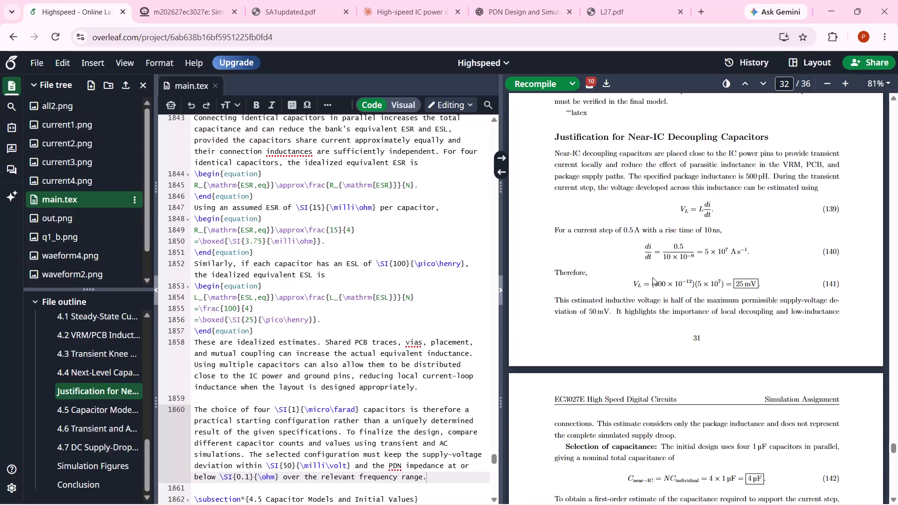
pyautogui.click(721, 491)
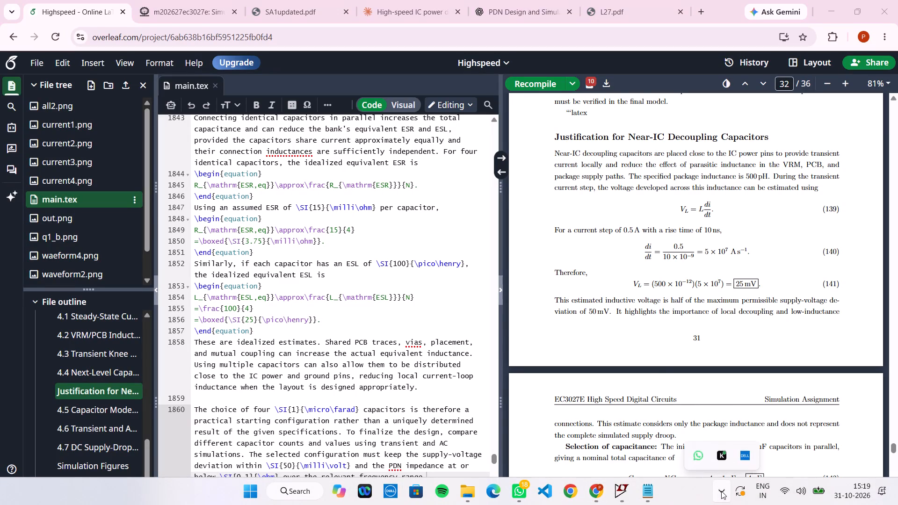
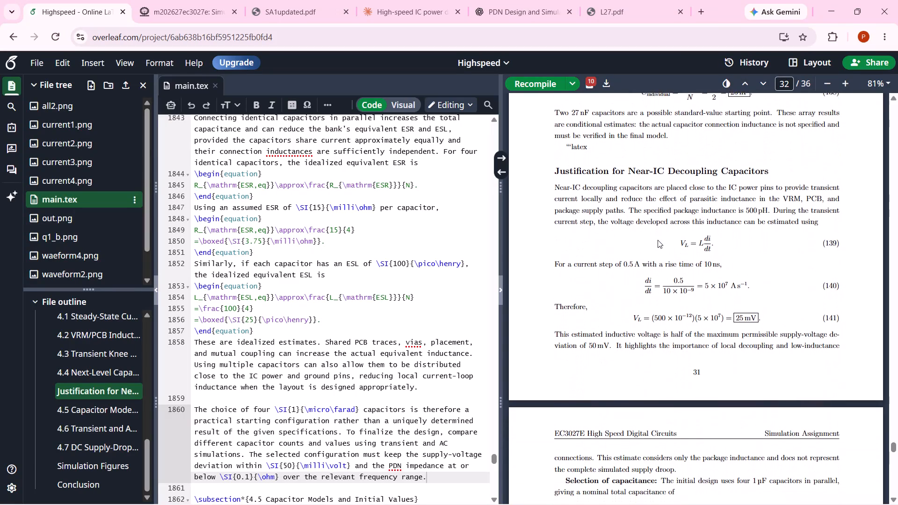
# Read the package-inductance voltage estimate at the start of the near-IC decoupling justification, equations 139 to 141, enlarged in the compiled PDF.
pyautogui.scroll(-1, 658, 240)
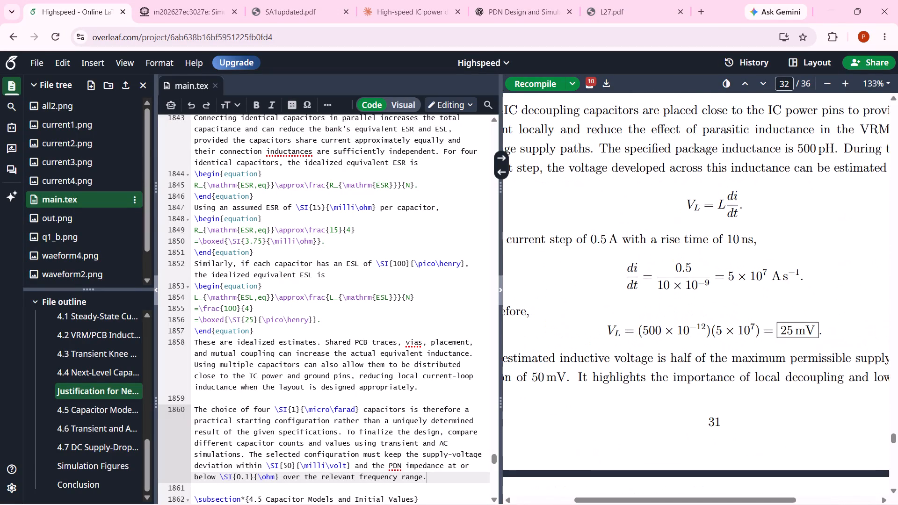
pyautogui.scroll(1, 658, 240)
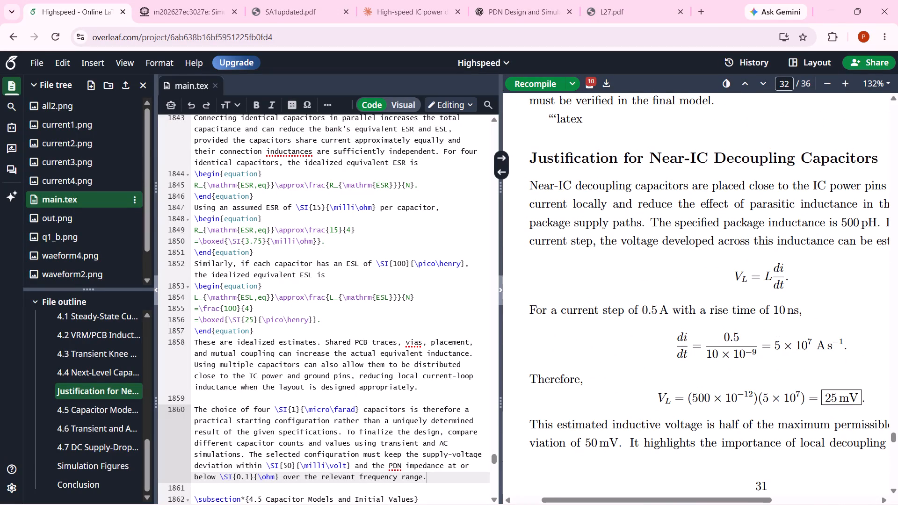
pyautogui.hscroll(-3, 658, 240)
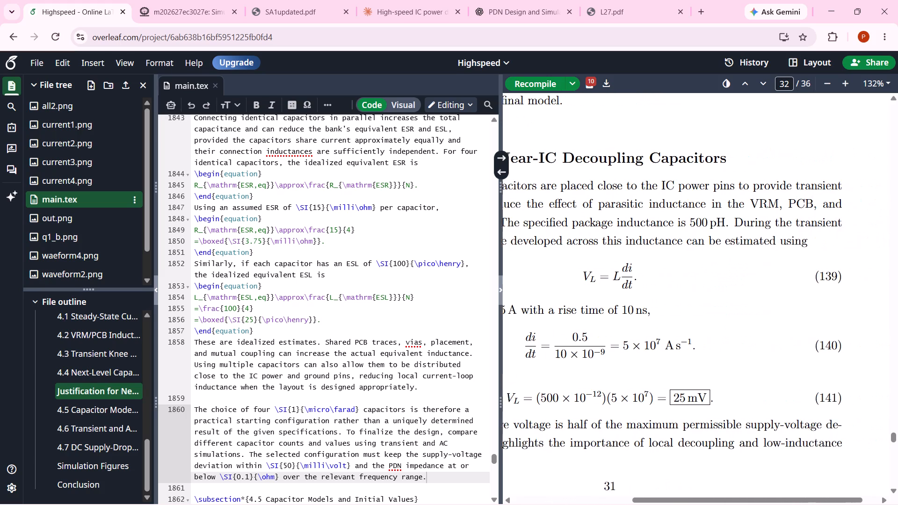
pyautogui.hscroll(-1, 658, 240)
pyautogui.hscroll(4, 658, 240)
pyautogui.hscroll(-1, 658, 240)
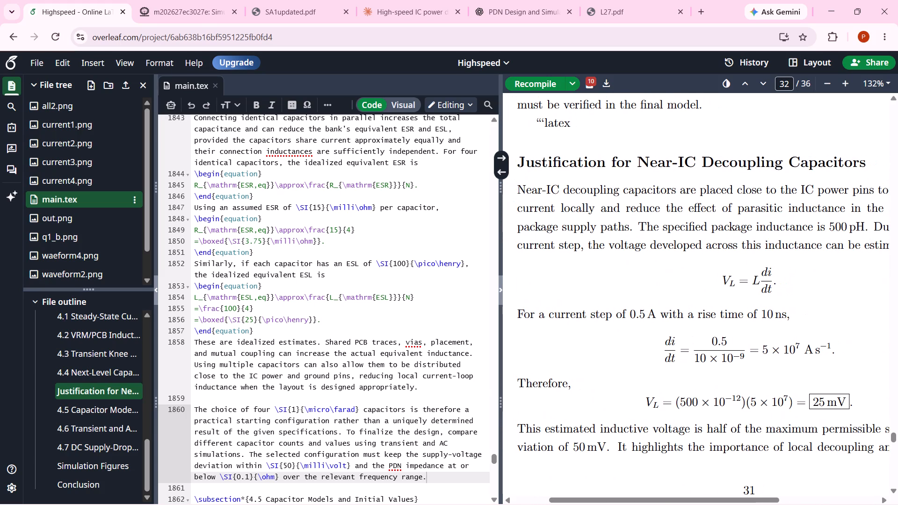
pyautogui.hscroll(-1, 694, 216)
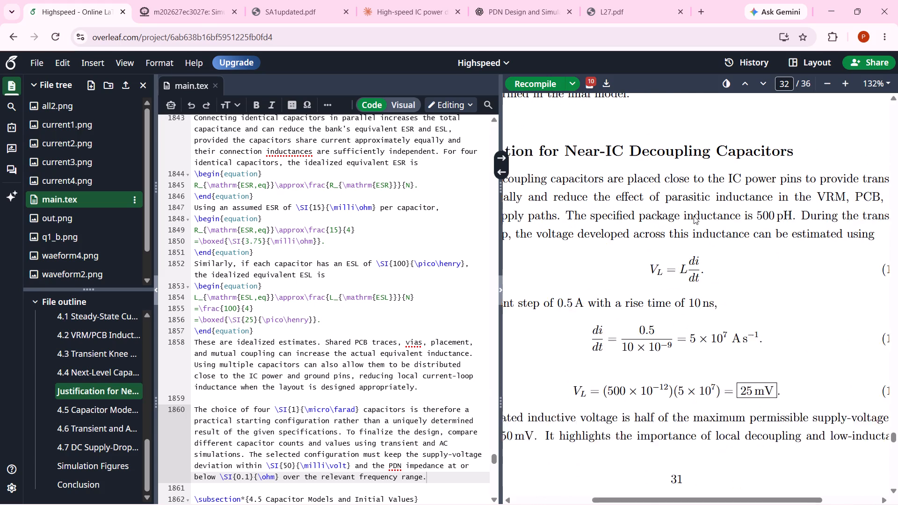
pyautogui.hscroll(-2, 694, 216)
pyautogui.hscroll(3, 694, 216)
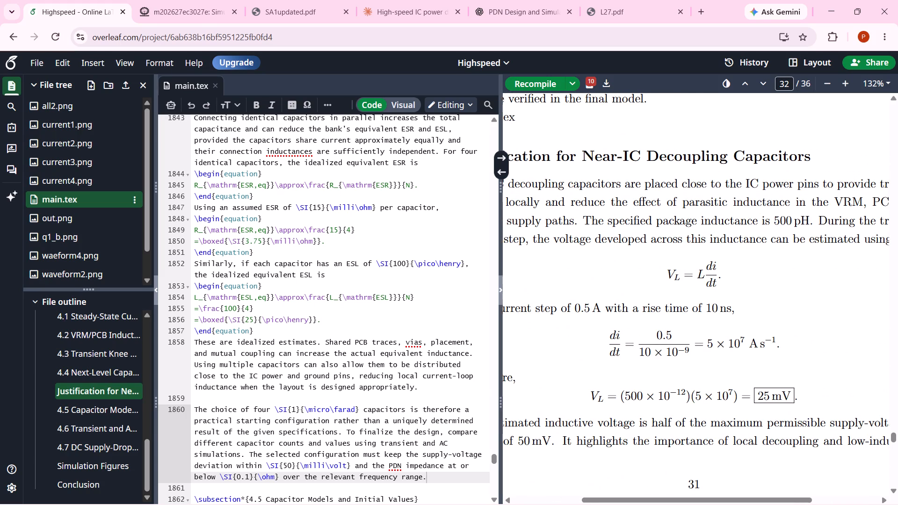
pyautogui.hscroll(2, 694, 216)
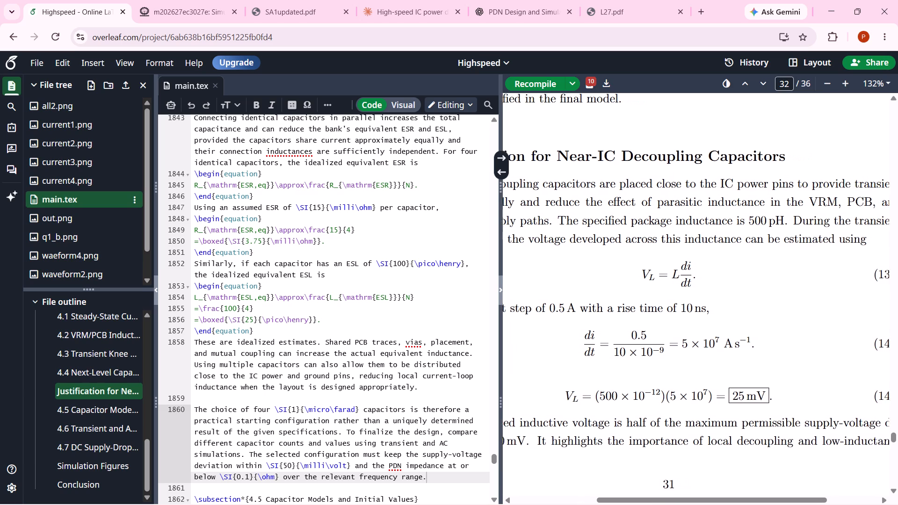
pyautogui.hscroll(1, 694, 216)
pyautogui.hscroll(-1, 694, 216)
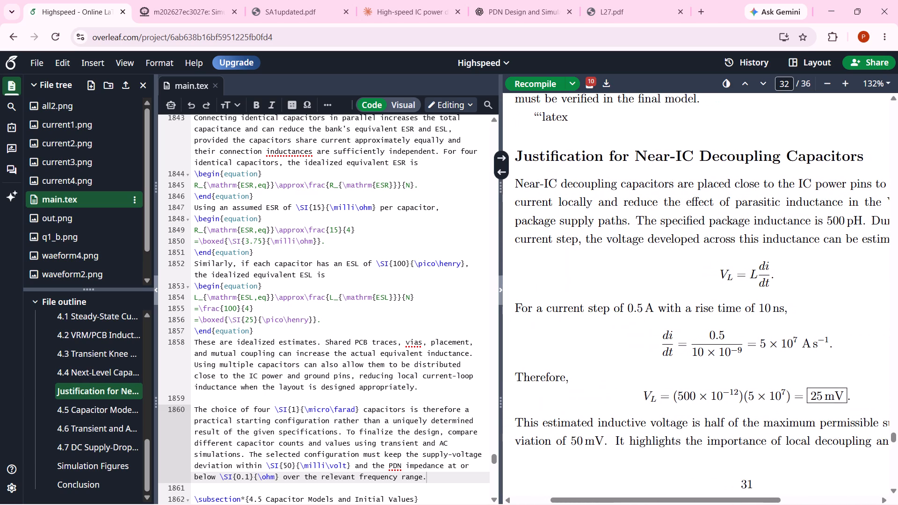
pyautogui.hscroll(-3, 673, 230)
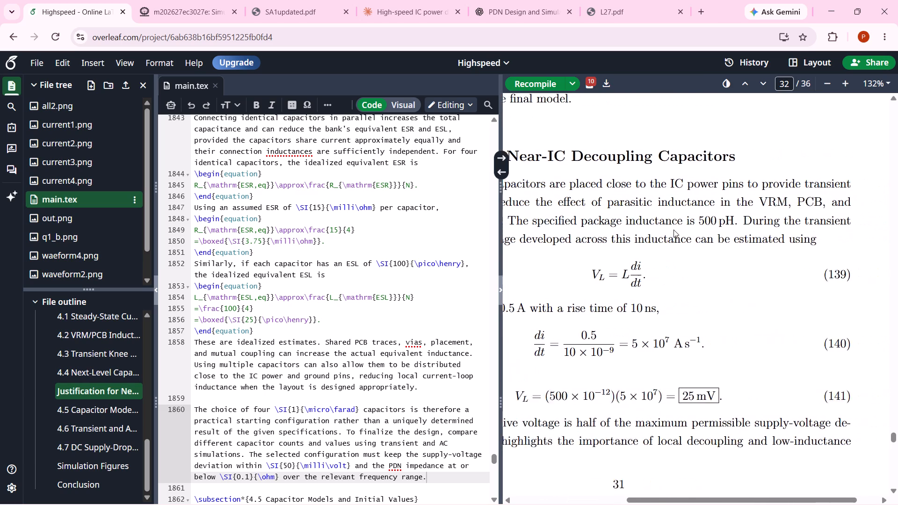
pyautogui.hscroll(-1, 673, 230)
pyautogui.hscroll(2, 673, 230)
pyautogui.hscroll(-1, 688, 266)
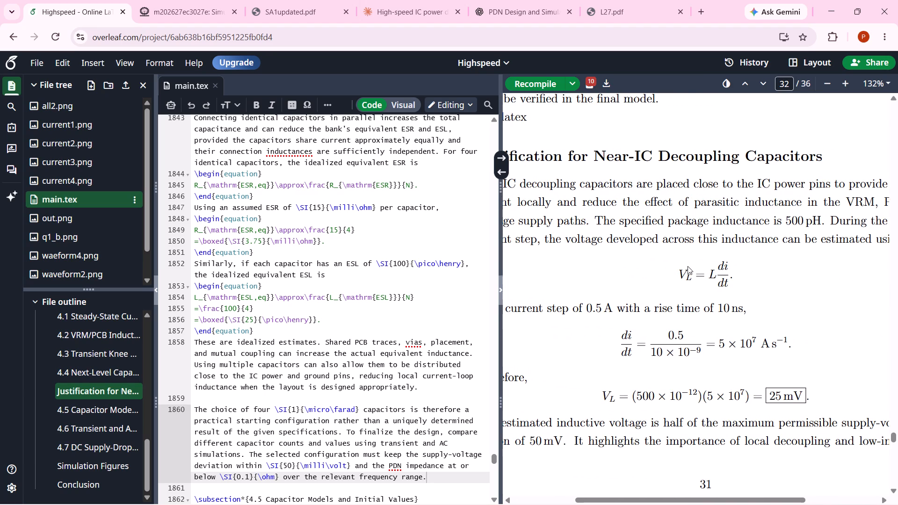
pyautogui.hscroll(-1, 688, 266)
pyautogui.hscroll(1, 688, 266)
pyautogui.scroll(-1, 688, 266)
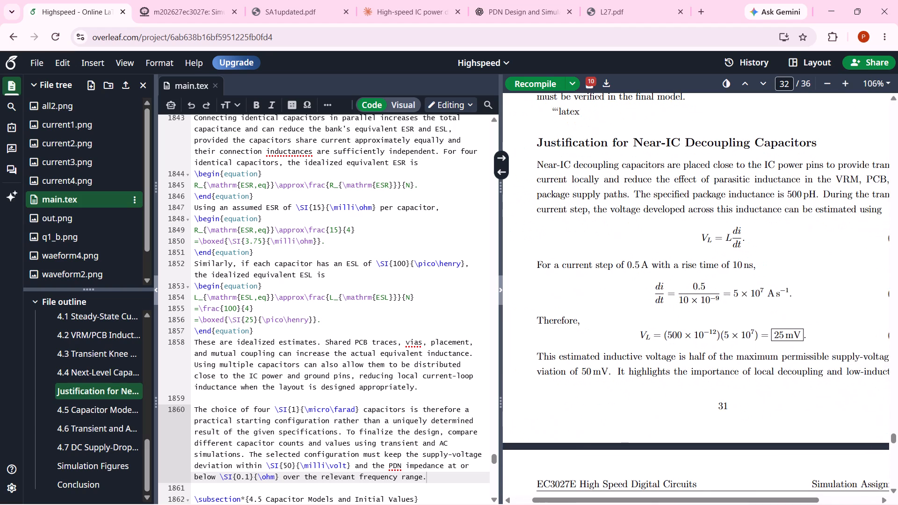
pyautogui.hscroll(-1, 688, 266)
pyautogui.hscroll(1, 688, 266)
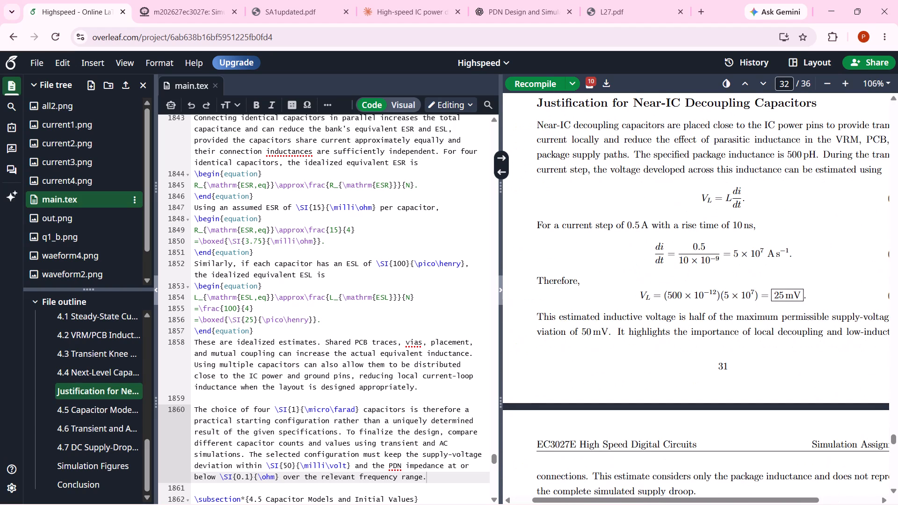
pyautogui.hscroll(-3, 642, 317)
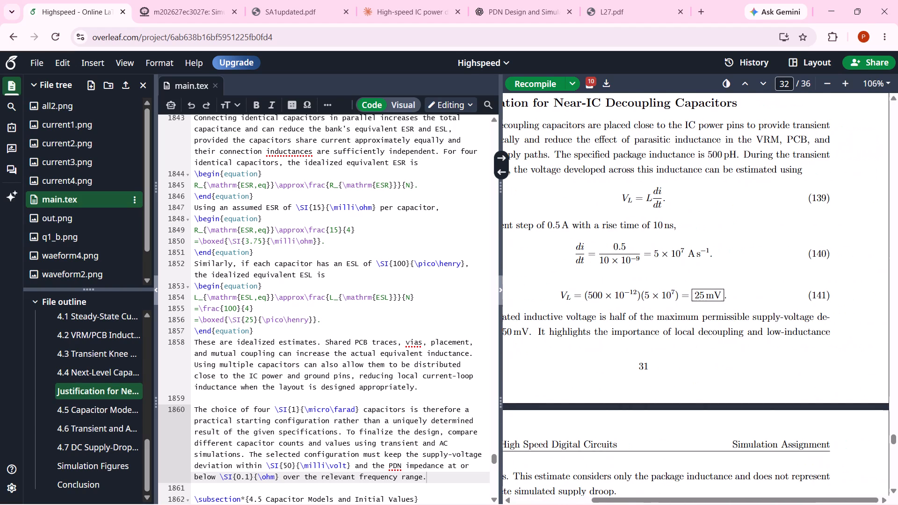
pyautogui.hscroll(1, 642, 317)
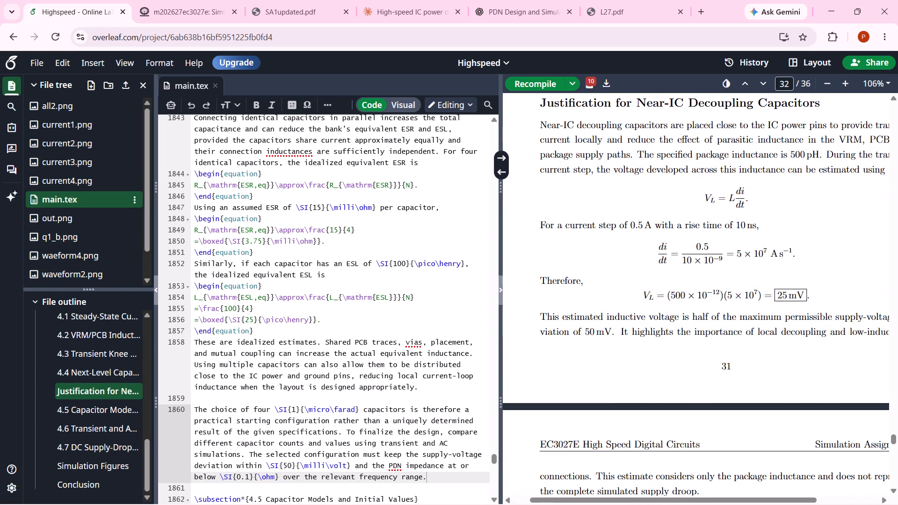
pyautogui.hscroll(1, 642, 317)
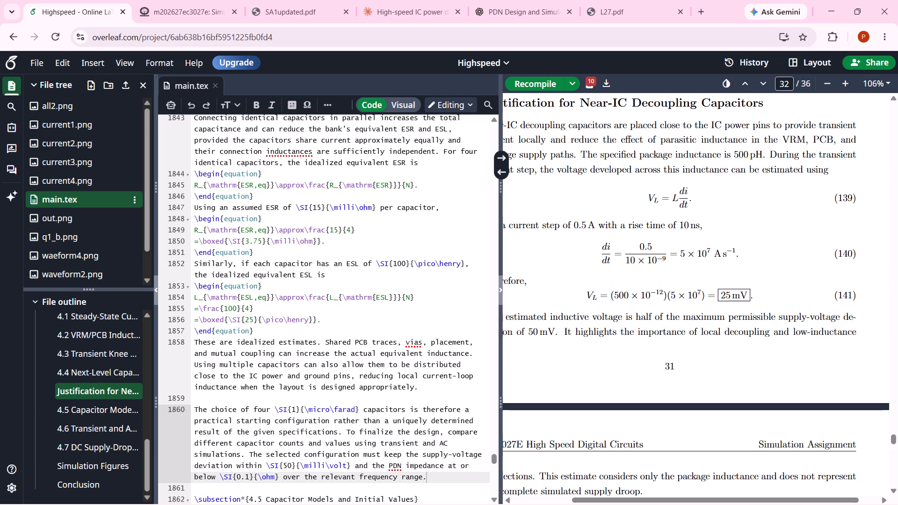
pyautogui.hscroll(2, 746, 334)
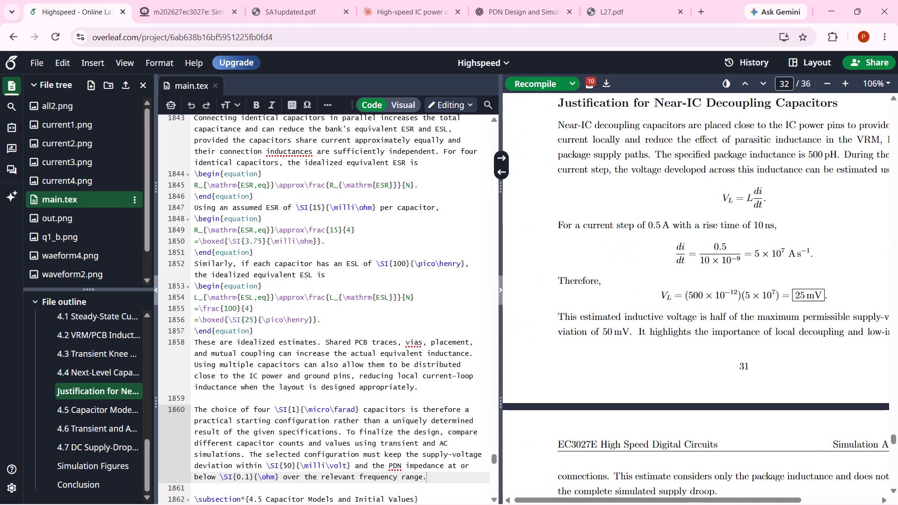
# Read the "Selection of capacitance" paragraph and its required-capacitance derivation, equations 142 to 144, in the compiled PDF.
pyautogui.scroll(-1, 746, 334)
pyautogui.hscroll(-1, 746, 334)
pyautogui.scroll(-1, 746, 334)
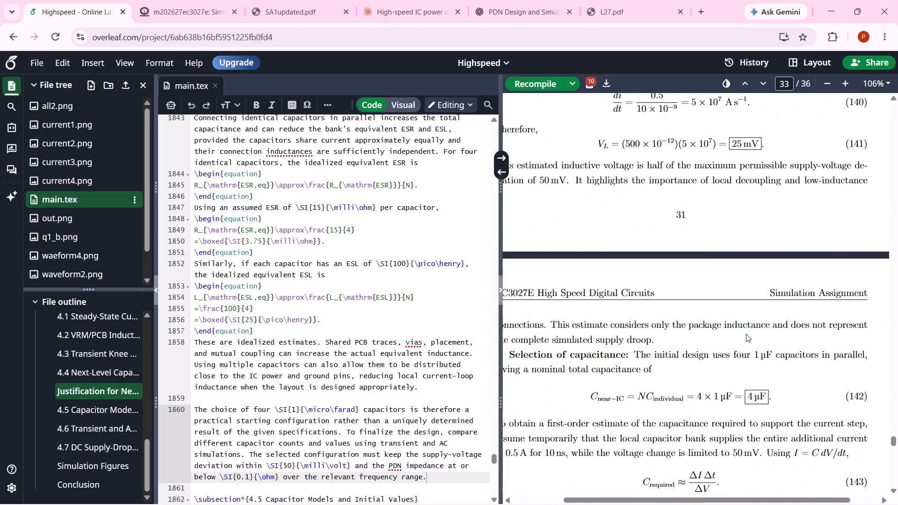
pyautogui.hscroll(1, 746, 334)
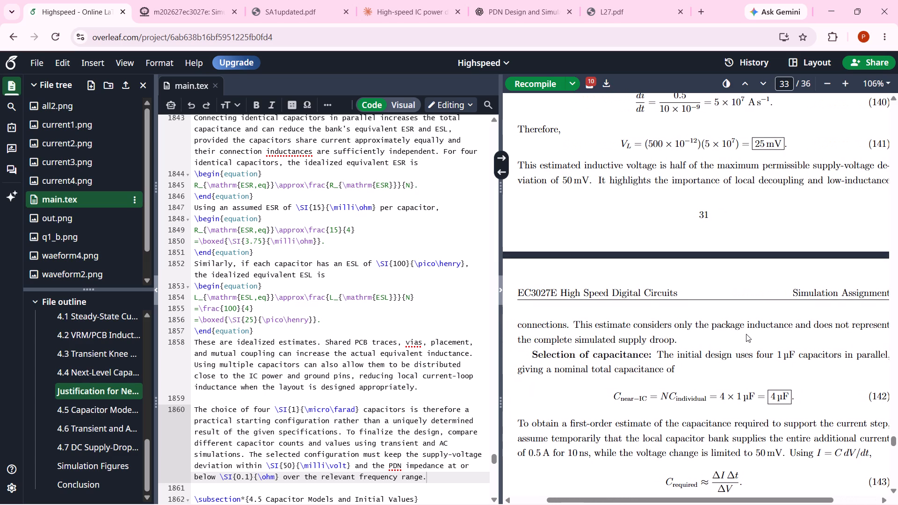
pyautogui.scroll(-1, 746, 334)
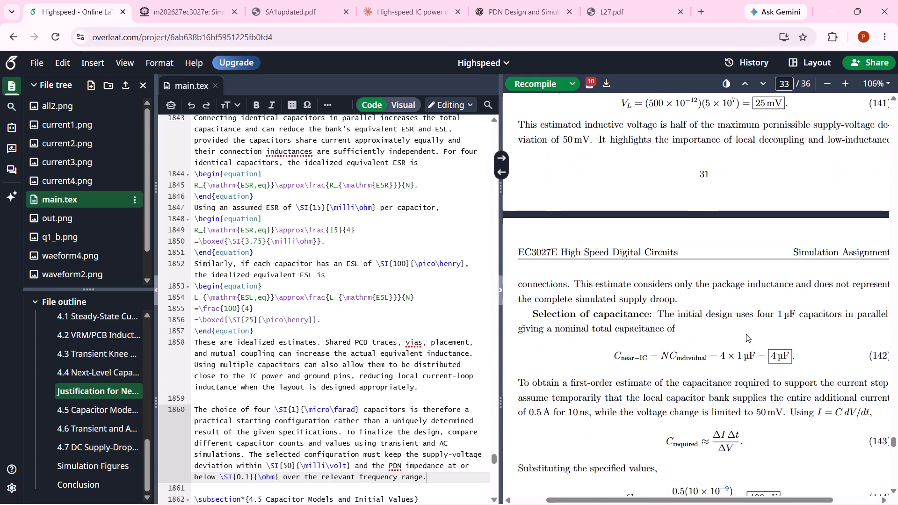
pyautogui.scroll(-2, 746, 334)
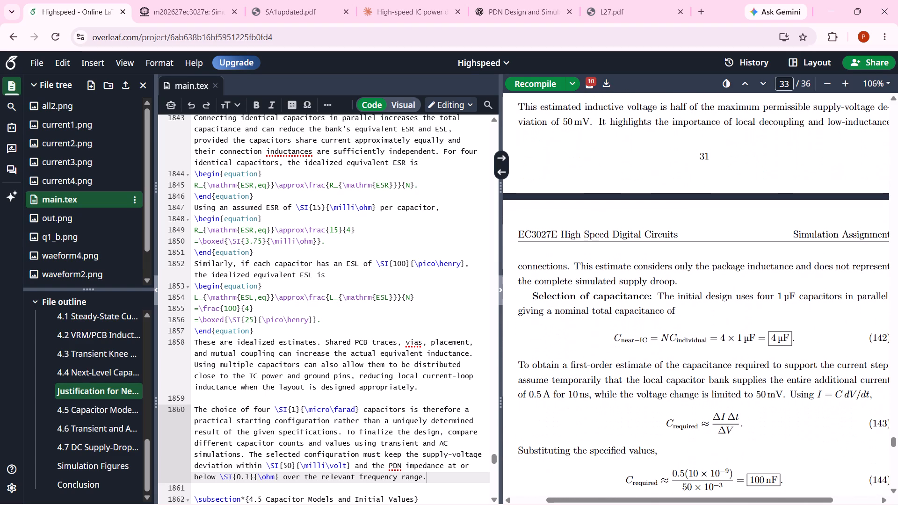
pyautogui.scroll(-1, 746, 334)
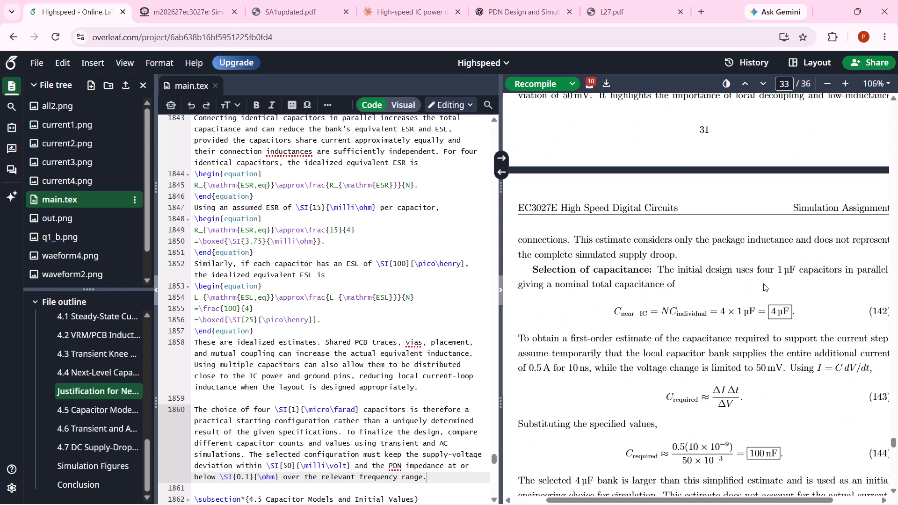
pyautogui.scroll(-1, 763, 283)
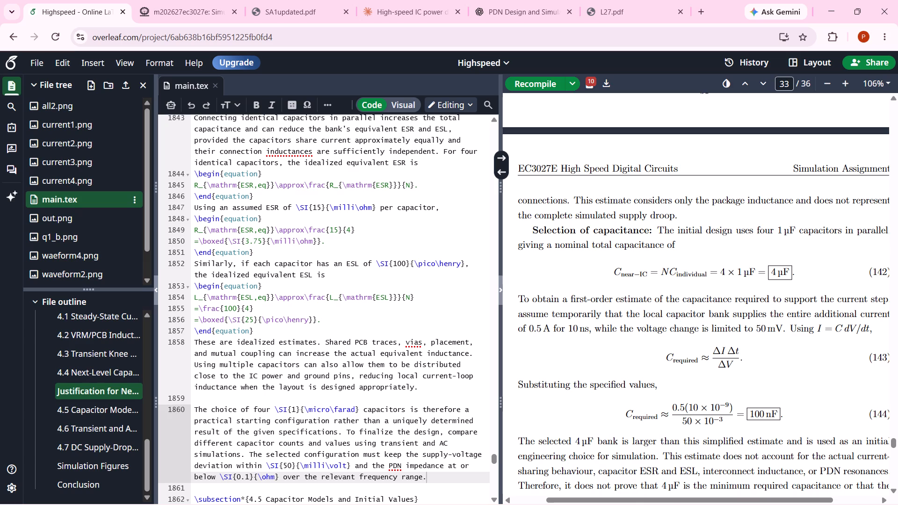
pyautogui.hscroll(-1, 656, 296)
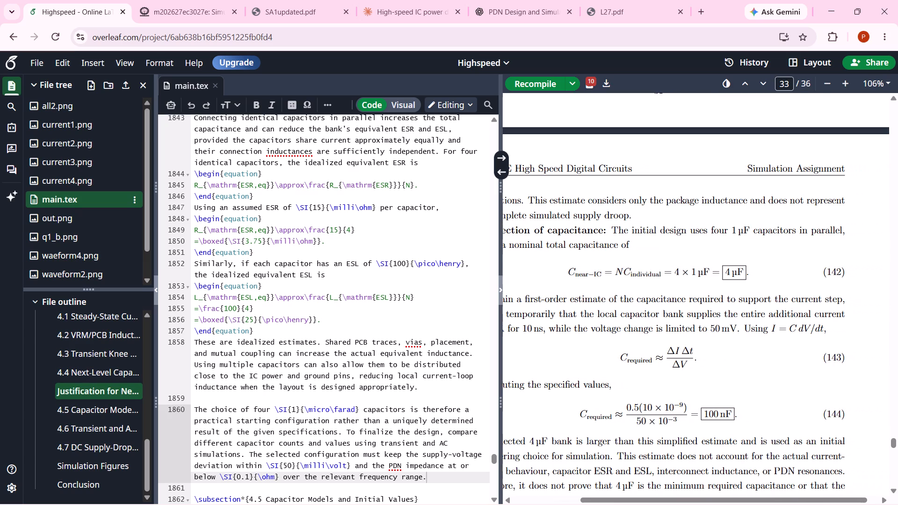
pyautogui.hscroll(1, 656, 296)
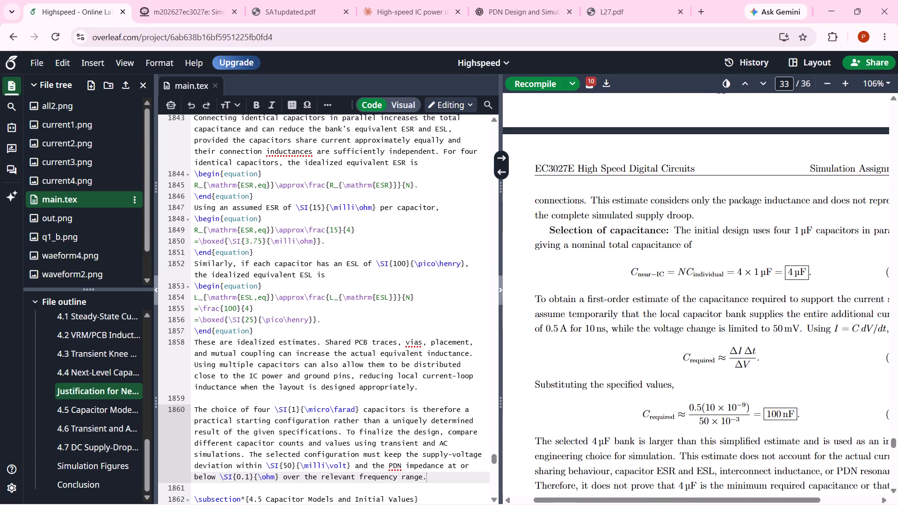
pyautogui.hscroll(-1, 691, 317)
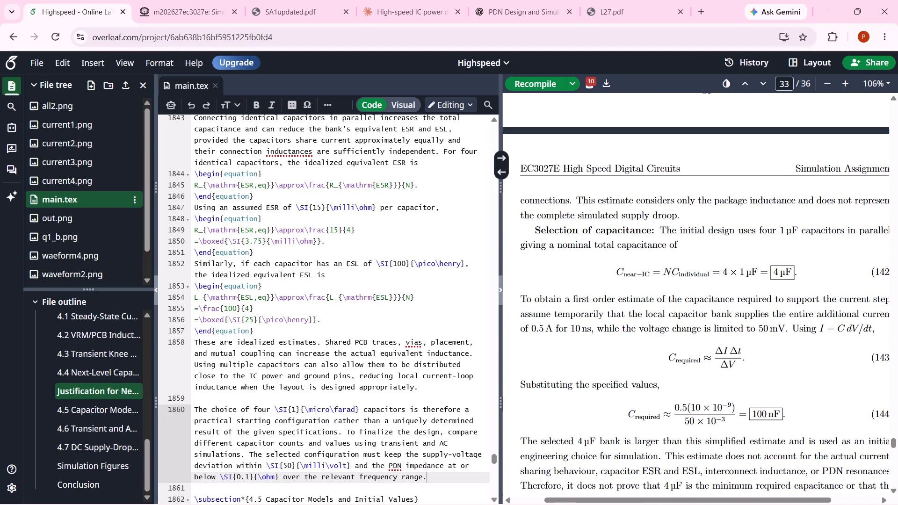
pyautogui.hscroll(-1, 691, 317)
pyautogui.hscroll(1, 691, 317)
pyautogui.hscroll(-1, 691, 317)
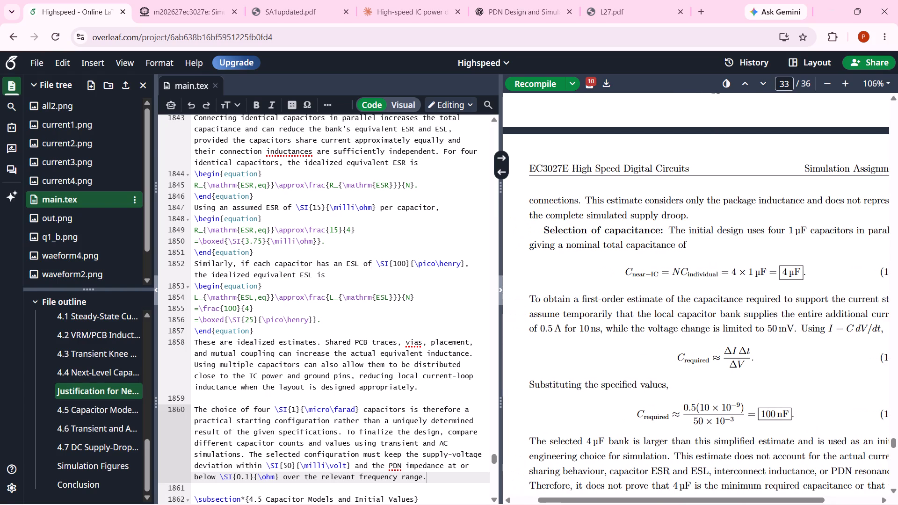
pyautogui.hscroll(-1, 691, 317)
# Read the end of the "Selection of capacitance" paragraph in the compiled PDF, including the remarks on the 4 µF bank's limitations.
pyautogui.scroll(-1, 718, 362)
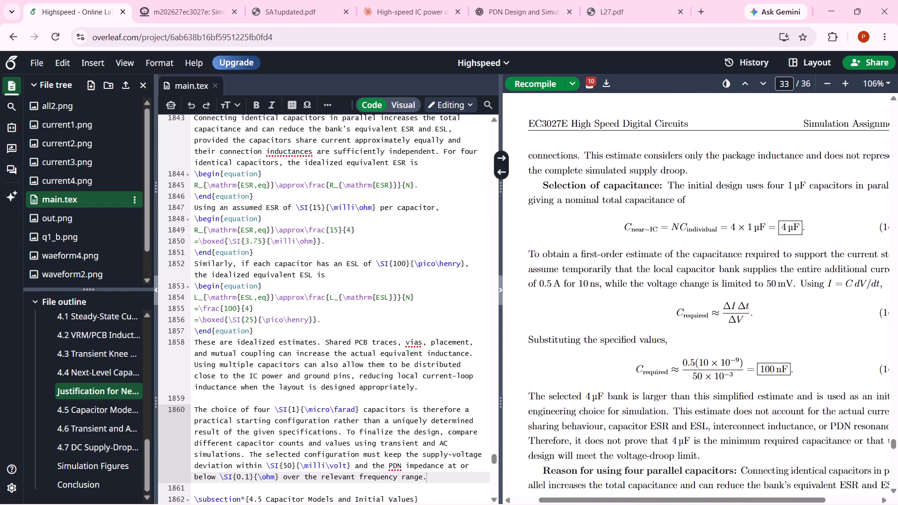
pyautogui.scroll(-1, 718, 362)
pyautogui.hscroll(-1, 629, 390)
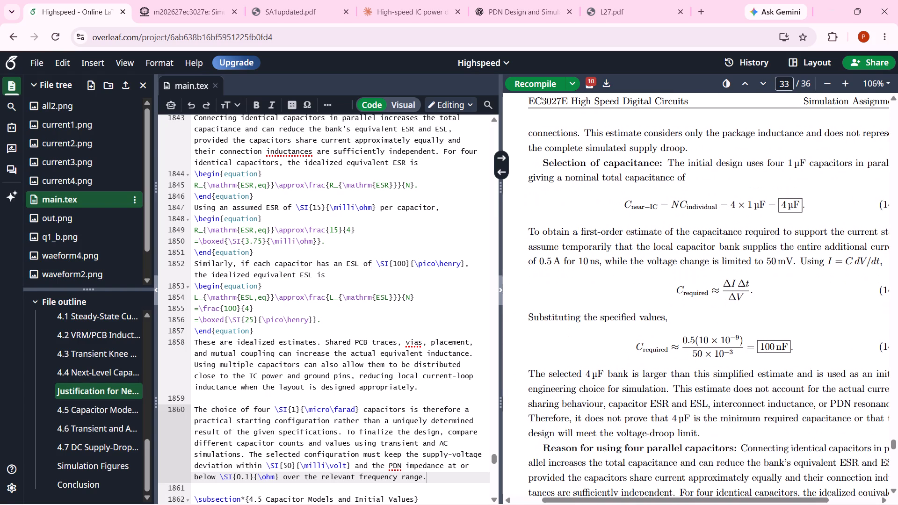
pyautogui.hscroll(-2, 629, 390)
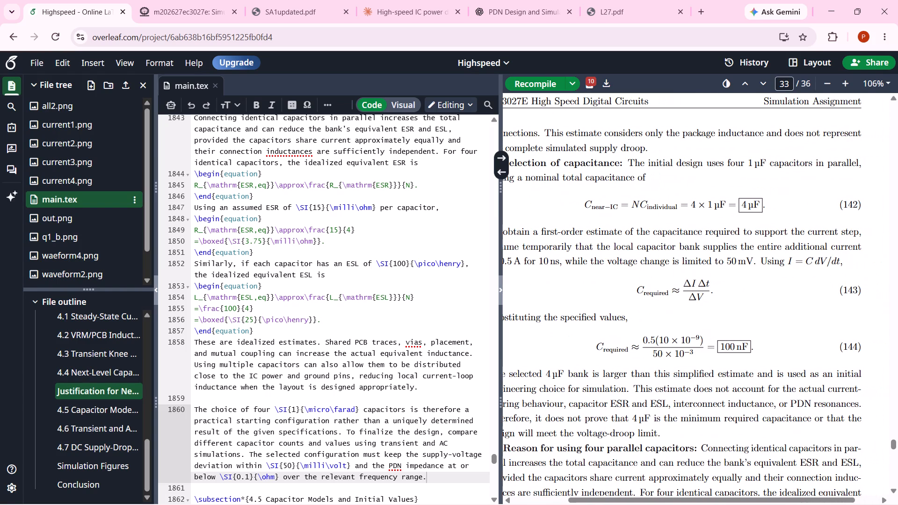
pyautogui.hscroll(-2, 629, 390)
pyautogui.hscroll(1, 629, 390)
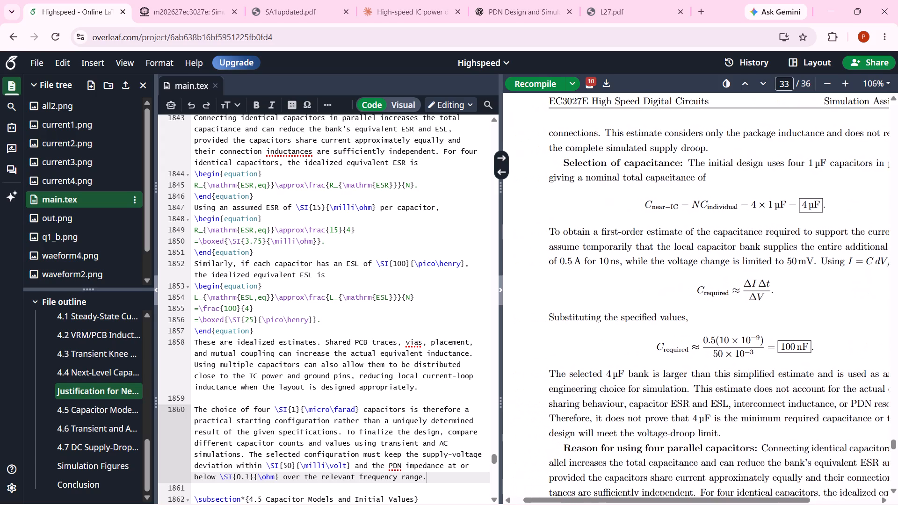
pyautogui.hscroll(1, 629, 390)
pyautogui.hscroll(-2, 629, 390)
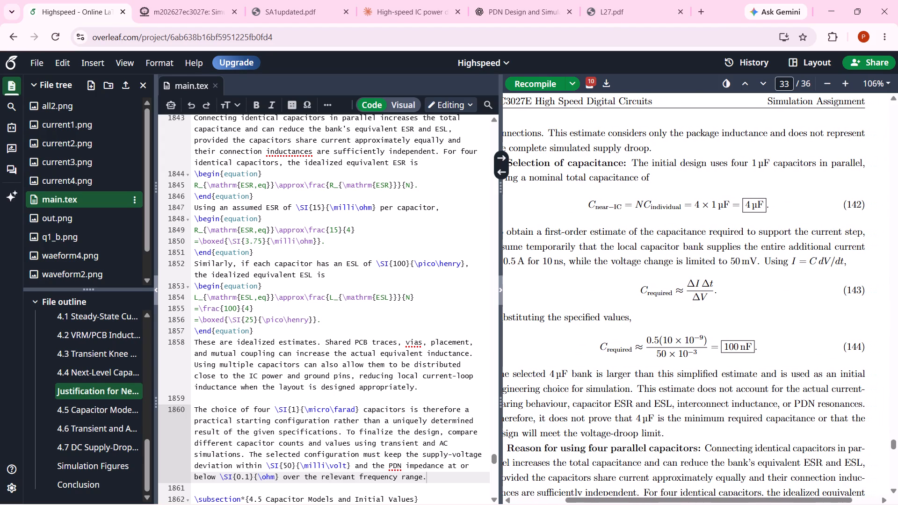
pyautogui.scroll(-1, 629, 390)
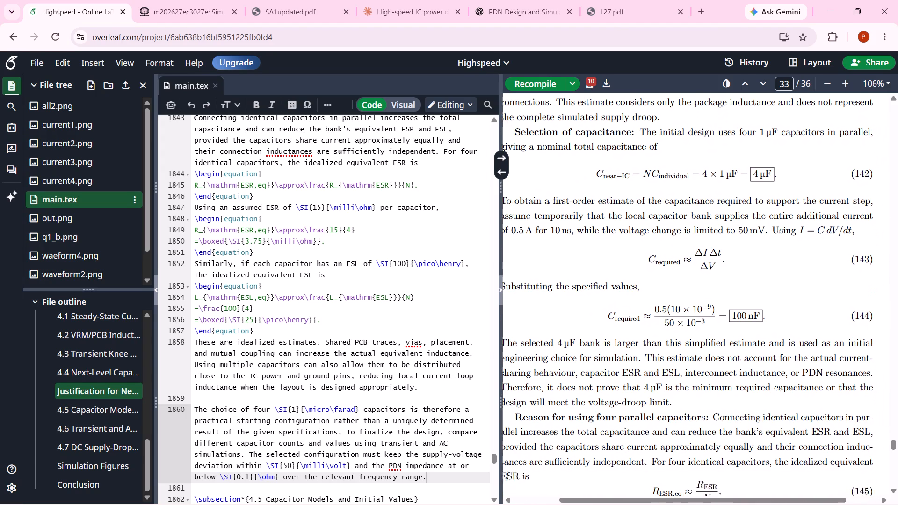
pyautogui.scroll(-1, 629, 390)
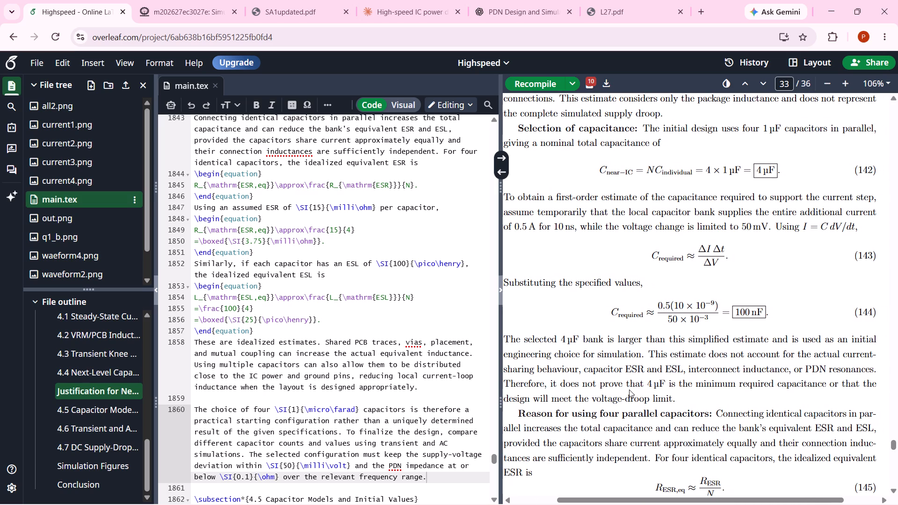
pyautogui.scroll(-1, 629, 390)
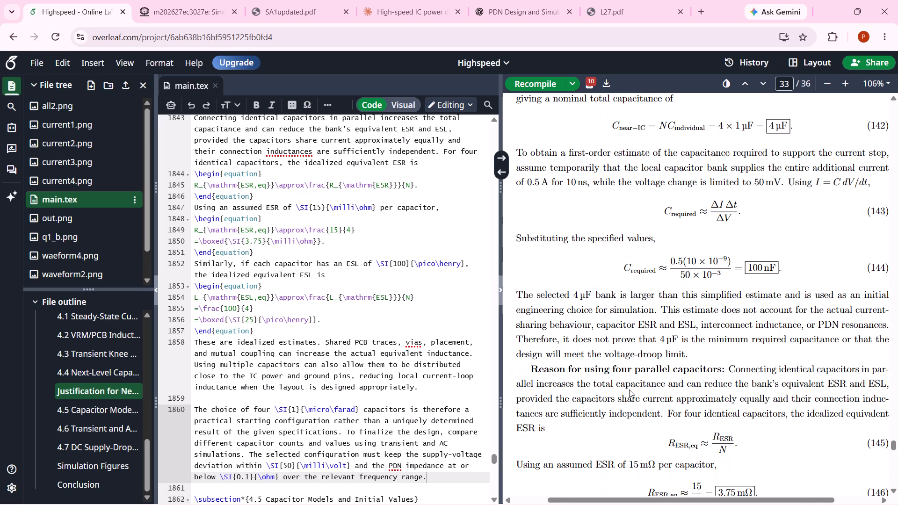
pyautogui.scroll(-1, 629, 390)
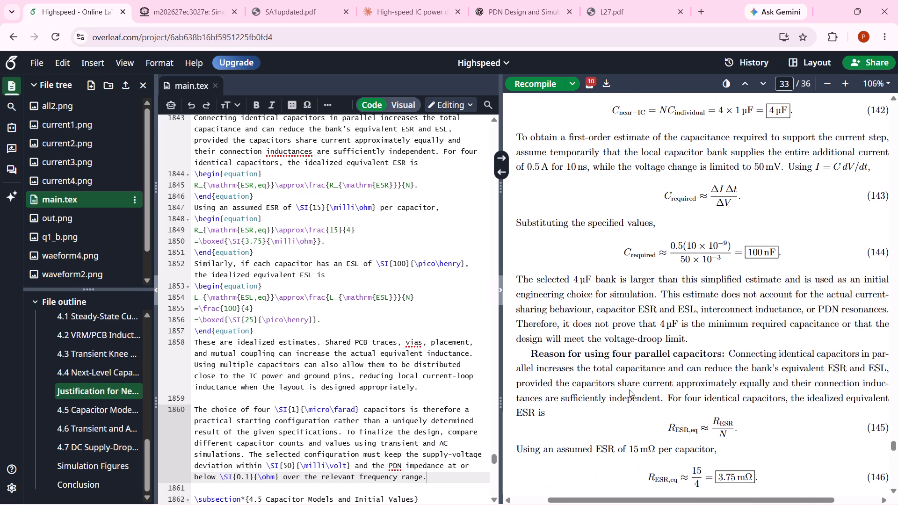
pyautogui.hscroll(-1, 731, 355)
pyautogui.hscroll(1, 731, 355)
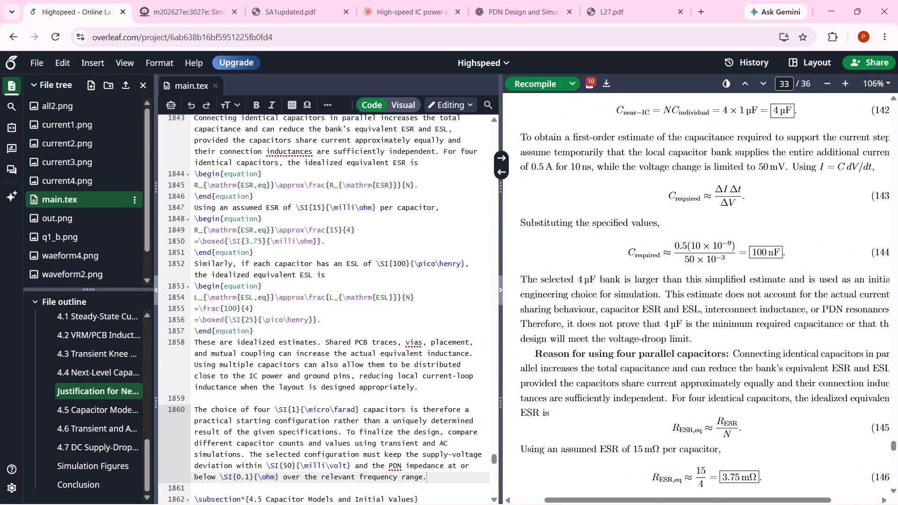
pyautogui.hscroll(-1, 695, 368)
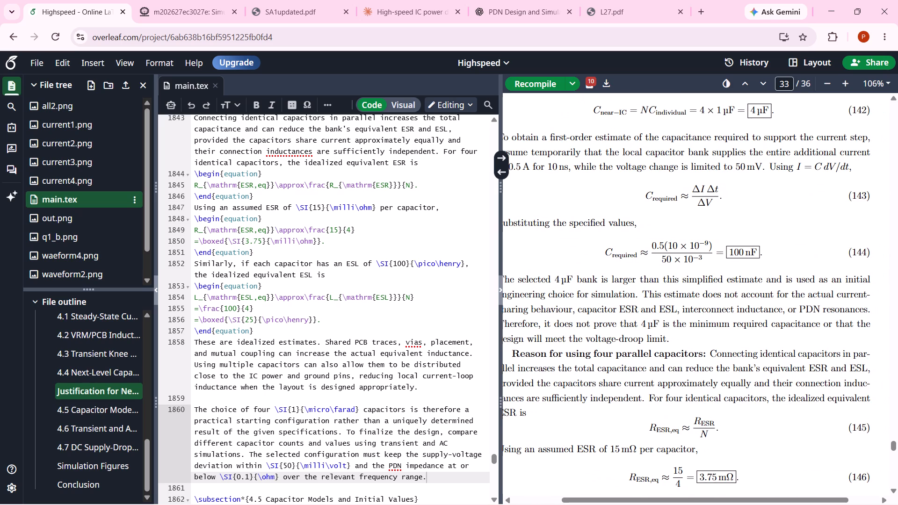
pyautogui.hscroll(-1, 695, 368)
pyautogui.scroll(-3, 695, 368)
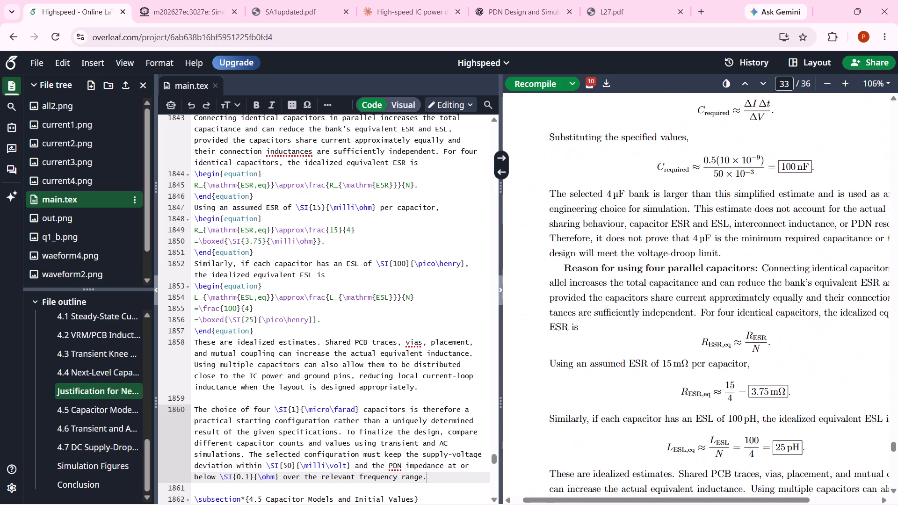
pyautogui.scroll(-2, 695, 368)
pyautogui.hscroll(-1, 695, 368)
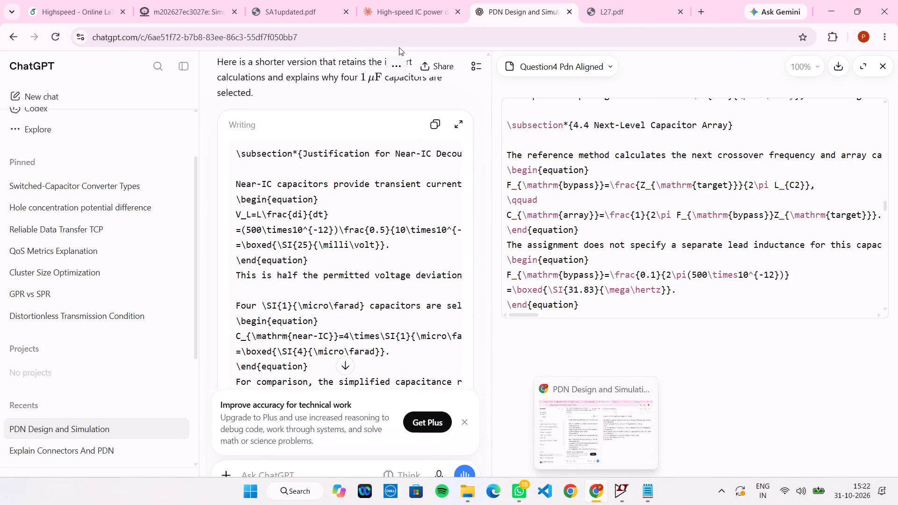
# Switch back to Overleaf and delete the stray "```latex" marker above the near-IC justification subsection in main.tex.
pyautogui.click(113, 0)
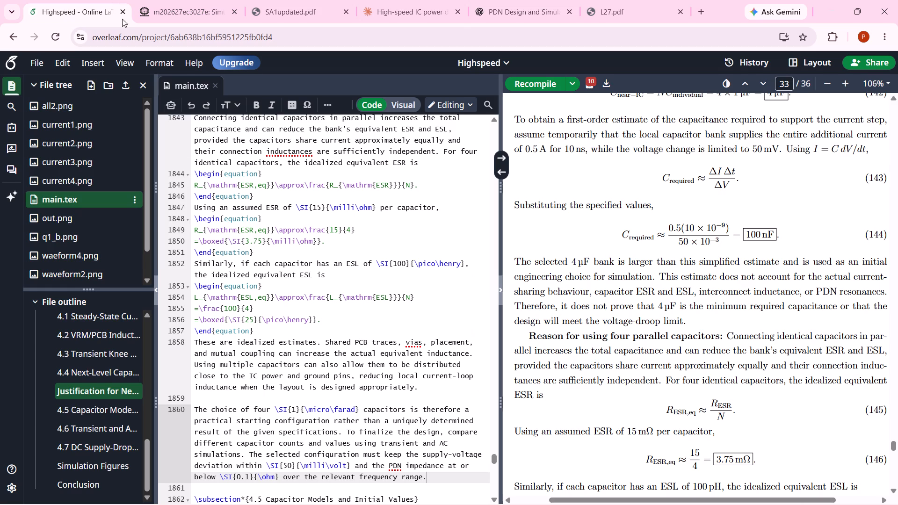
pyautogui.scroll(5, 220, 223)
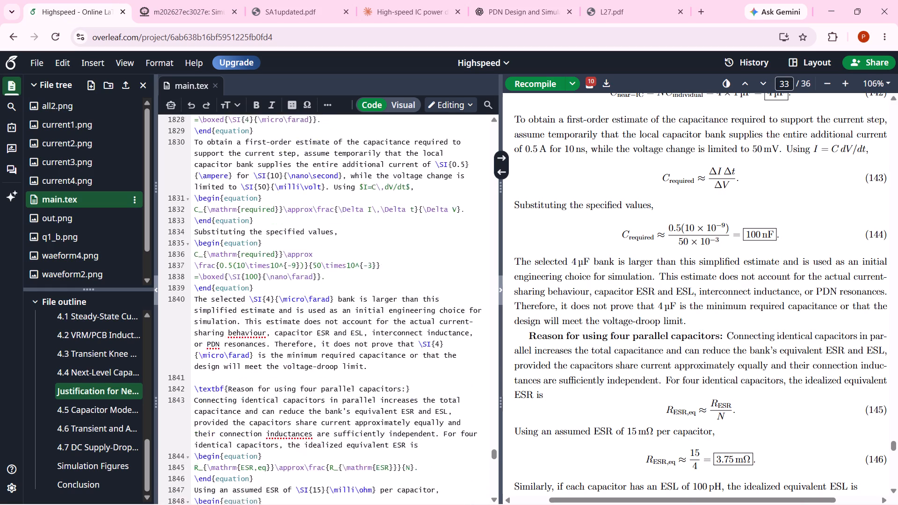
pyautogui.scroll(4, 220, 223)
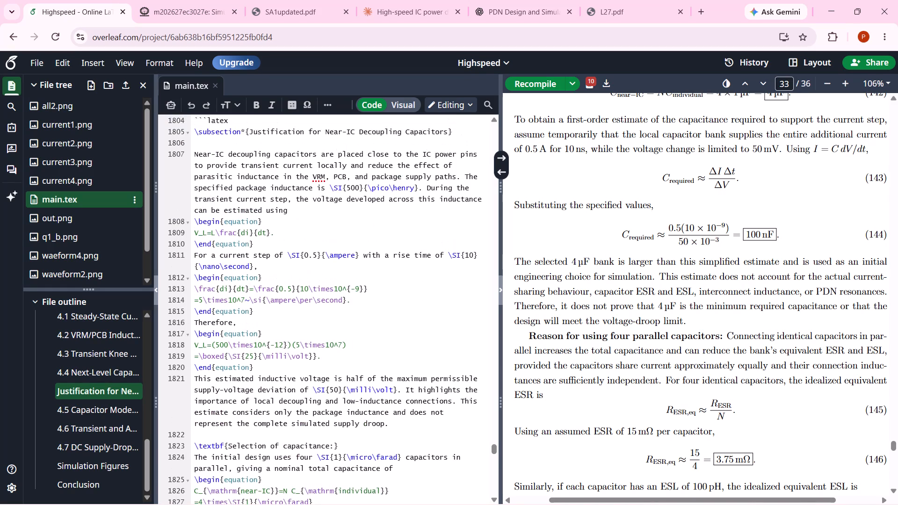
pyautogui.scroll(1, 220, 223)
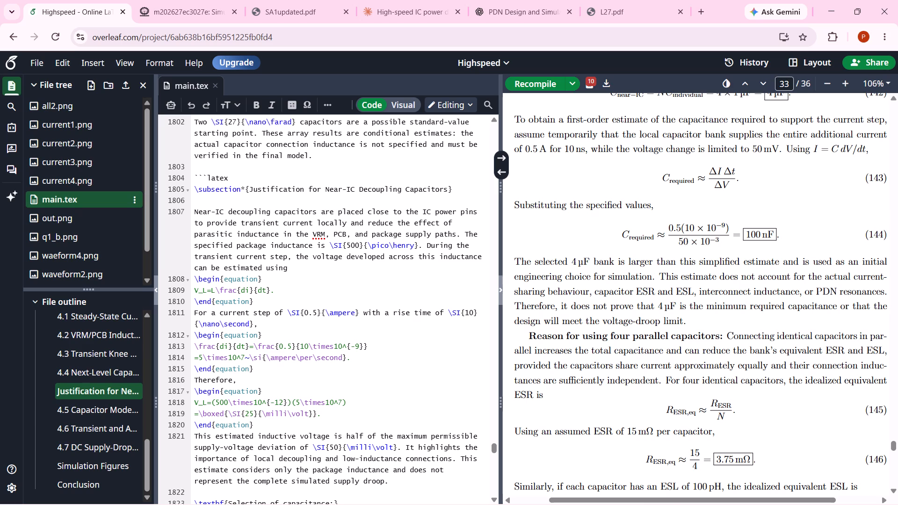
pyautogui.moveTo(195, 180); pyautogui.dragTo(229, 178)
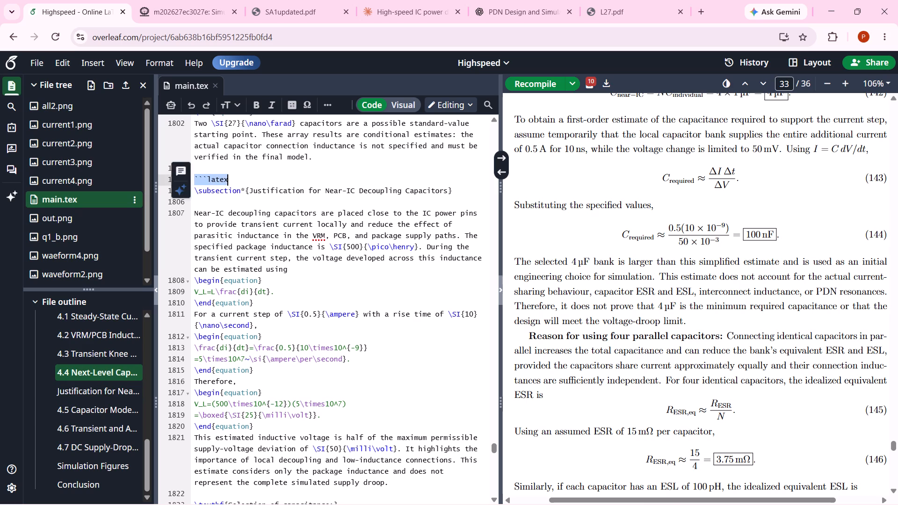
pyautogui.press('BackSpace')
# Replace the whole near-IC decoupling capacitor justification, up to section 4.5 in main.tex, with the copied shorter LaTeX version.
pyautogui.moveTo(194, 188); pyautogui.dragTo(362, 494)
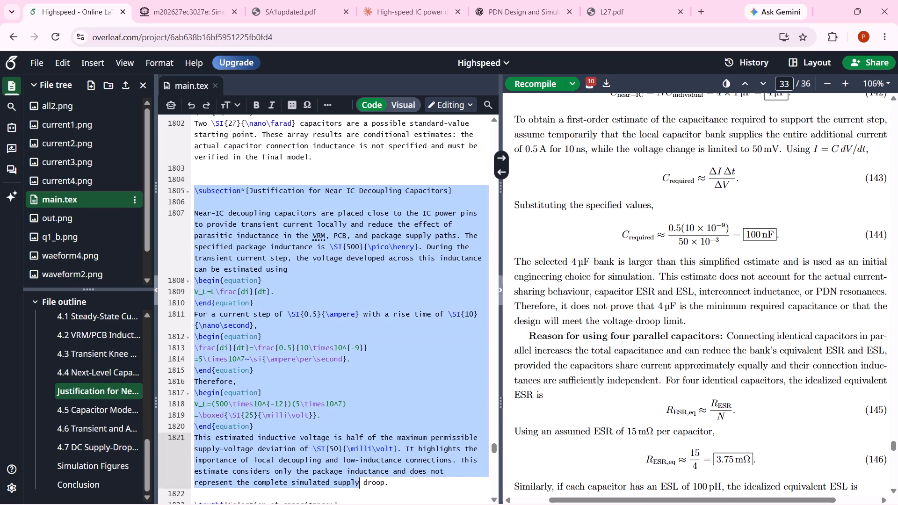
pyautogui.moveTo(362, 494); pyautogui.dragTo(367, 504)
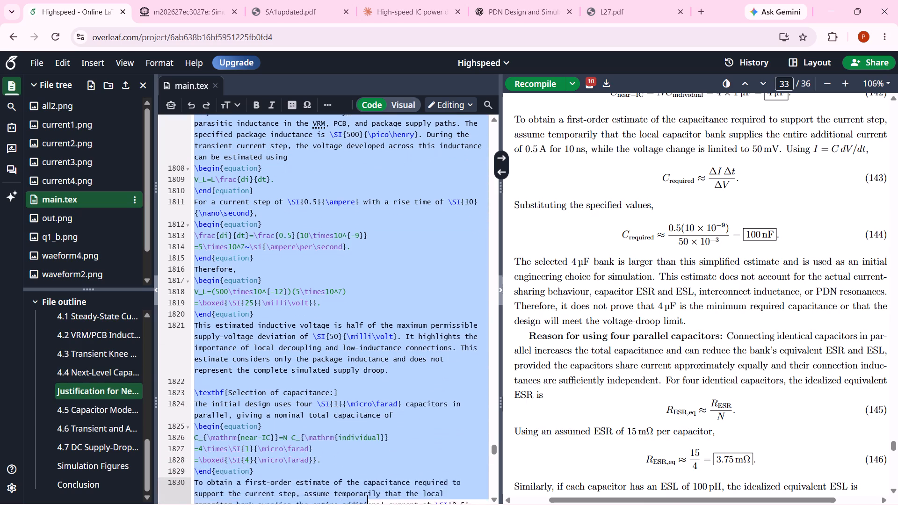
pyautogui.moveTo(367, 504); pyautogui.dragTo(364, 501)
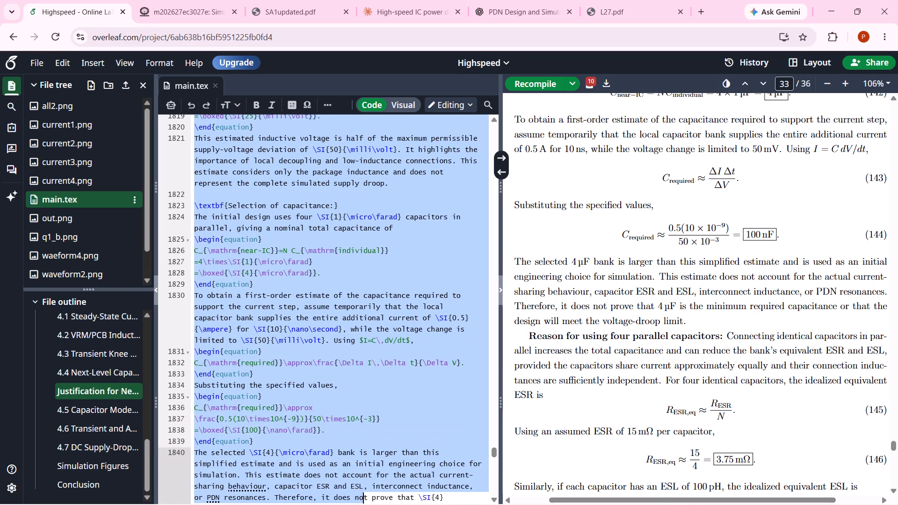
pyautogui.moveTo(364, 501); pyautogui.dragTo(370, 504)
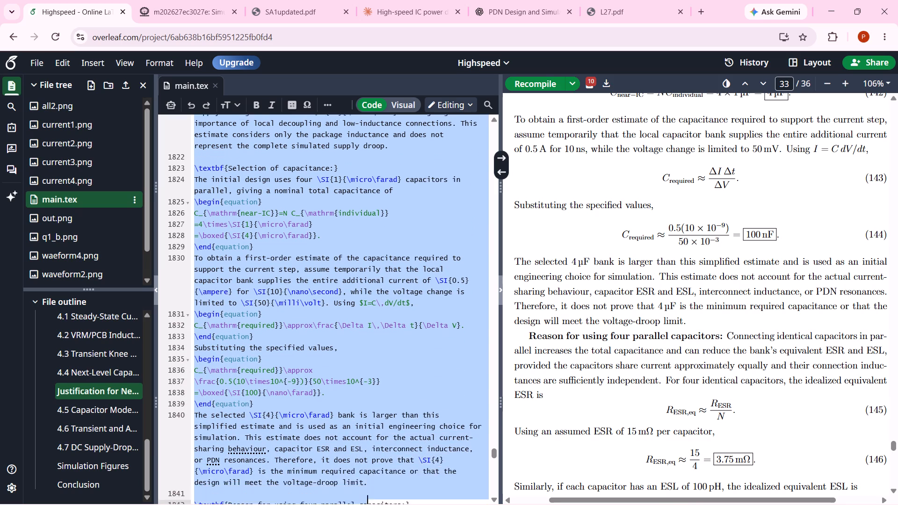
pyautogui.moveTo(370, 504); pyautogui.dragTo(390, 504)
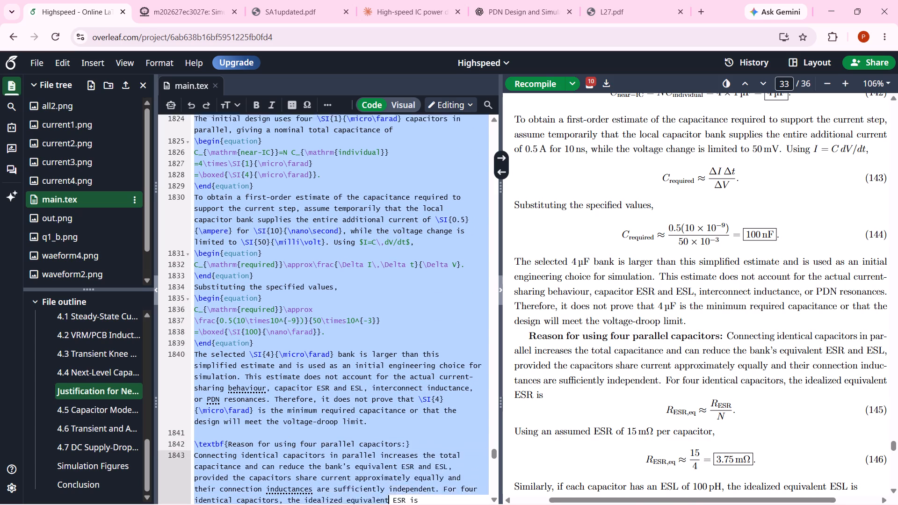
pyautogui.moveTo(390, 504); pyautogui.dragTo(391, 501)
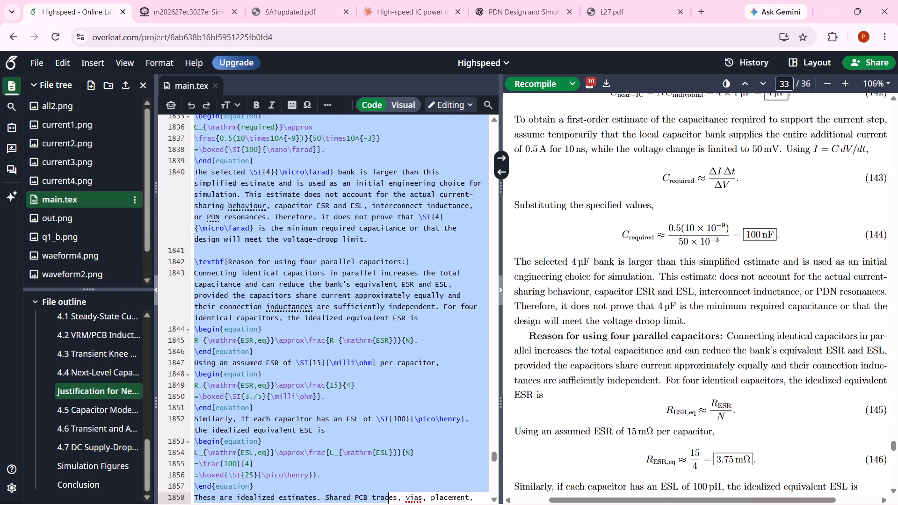
pyautogui.moveTo(391, 501); pyautogui.dragTo(398, 504)
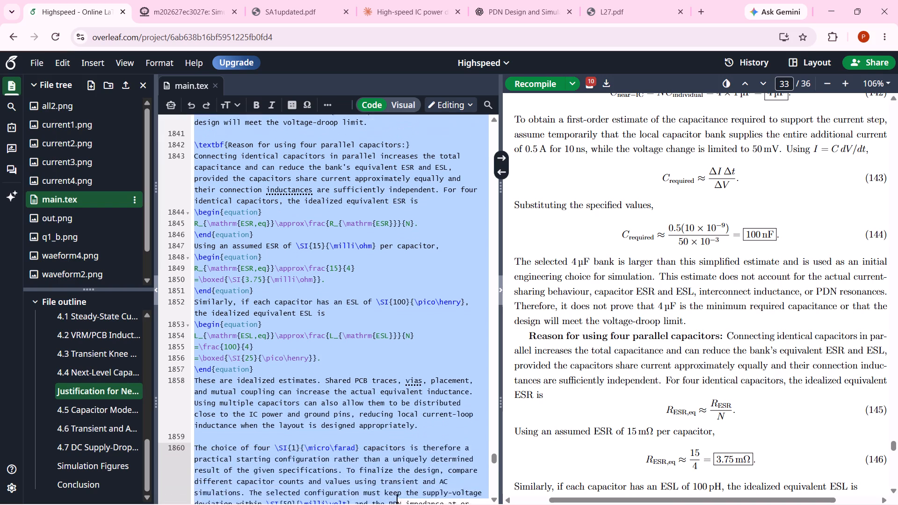
pyautogui.moveTo(398, 504); pyautogui.dragTo(417, 402)
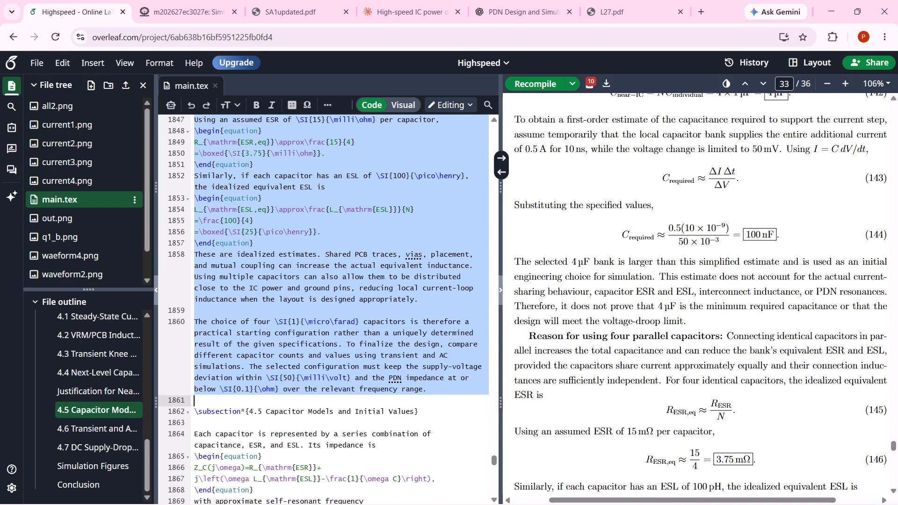
pyautogui.moveTo(417, 402); pyautogui.dragTo(428, 392)
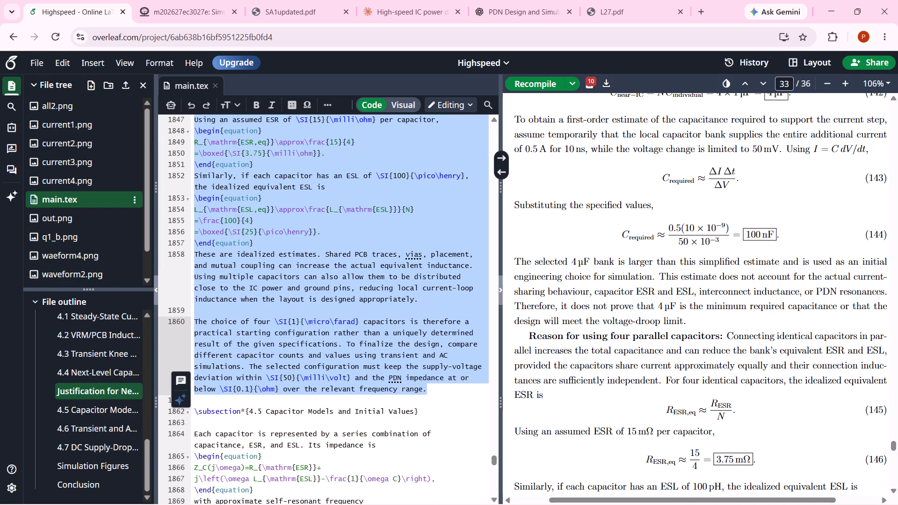
pyautogui.hotkey('ctrl', 'v')
# Delete the stray closing "```" marker after the new justification text, just above subsection 4.5.
pyautogui.scroll(1, 428, 392)
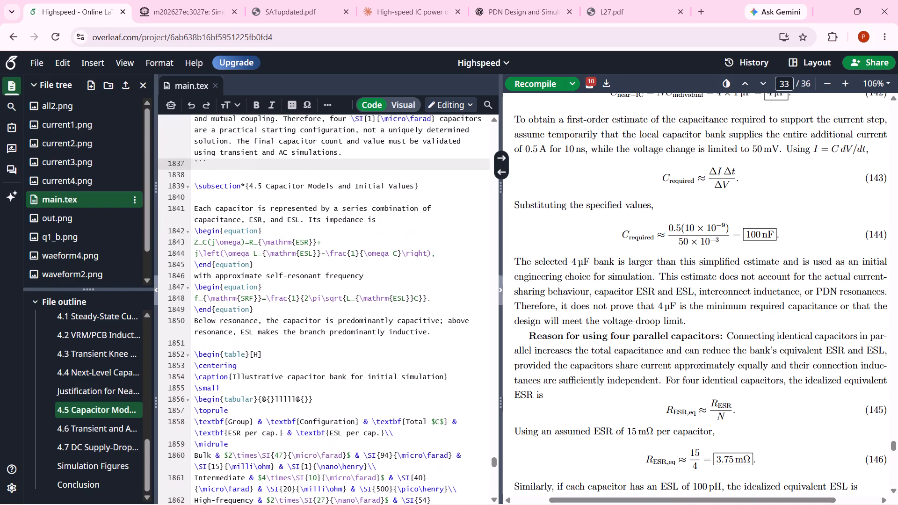
pyautogui.scroll(2, 428, 392)
pyautogui.press('BackSpace')
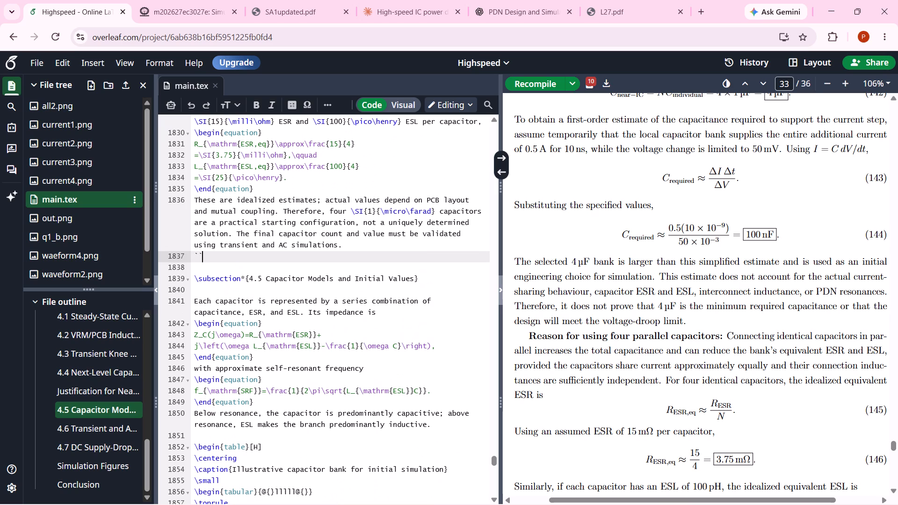
pyautogui.press('BackSpace')
pyautogui.press('BackSpace')
# Remove the stray "```latex" line above the "Justification for Near-IC Decoupling Capacitors" subsection heading.
pyautogui.scroll(7, 354, 367)
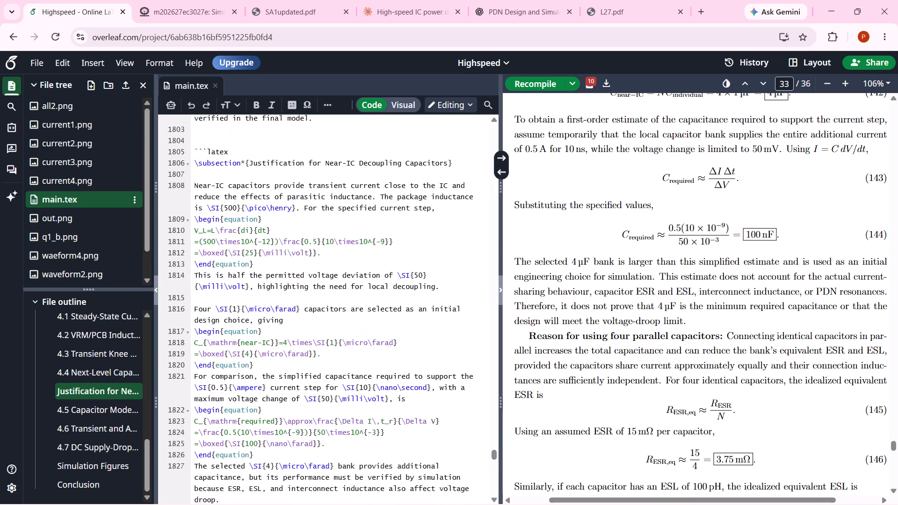
pyautogui.scroll(1, 354, 367)
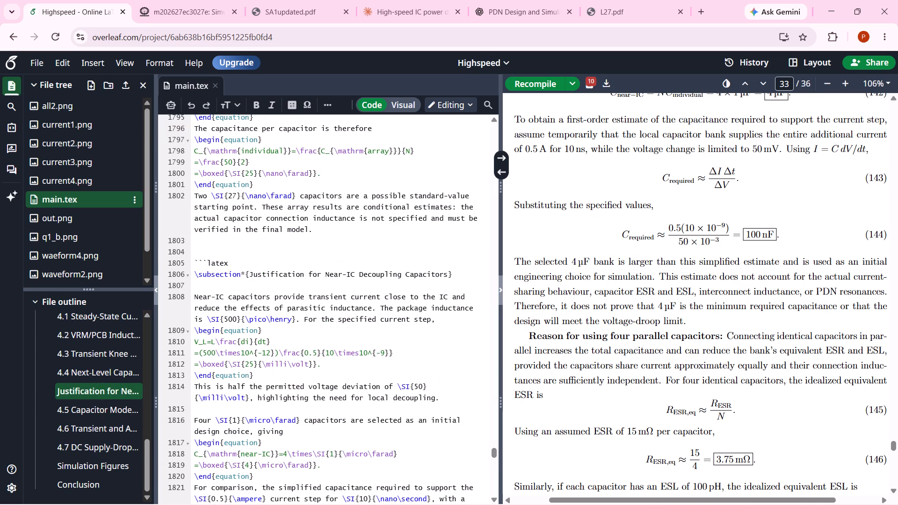
pyautogui.click(235, 264)
pyautogui.press('BackSpace')
pyautogui.press('BackSpace')
pyautogui.press('BackSpace')
pyautogui.press('BackSpace')
pyautogui.press('BackSpace')
pyautogui.press('BackSpace')
pyautogui.press('BackSpace')
pyautogui.press('BackSpace')
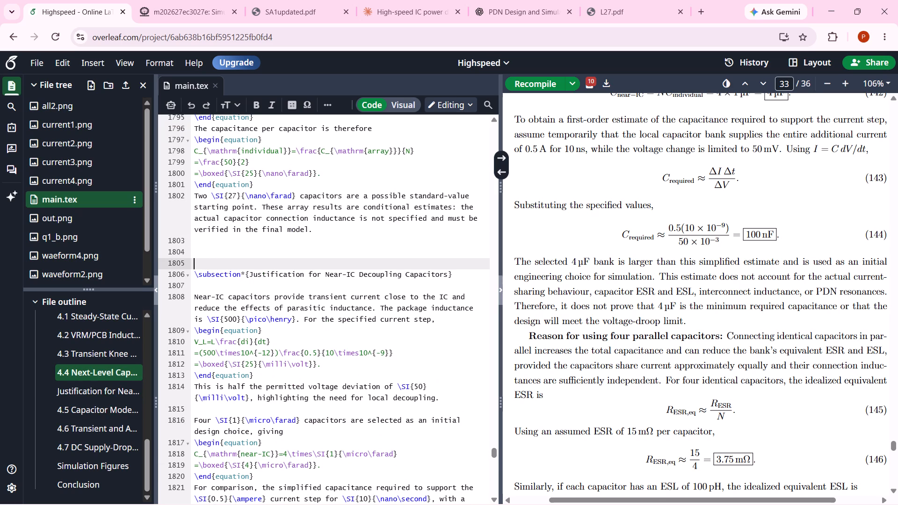
pyautogui.press('BackSpace')
# Recompile the report.
pyautogui.click(537, 90)
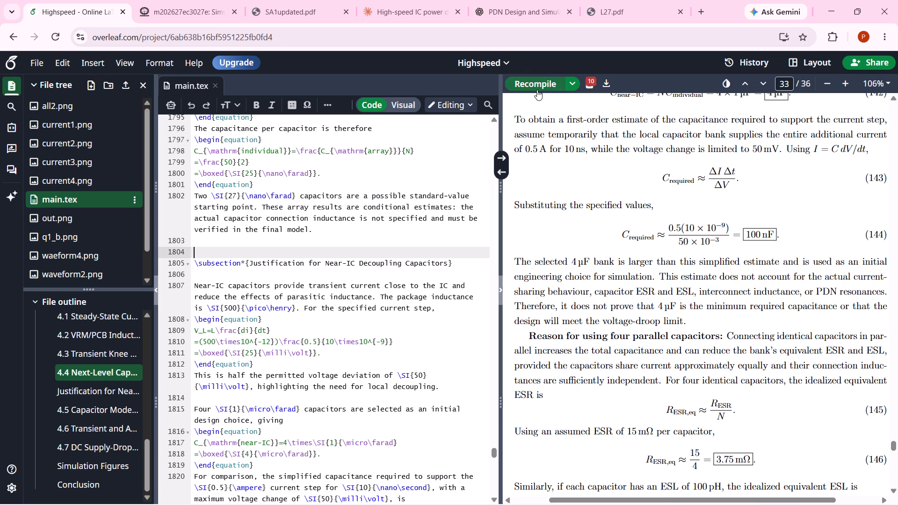
# Review the shortened near-IC decoupling capacitor justification in the compiled PDF, including equations 139 to 142.
pyautogui.scroll(-3, 575, 260)
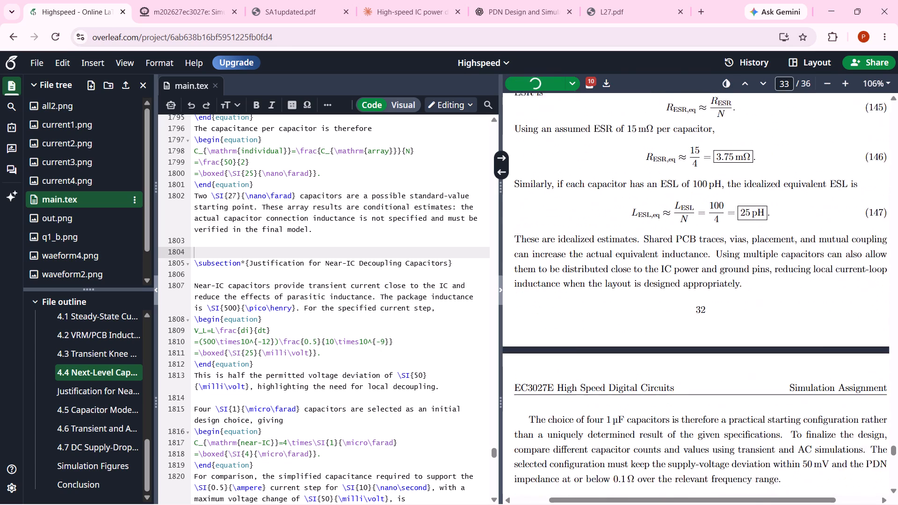
pyautogui.scroll(4, 575, 260)
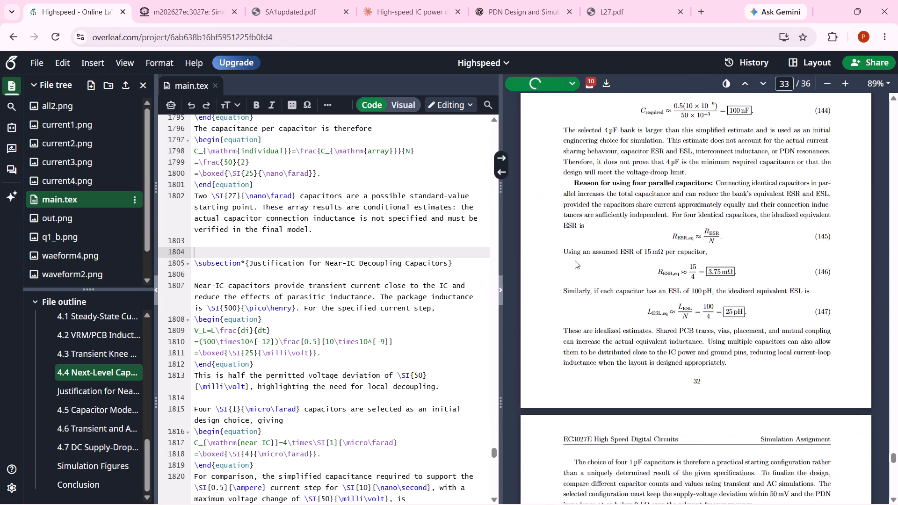
pyautogui.scroll(1, 575, 260)
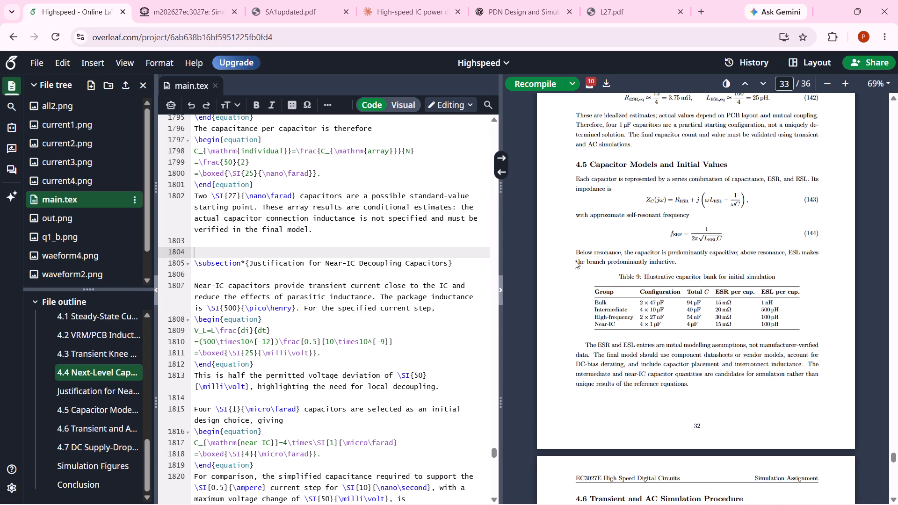
pyautogui.scroll(5, 575, 260)
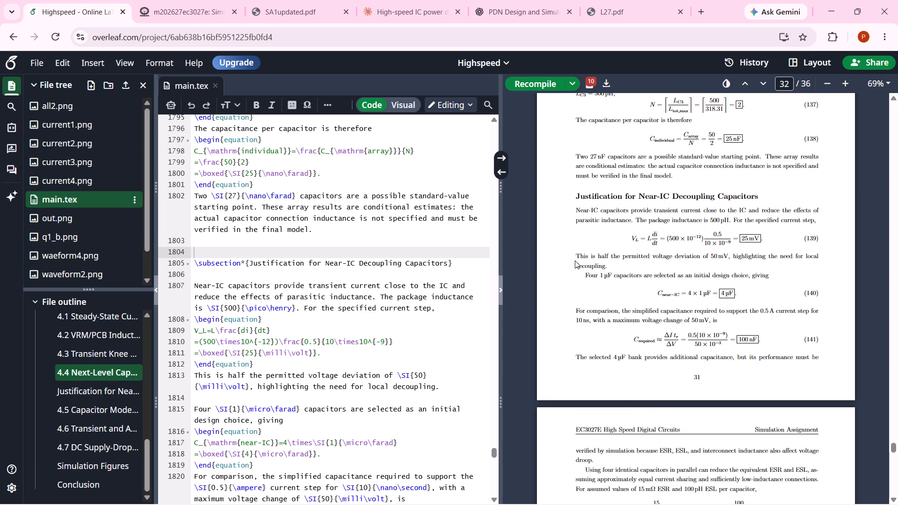
pyautogui.scroll(-1, 575, 260)
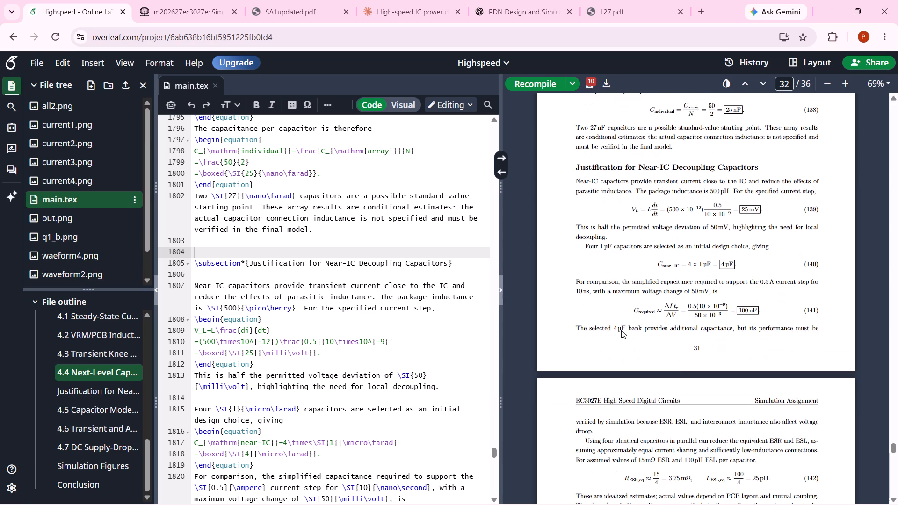
pyautogui.scroll(-1, 622, 331)
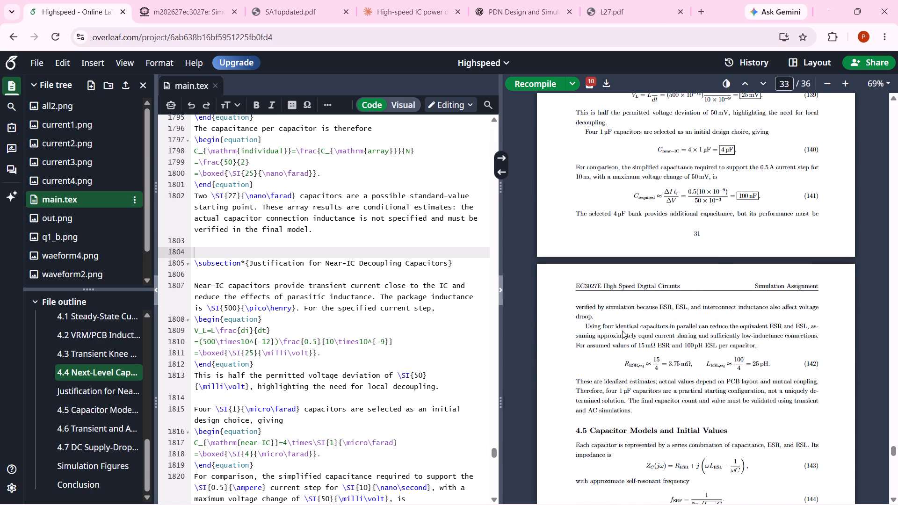
pyautogui.scroll(-1, 676, 369)
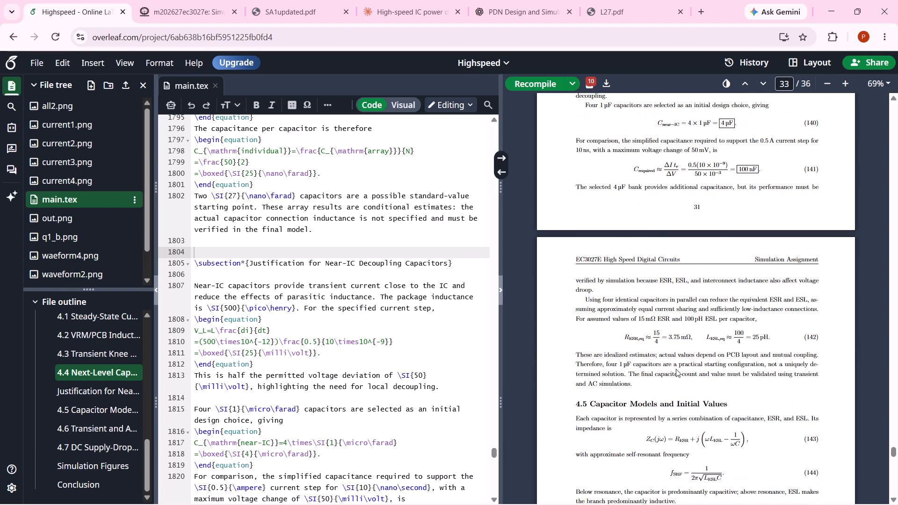
# Check the rest of the PDN answer in the PDF, from section 4.5 through the simulation figure placeholders to the Conclusion.
pyautogui.scroll(-4, 676, 369)
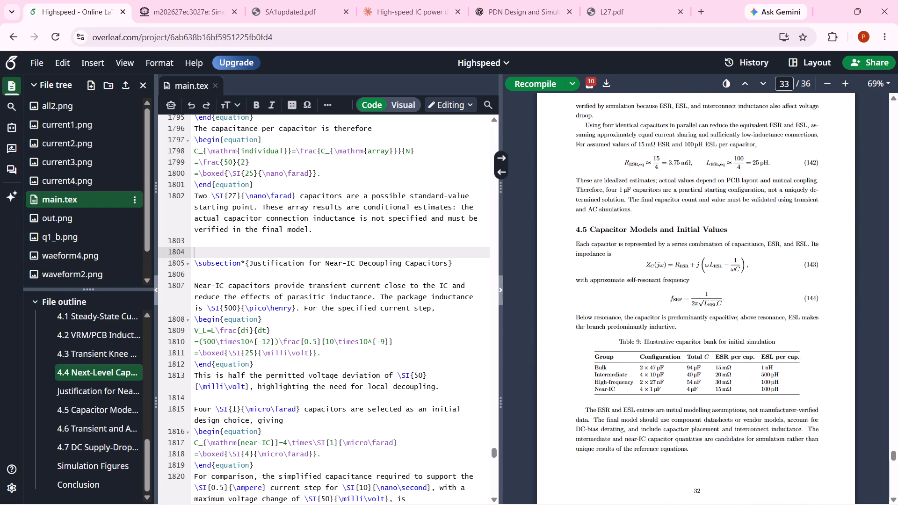
pyautogui.scroll(-2, 676, 369)
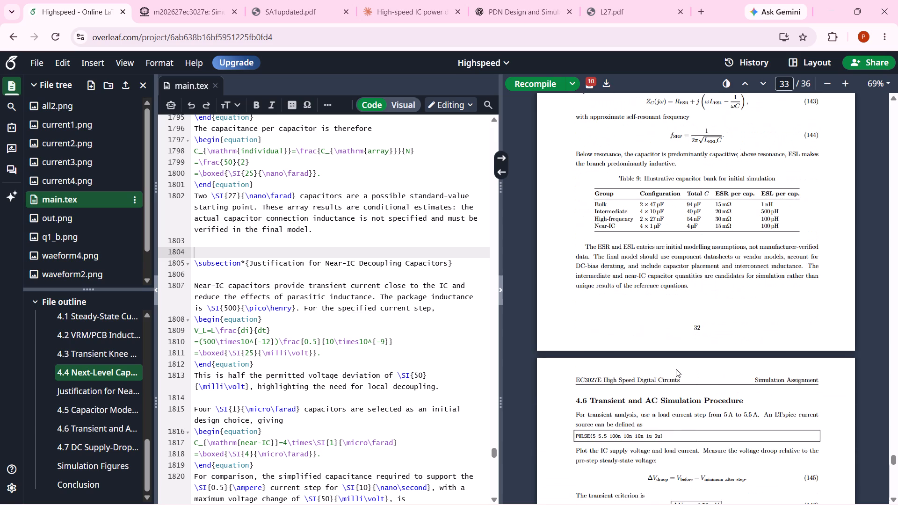
pyautogui.scroll(-3, 676, 369)
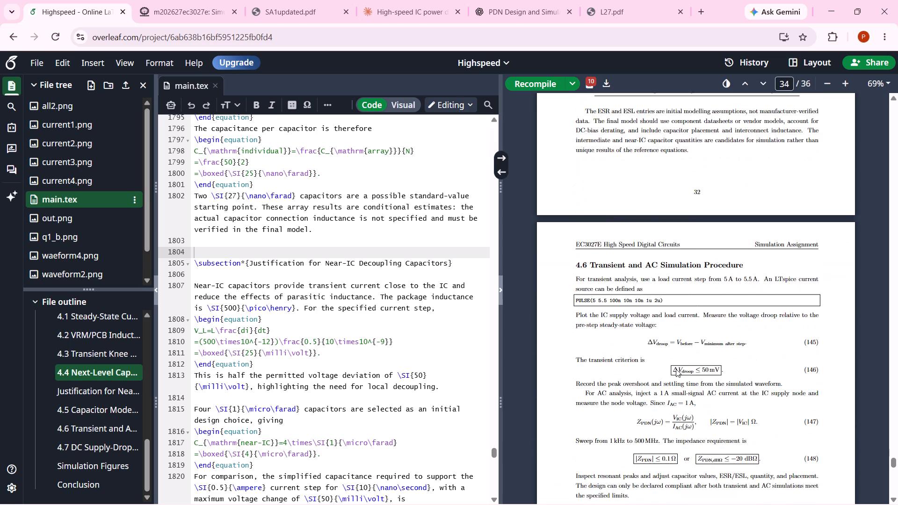
pyautogui.scroll(-6, 676, 369)
pyautogui.scroll(5, 676, 369)
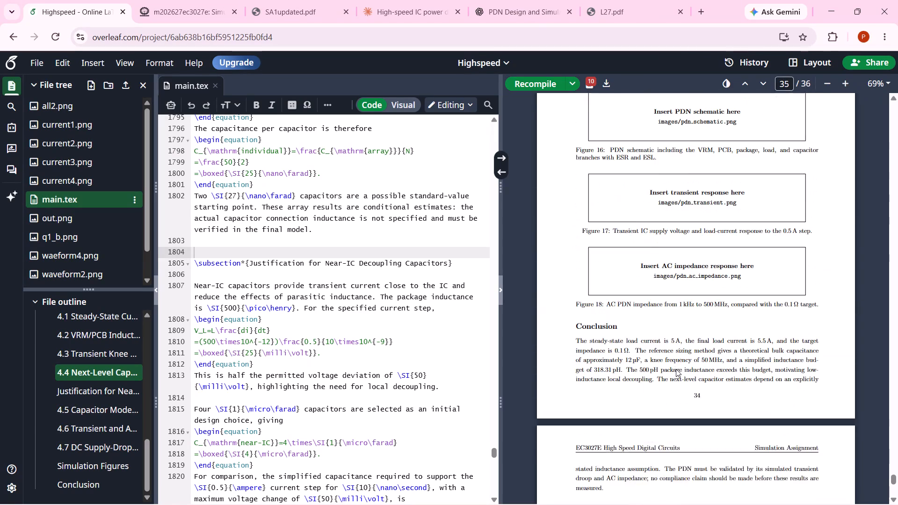
# Go back to the report's title page and look over the Question 1 statement, theoretical analysis and settling-time section.
pyautogui.scroll(18, 676, 369)
pyautogui.scroll(11, 676, 369)
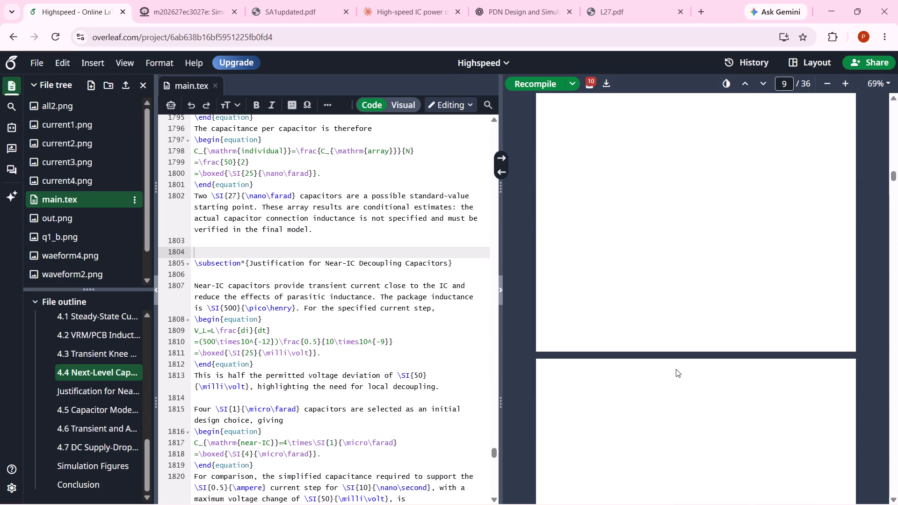
pyautogui.scroll(8, 676, 369)
pyautogui.scroll(-2, 676, 369)
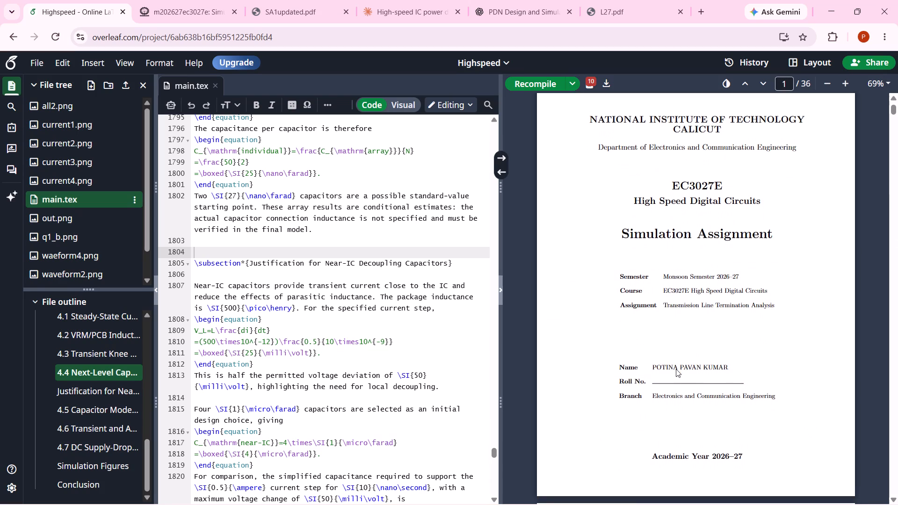
pyautogui.scroll(-7, 676, 369)
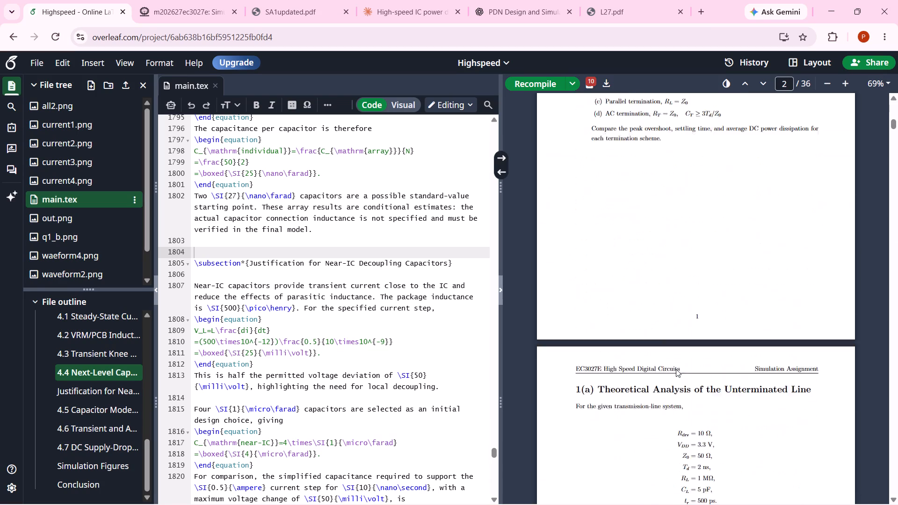
pyautogui.scroll(-5, 676, 369)
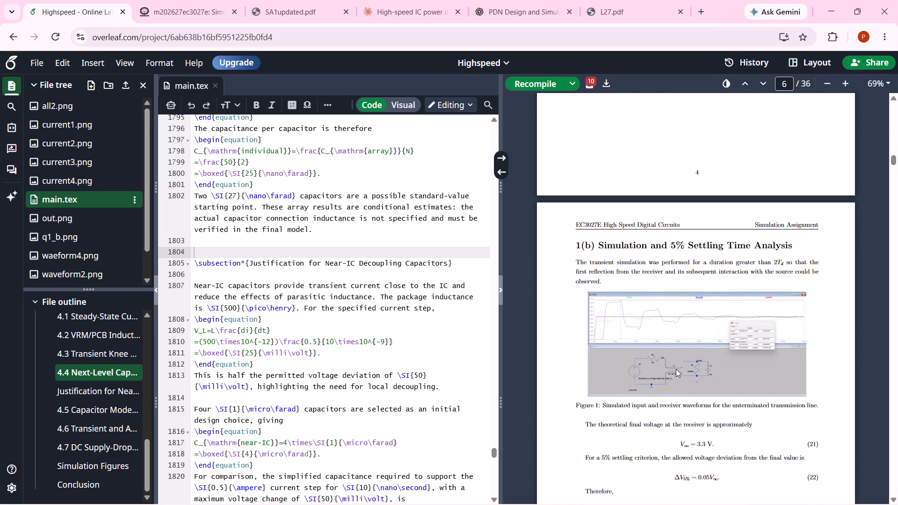
pyautogui.scroll(5, 676, 369)
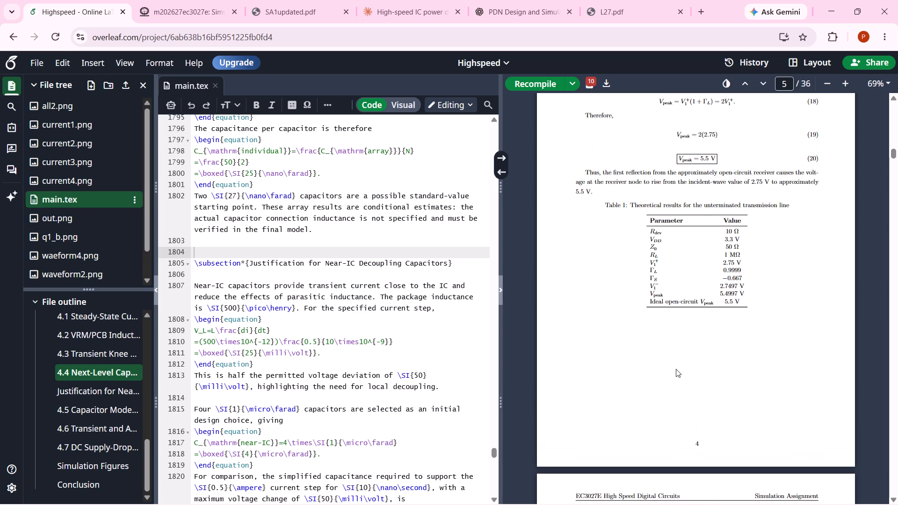
# Review the unterminated transmission line section of Question 1(c) in the compiled PDF, including its reflection coefficients and DC power.
pyautogui.scroll(-9, 676, 369)
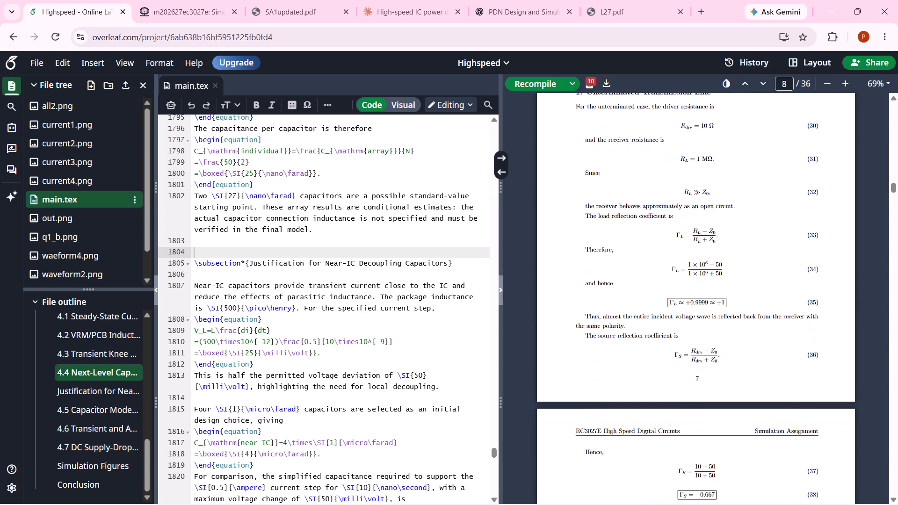
pyautogui.scroll(-5, 676, 369)
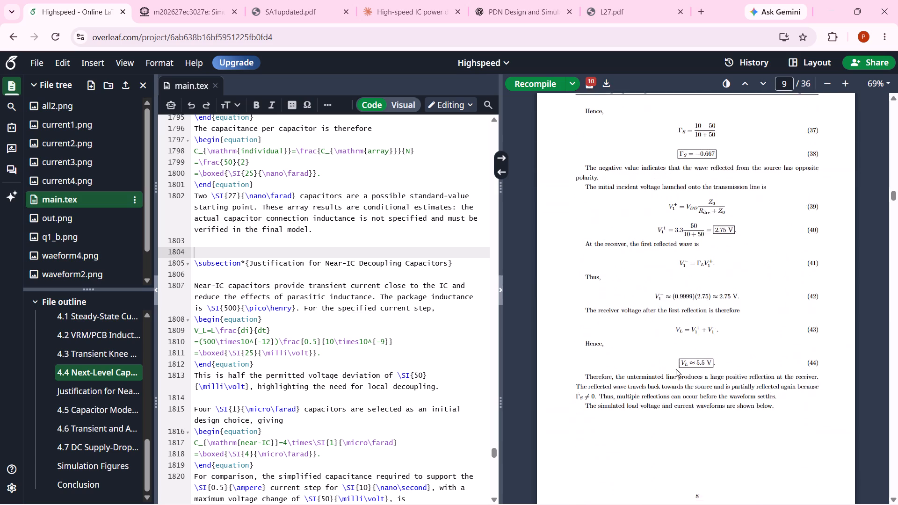
pyautogui.scroll(-4, 676, 369)
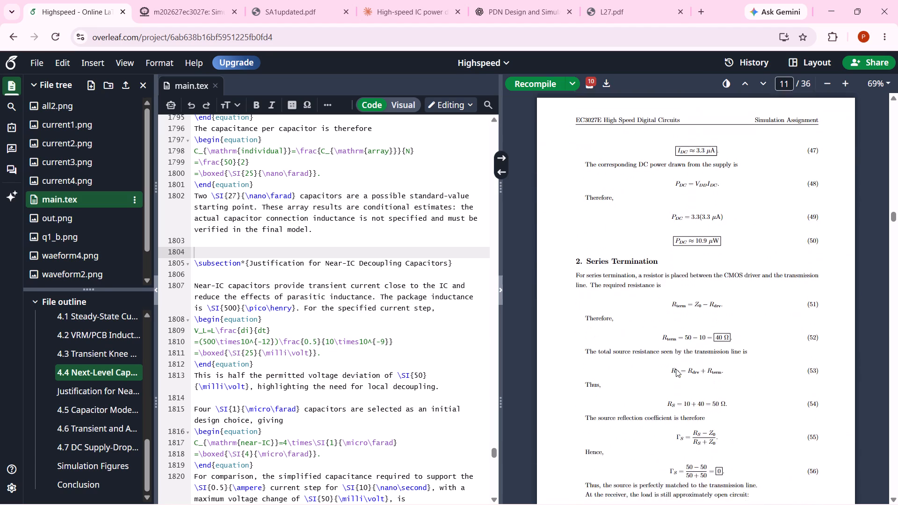
# Review the series, parallel and AC termination sections in the PDF, through the Comparison of Termination Schemes table.
pyautogui.scroll(-6, 676, 369)
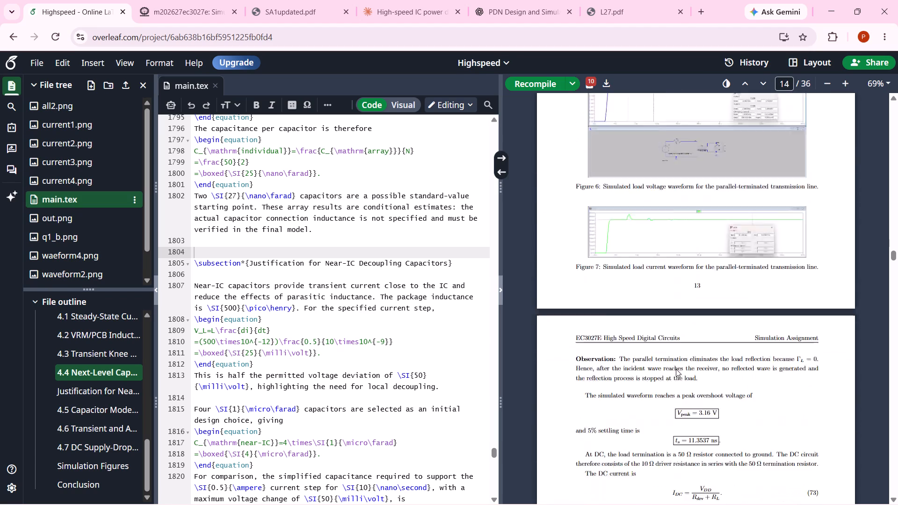
pyautogui.scroll(-4, 676, 369)
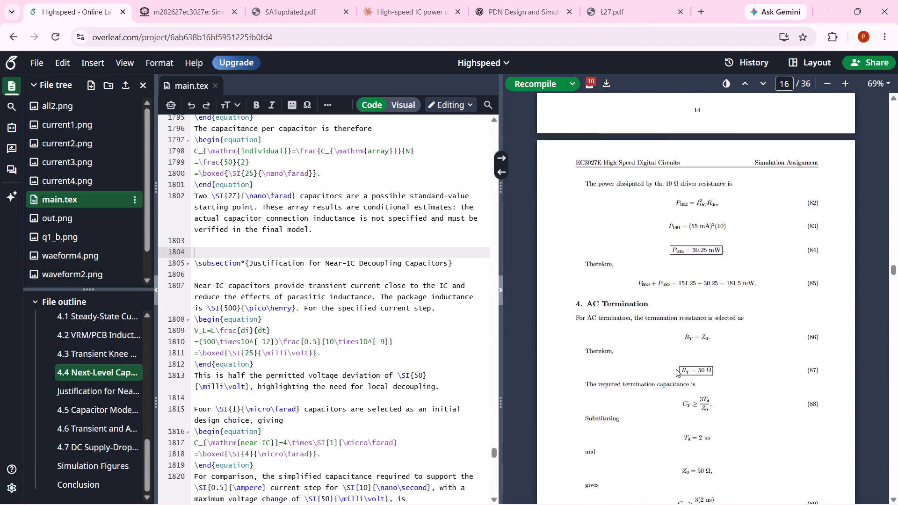
pyautogui.scroll(-7, 676, 369)
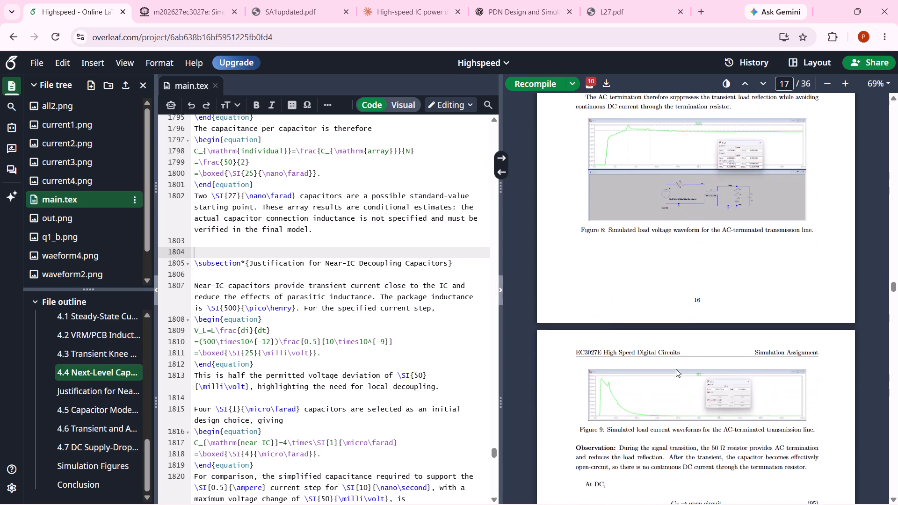
pyautogui.scroll(-5, 676, 369)
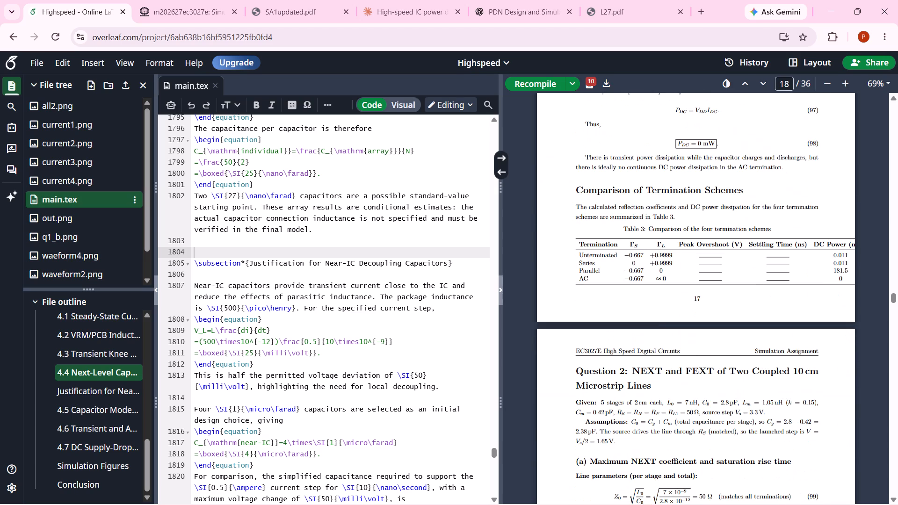
# Jump from the Comparison of Termination Schemes heading in the PDF to its source in main.tex.
pyautogui.doubleClick(602, 192)
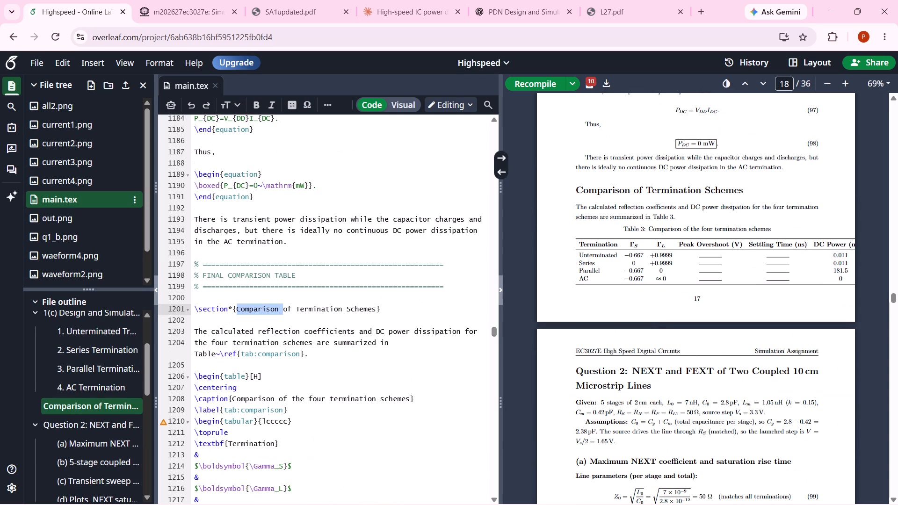
# Switch to SA1updated.pdf and check the assignment wording of Question 1, including the quantities to compare for the four termination schemes.
pyautogui.click(248, 0)
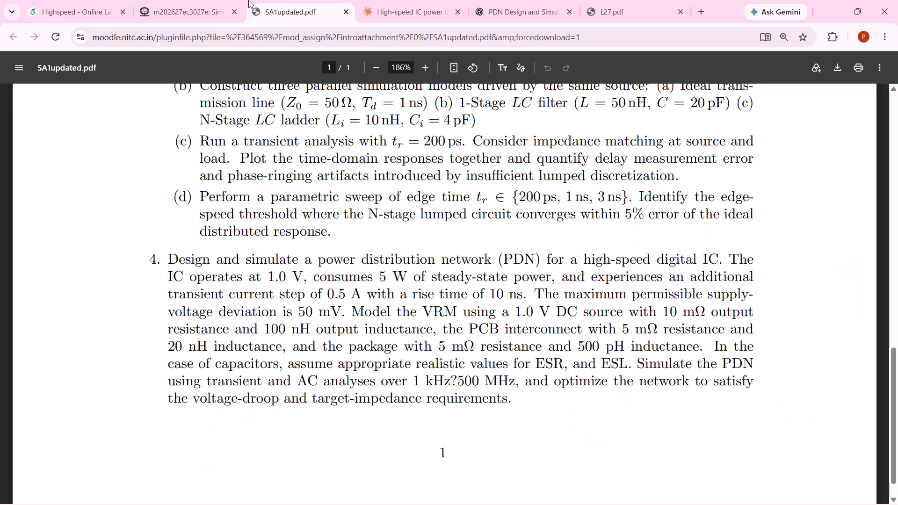
pyautogui.scroll(6, 350, 231)
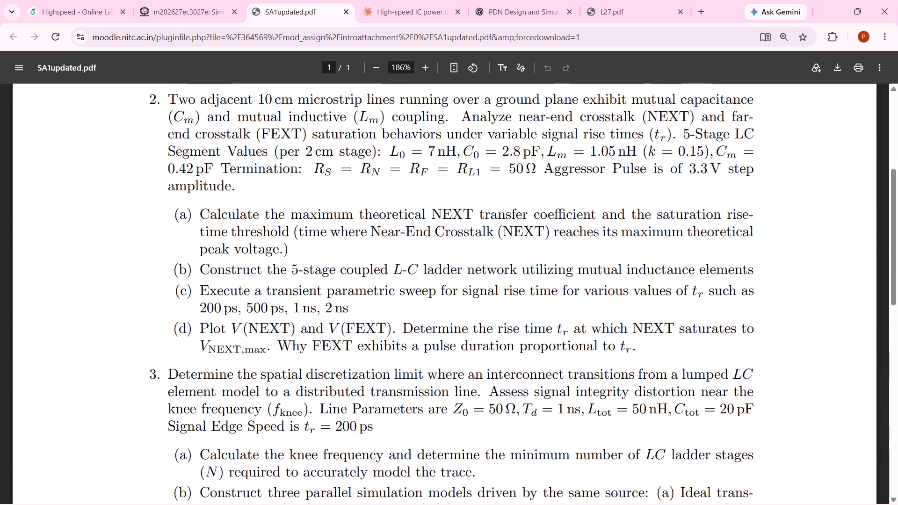
pyautogui.scroll(-2, 350, 231)
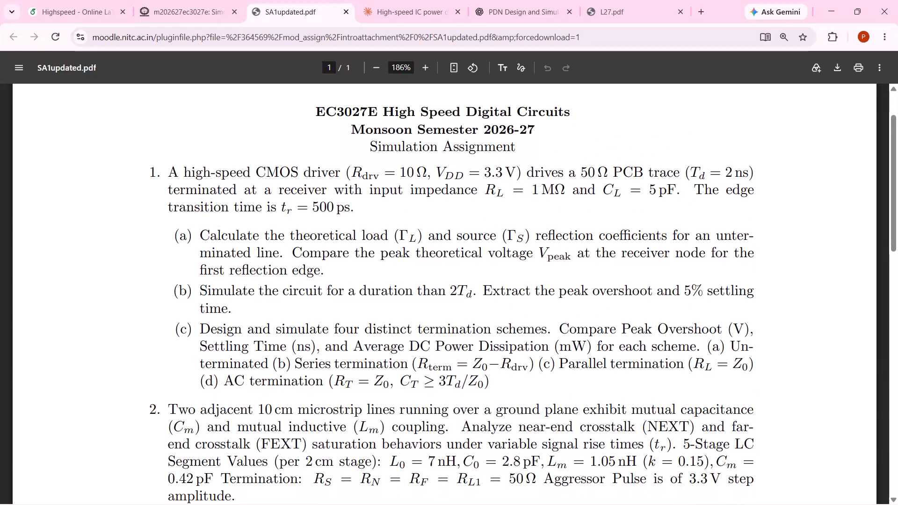
pyautogui.scroll(-2, 350, 231)
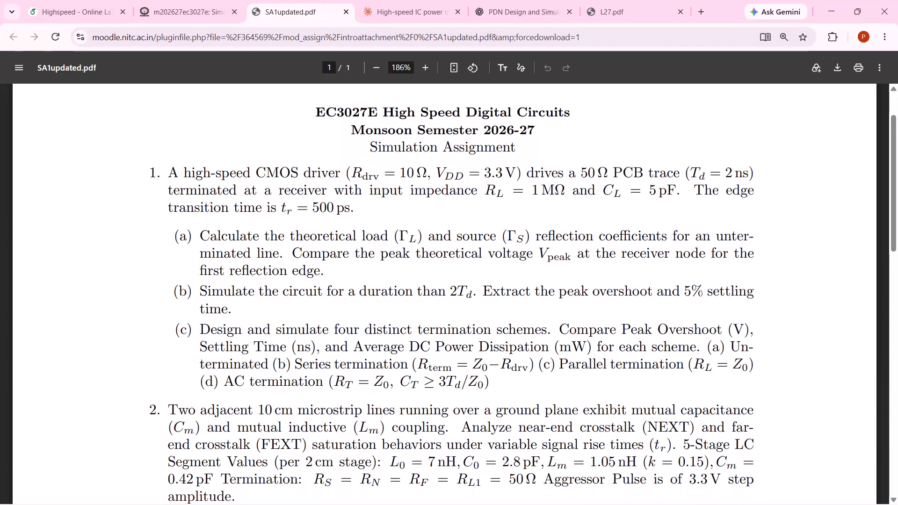
pyautogui.scroll(-1, 350, 231)
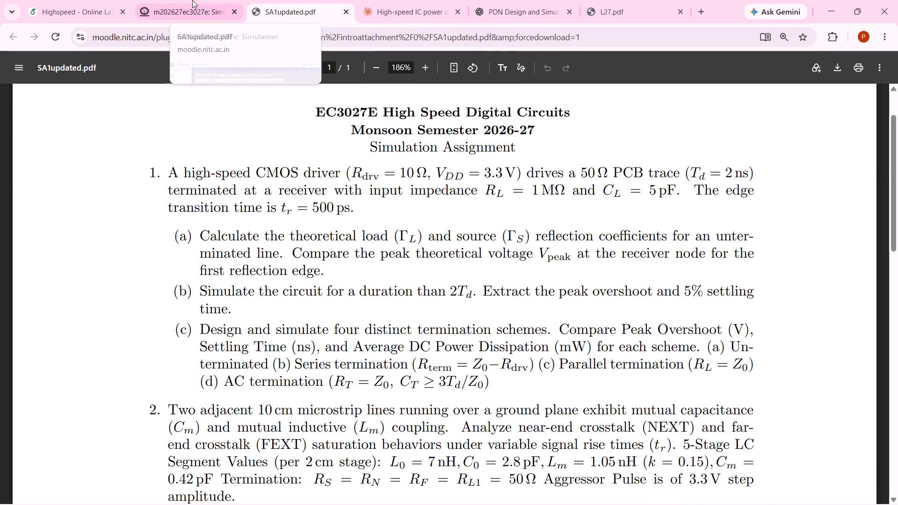
# Return to the Overleaf report and look over the Question 2 NEXT and FEXT answer, including its ladder schematic and plot placeholders.
pyautogui.click(91, 0)
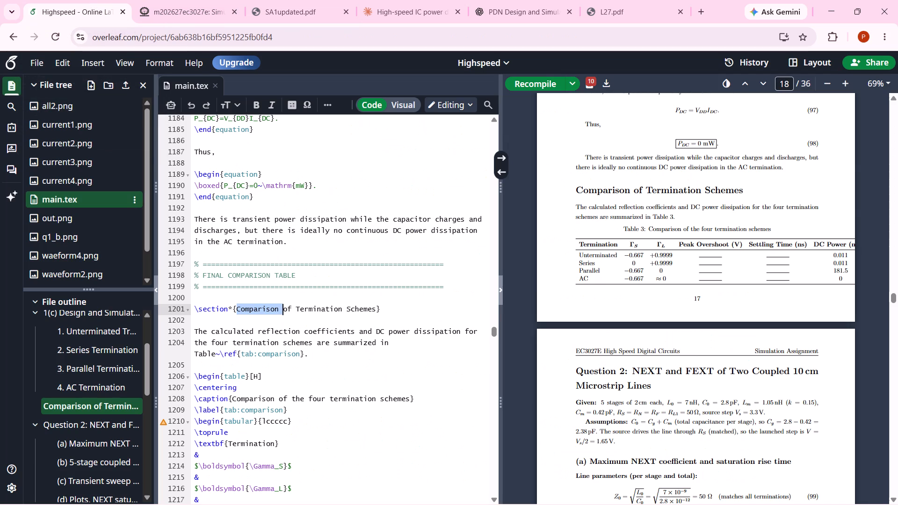
pyautogui.scroll(-6, 631, 266)
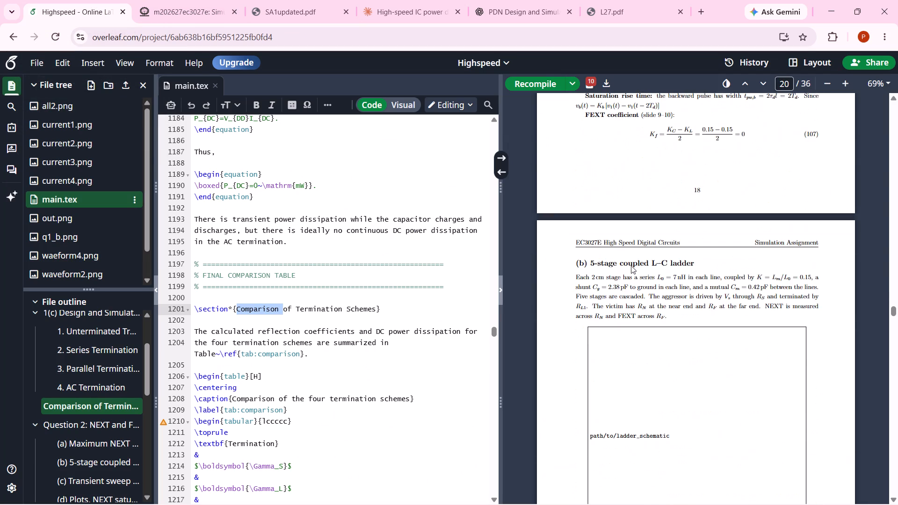
pyautogui.scroll(-7, 631, 266)
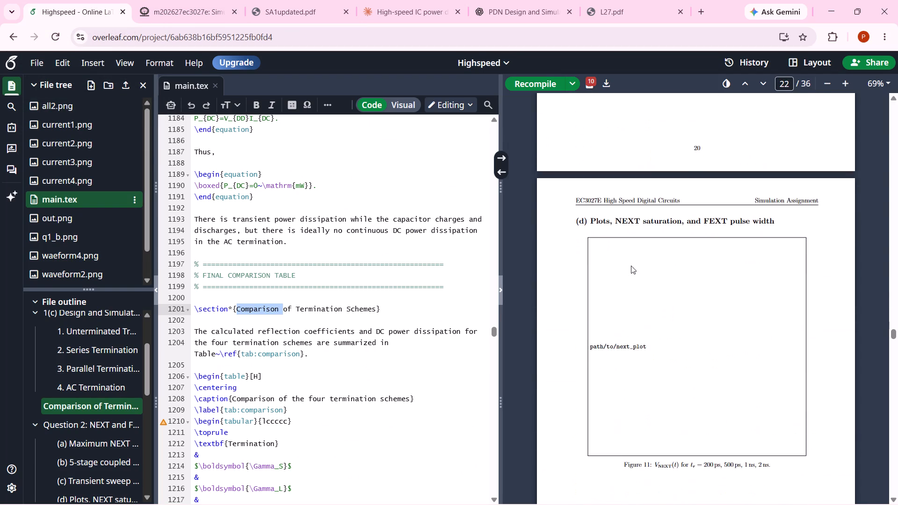
pyautogui.scroll(-6, 631, 266)
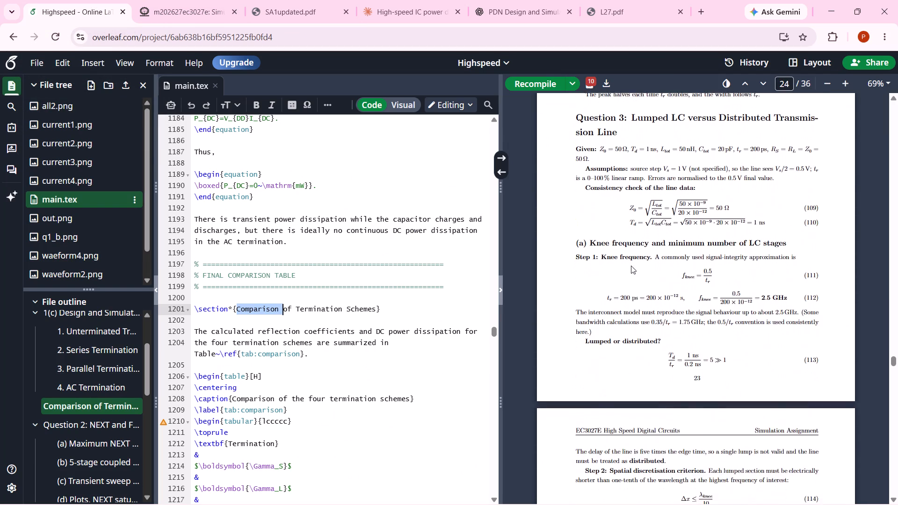
# Look over the Question 3 lumped LC versus distributed line answer, including the test setup and transient response figures.
pyautogui.scroll(-6, 631, 266)
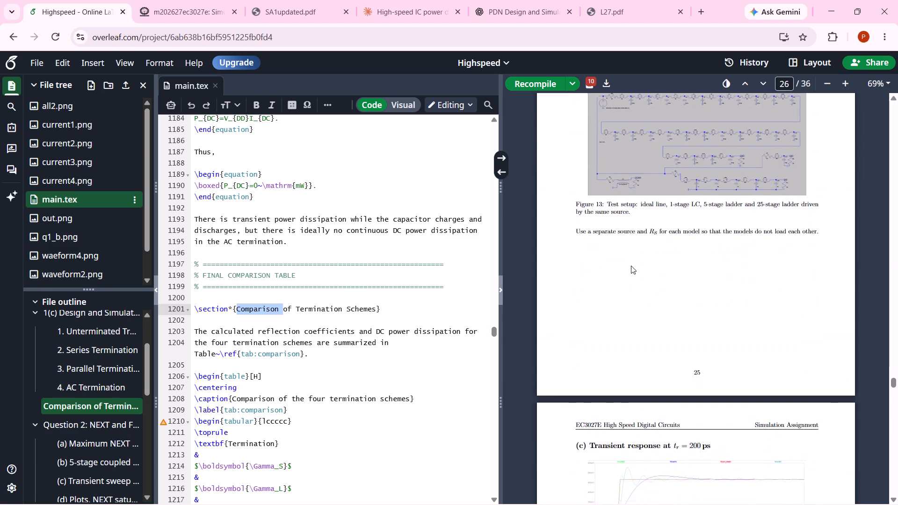
pyautogui.scroll(-1, 631, 266)
pyautogui.scroll(1, 631, 266)
pyautogui.scroll(-3, 631, 266)
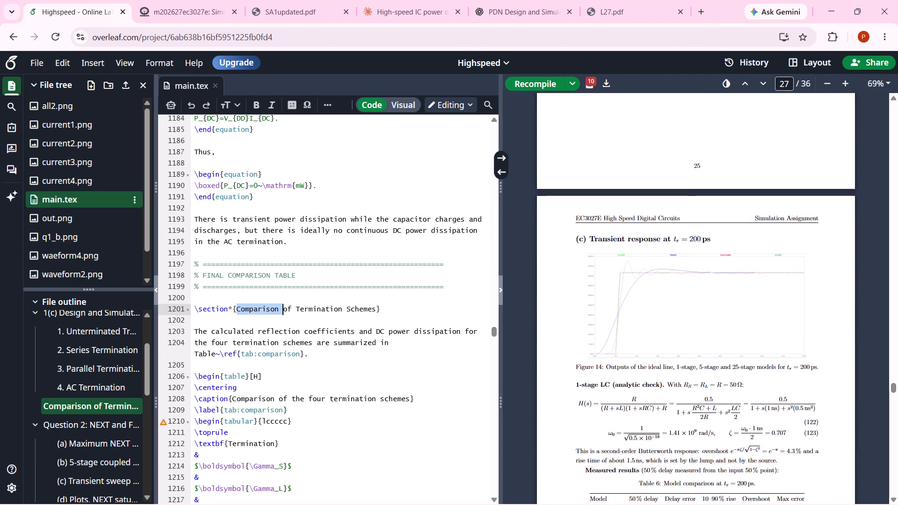
pyautogui.scroll(-6, 631, 266)
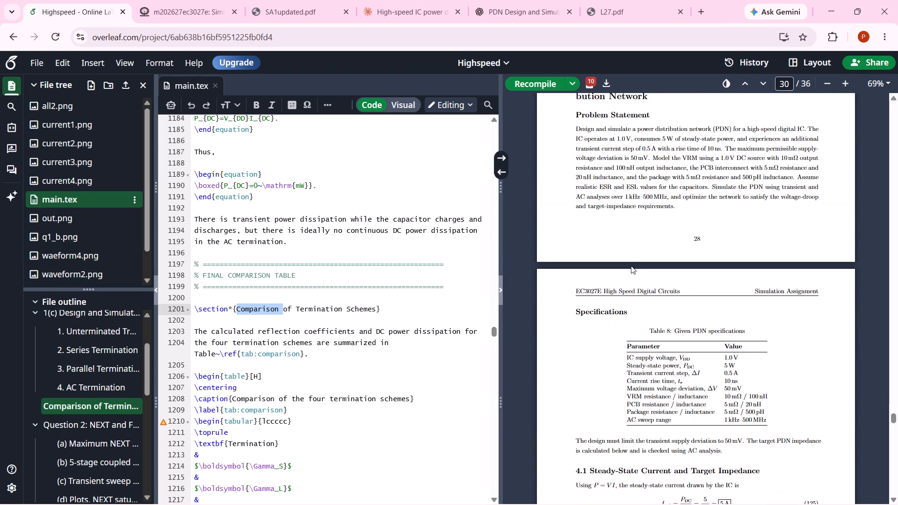
# Review the PDN answer from the specifications table through the capacitor array calculations to section 4.5 Capacitor Models and Initial Values.
pyautogui.scroll(-1, 631, 266)
pyautogui.scroll(3, 631, 266)
pyautogui.scroll(-3, 631, 266)
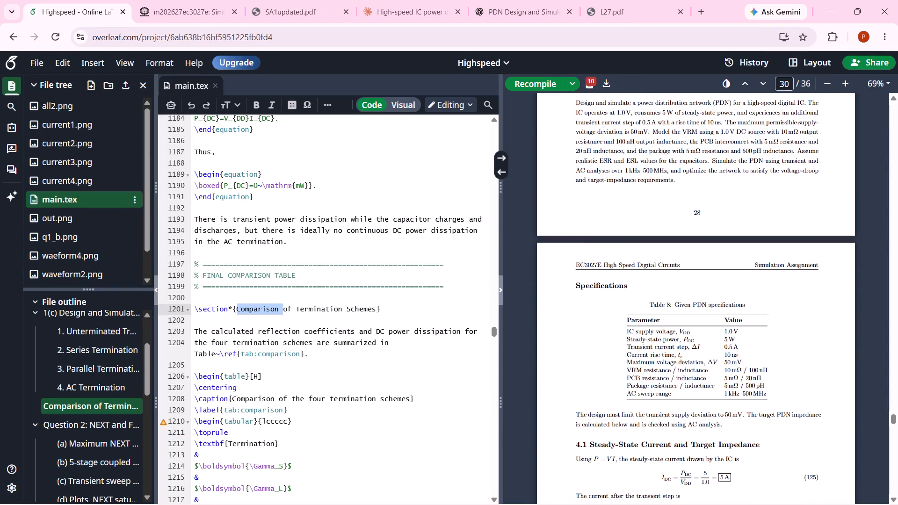
pyautogui.scroll(-6, 631, 266)
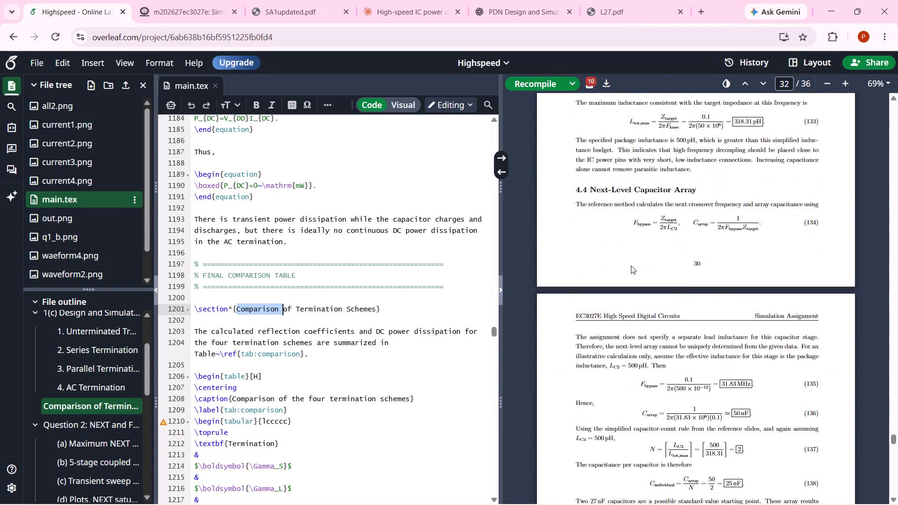
pyautogui.scroll(-3, 631, 266)
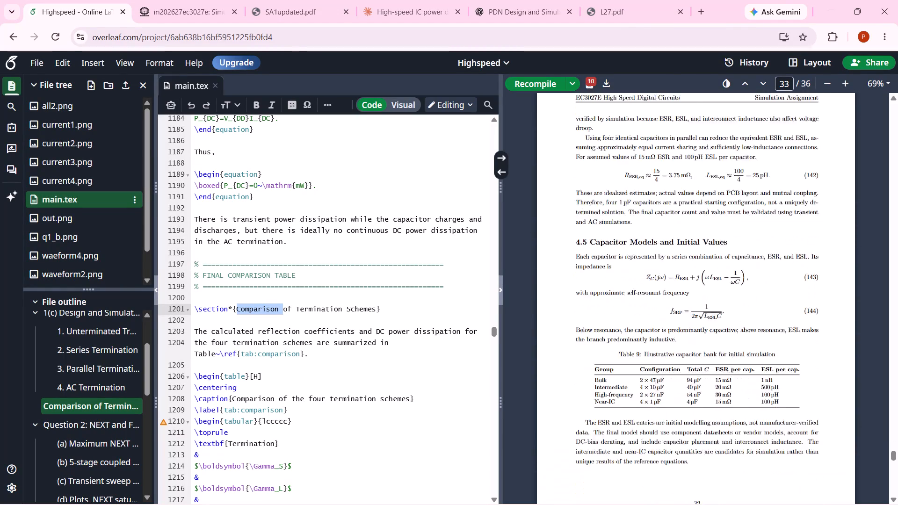
pyautogui.scroll(-3, 631, 266)
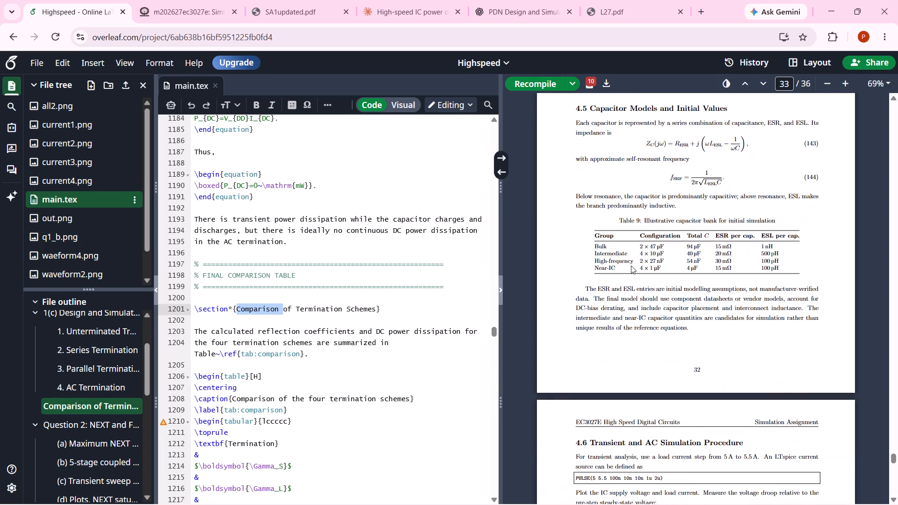
# Read sections 4.6 Transient and AC Simulation Procedure and 4.7 DC Supply-Drop Check in the PDF.
pyautogui.scroll(-2, 631, 266)
pyautogui.hscroll(-1, 631, 266)
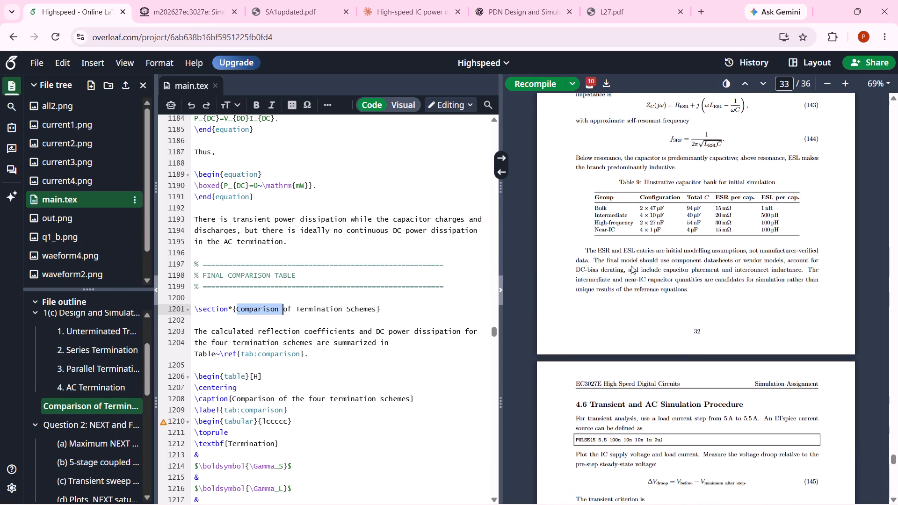
pyautogui.hscroll(-1, 631, 266)
pyautogui.scroll(-2, 631, 266)
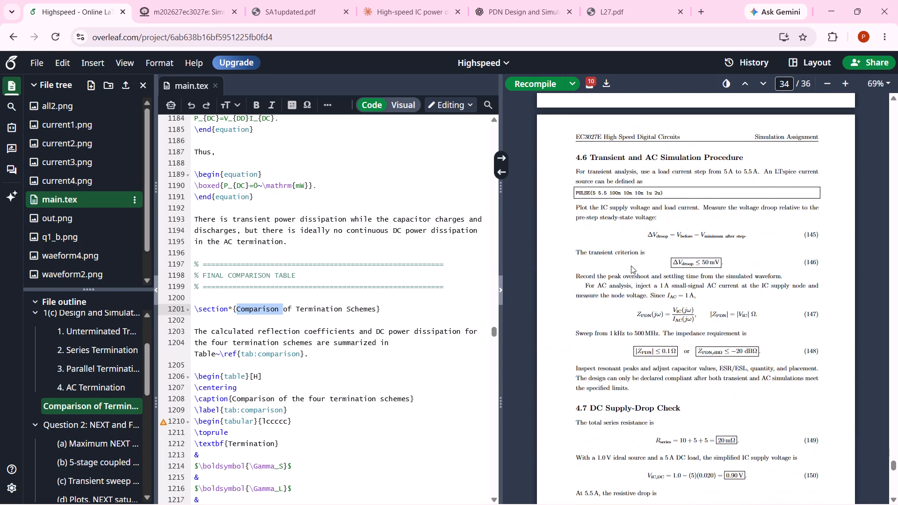
pyautogui.scroll(-3, 631, 266)
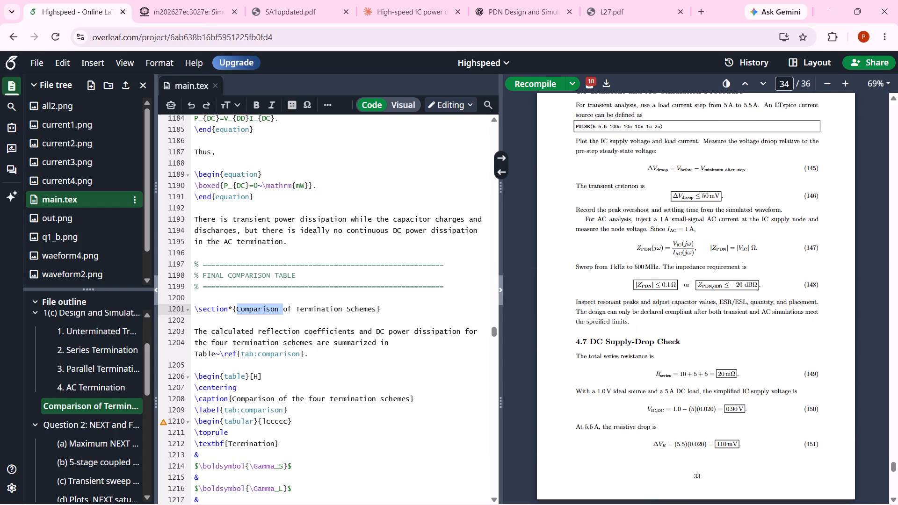
pyautogui.scroll(1, 631, 266)
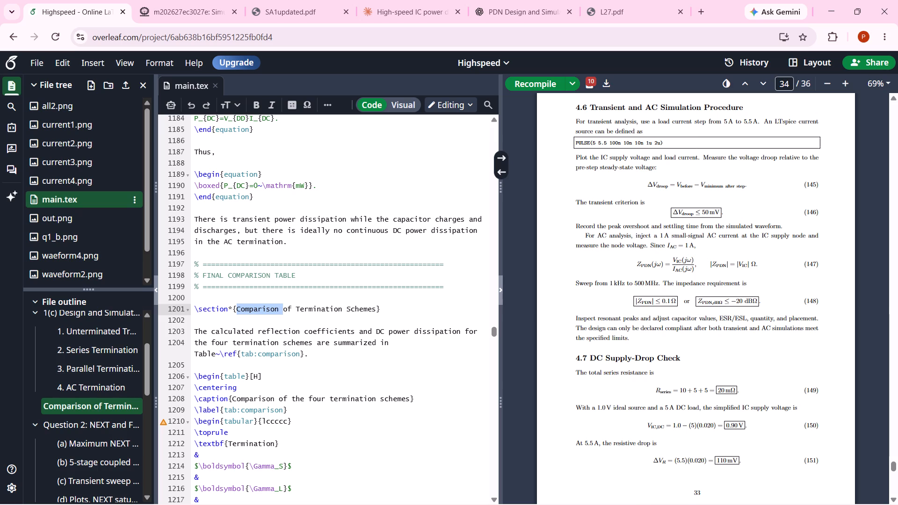
pyautogui.scroll(-1, 597, 317)
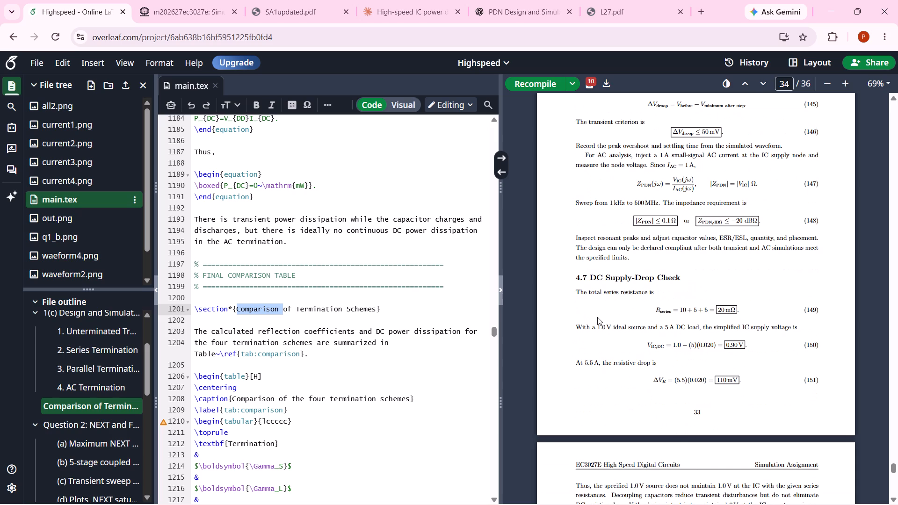
pyautogui.scroll(1, 597, 317)
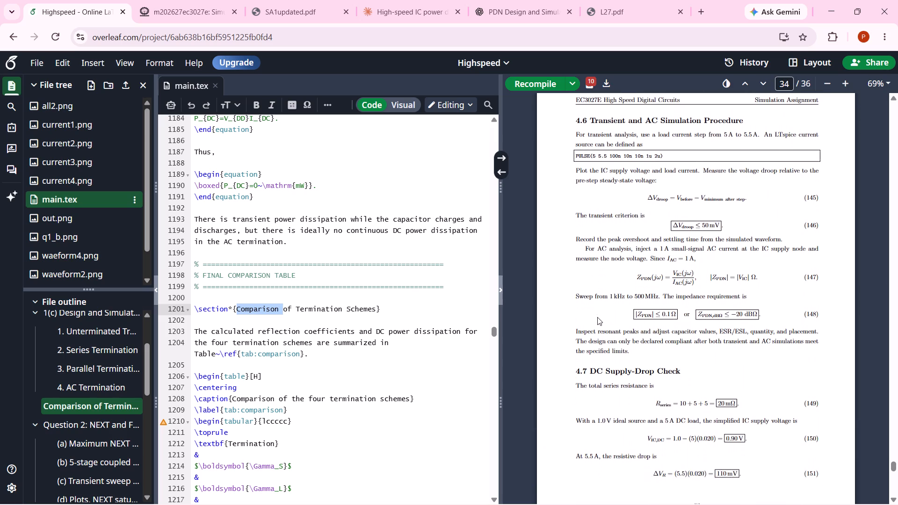
pyautogui.scroll(1, 597, 317)
pyautogui.scroll(-2, 602, 372)
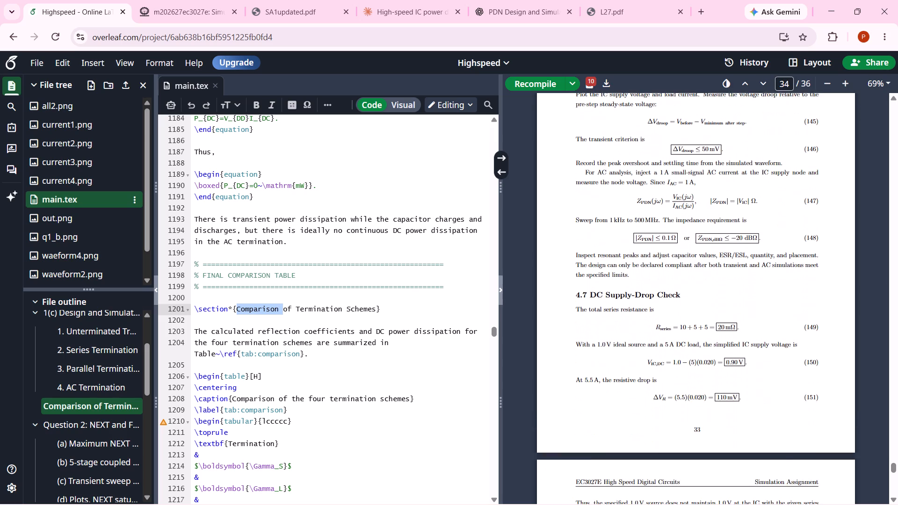
# Check the Simulation Figures placeholders for the PDN schematic, transient response and AC impedance, and read the Conclusion.
pyautogui.scroll(-2, 602, 372)
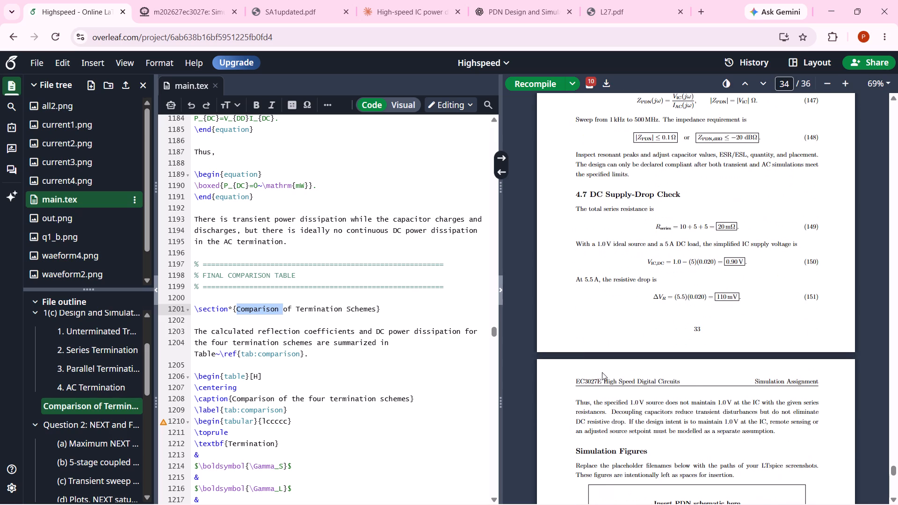
pyautogui.scroll(-1, 602, 372)
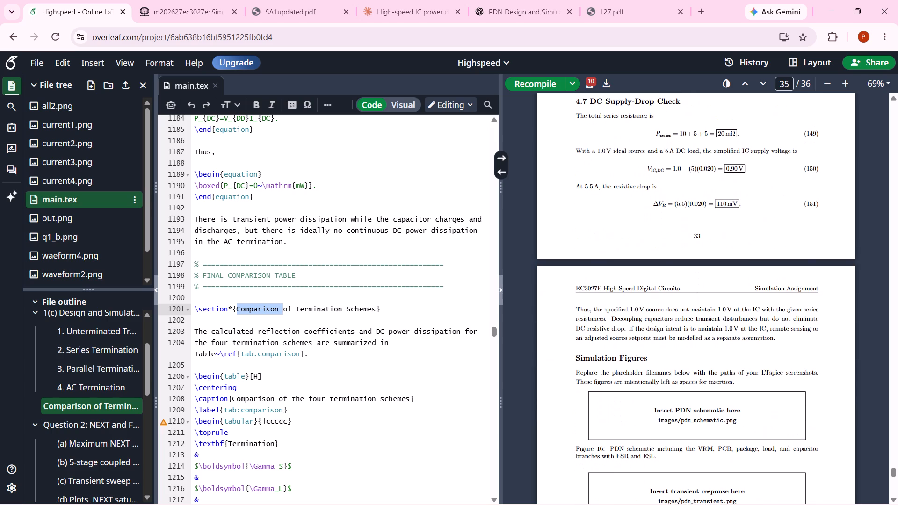
pyautogui.scroll(-1, 602, 372)
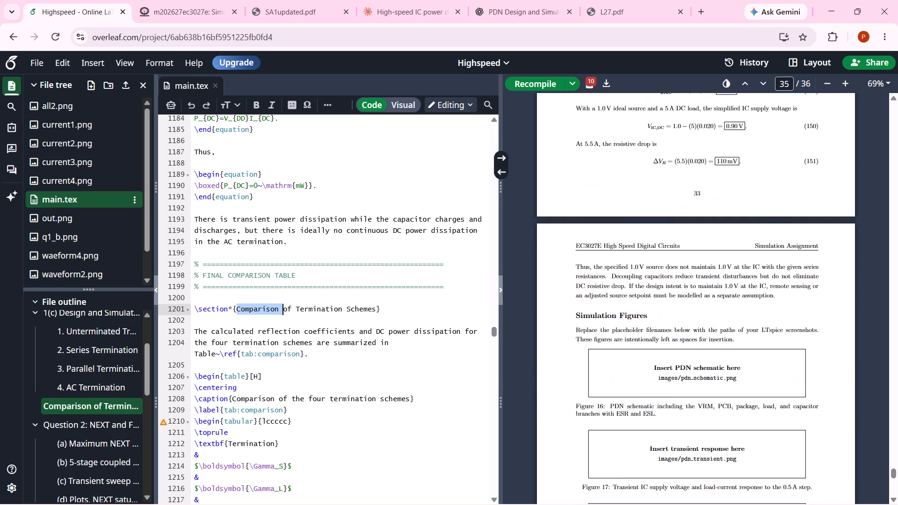
pyautogui.scroll(-2, 602, 372)
pyautogui.scroll(1, 602, 372)
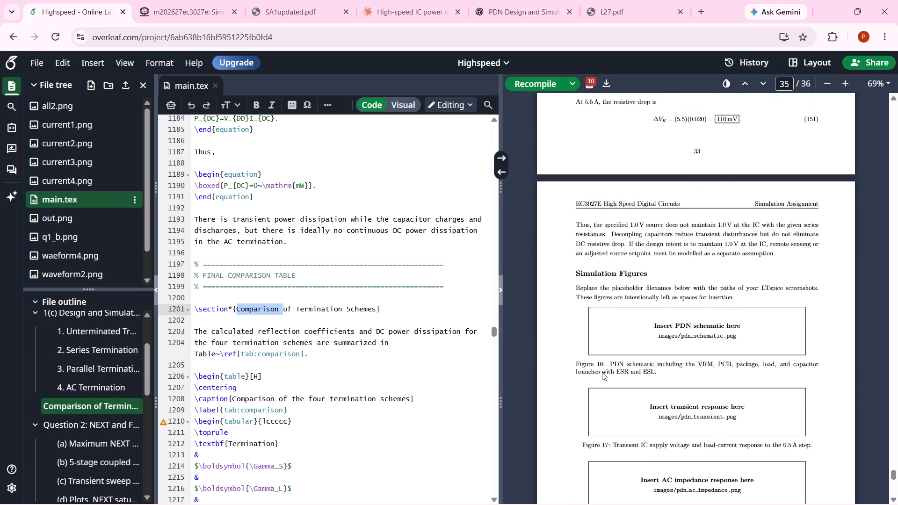
pyautogui.scroll(1, 602, 372)
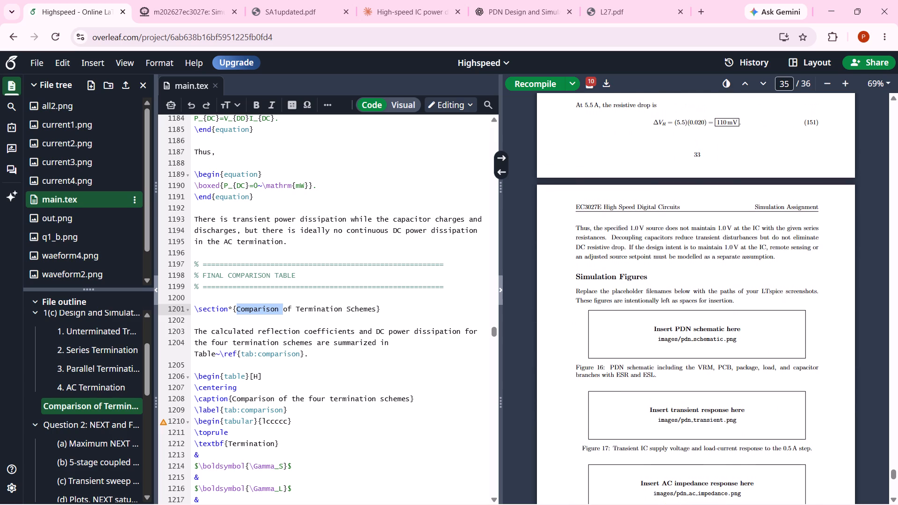
pyautogui.scroll(-1, 602, 372)
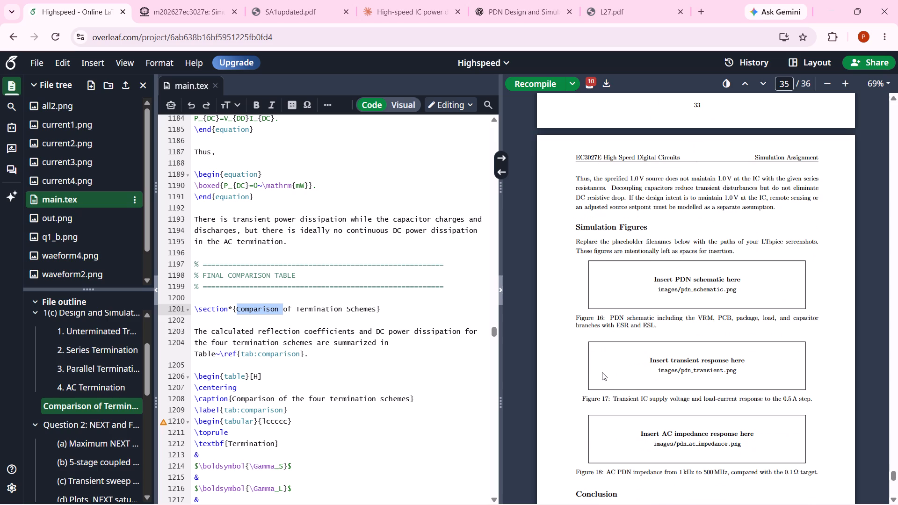
pyautogui.scroll(-4, 602, 372)
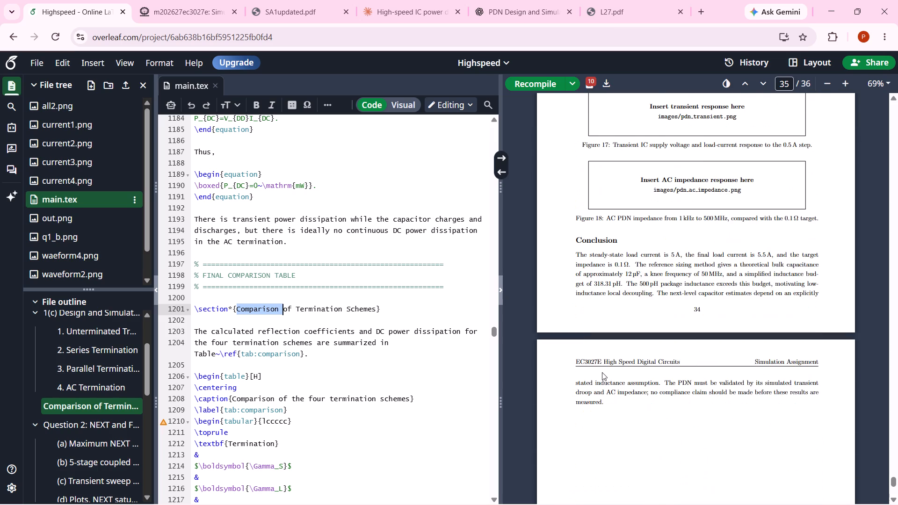
# Show the hidden system tray icons.
pyautogui.click(717, 493)
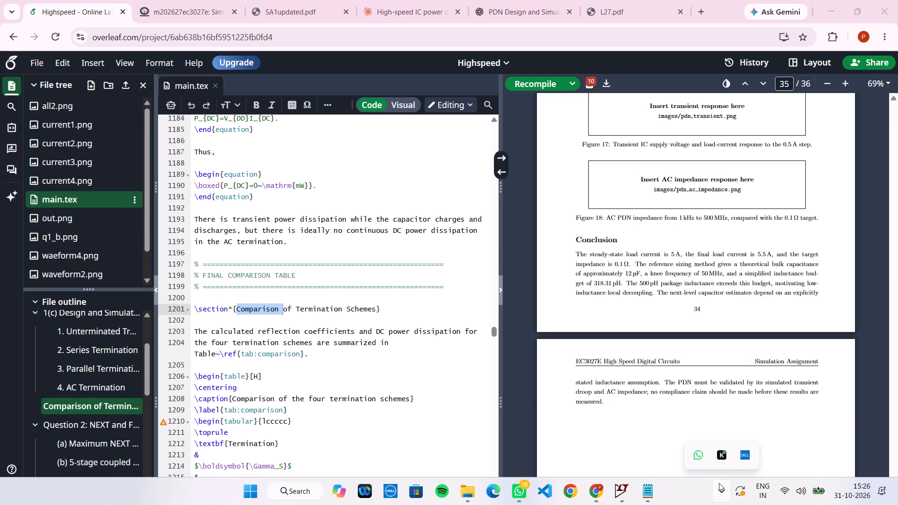
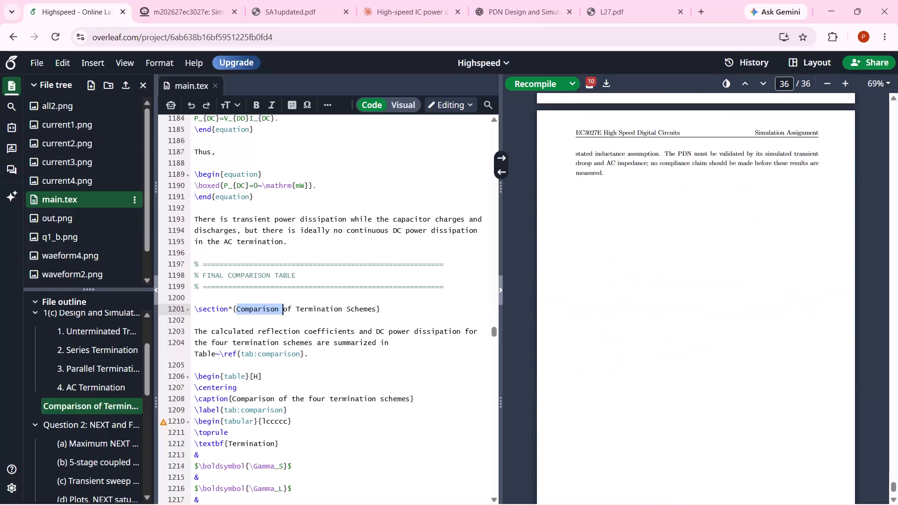
# Look back from the end of the Conclusion over the Simulation Figures placeholders to section 4.7 DC Supply-Drop Check in the PDF.
pyautogui.scroll(-3, 673, 213)
pyautogui.scroll(2, 673, 213)
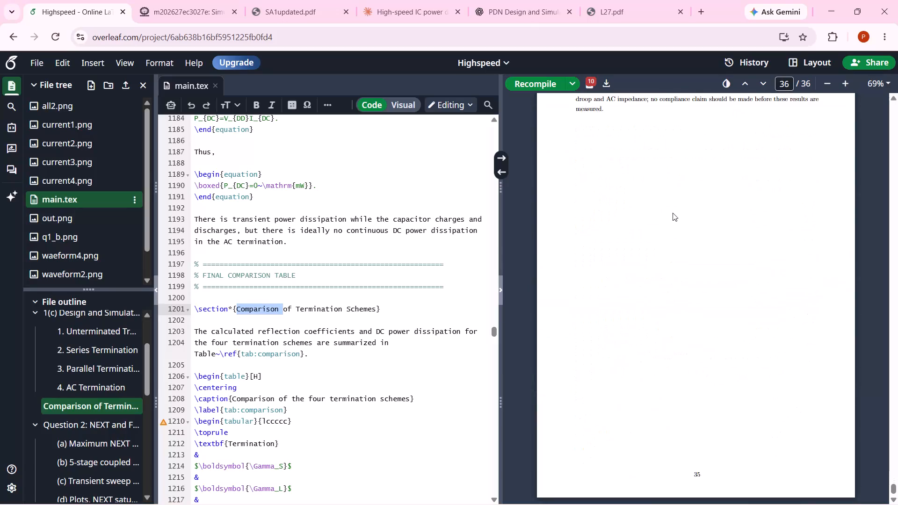
pyautogui.scroll(7, 673, 213)
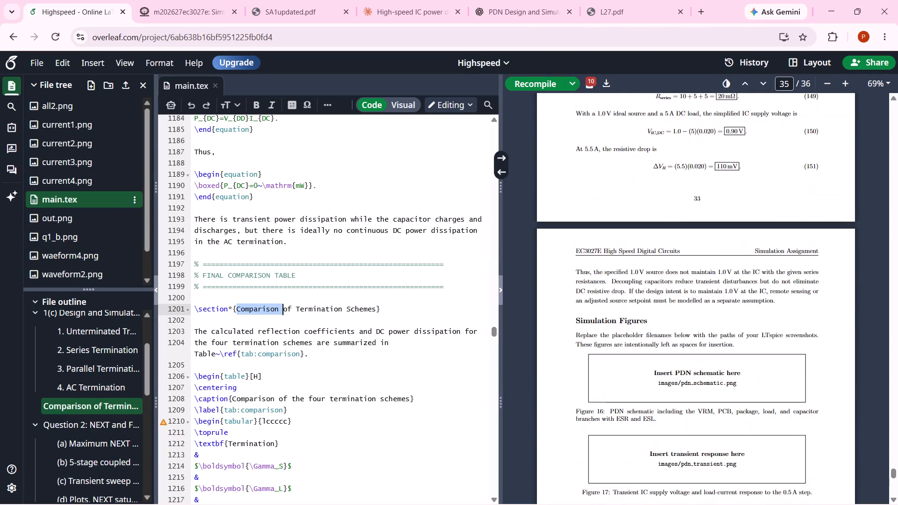
pyautogui.scroll(2, 673, 213)
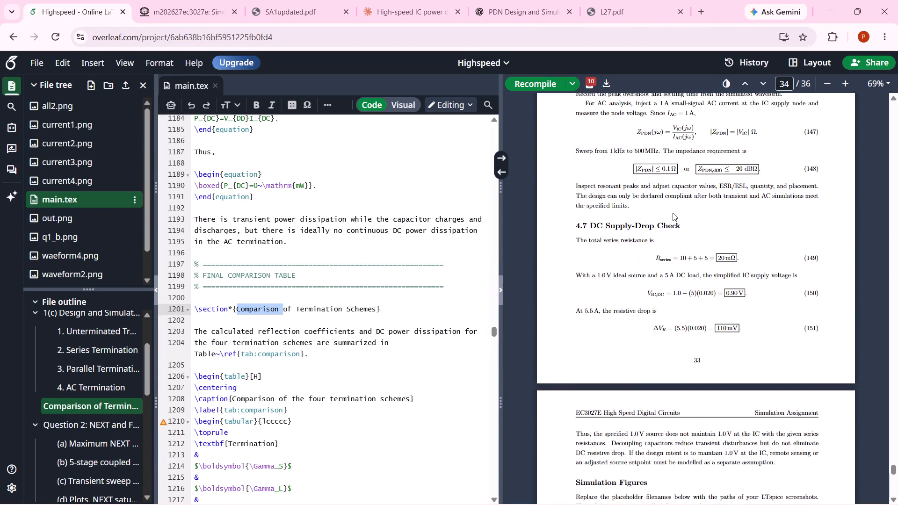
# Re-read section 4.6 Transient and AC Simulation Procedure, covering the load-step source, droop criterion and AC impedance requirement.
pyautogui.scroll(2, 673, 213)
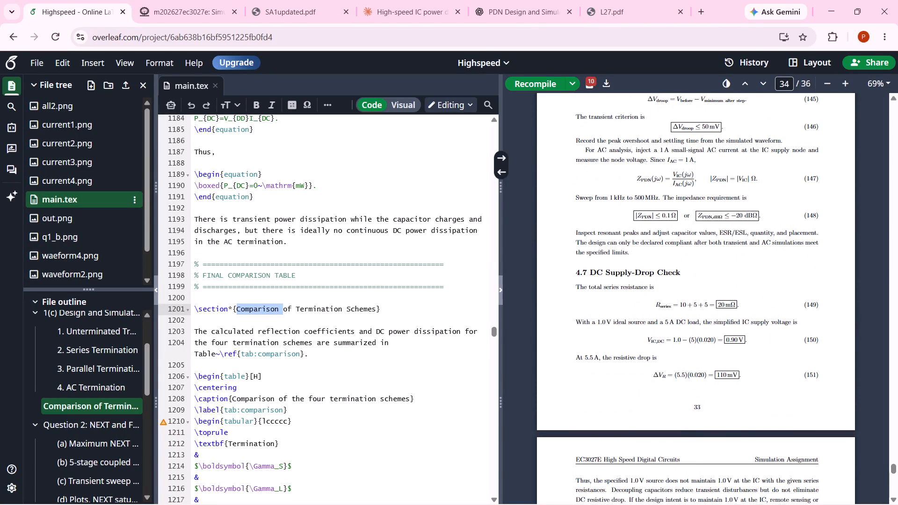
pyautogui.scroll(3, 673, 213)
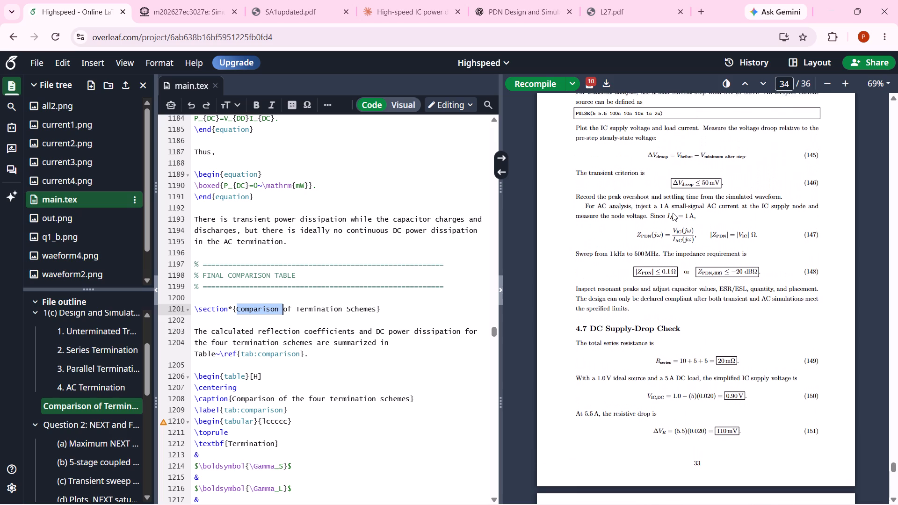
pyautogui.scroll(4, 673, 213)
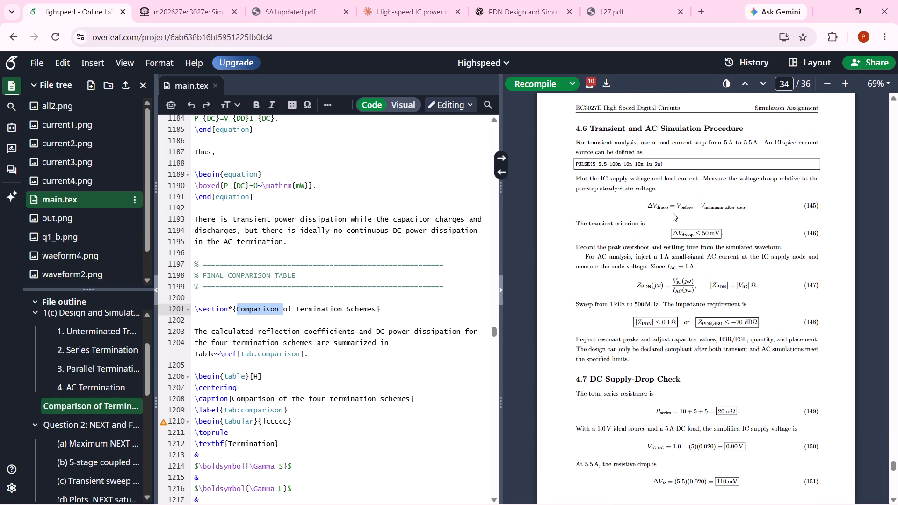
pyautogui.scroll(3, 673, 213)
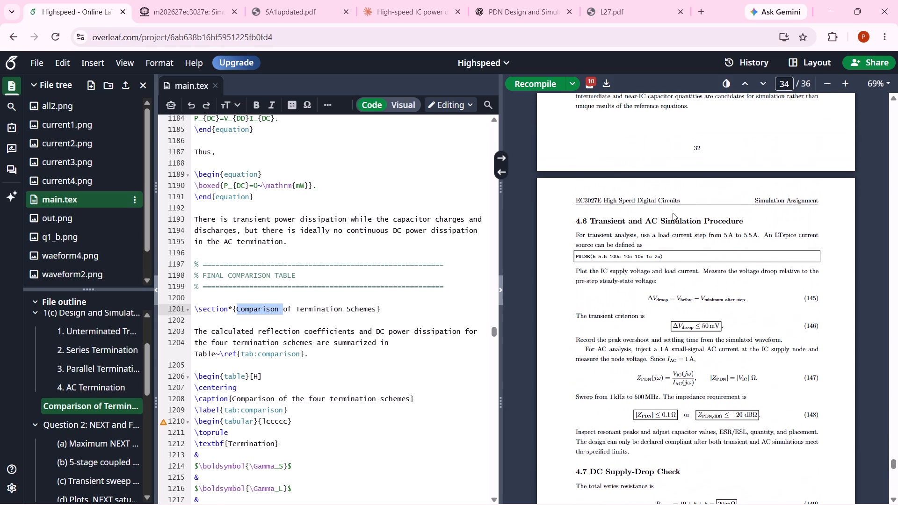
pyautogui.scroll(2, 673, 213)
pyautogui.scroll(-2, 673, 213)
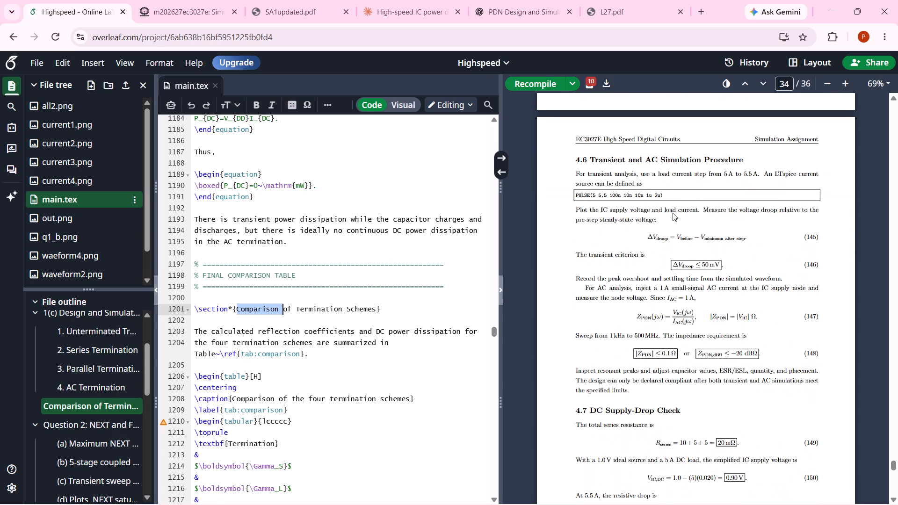
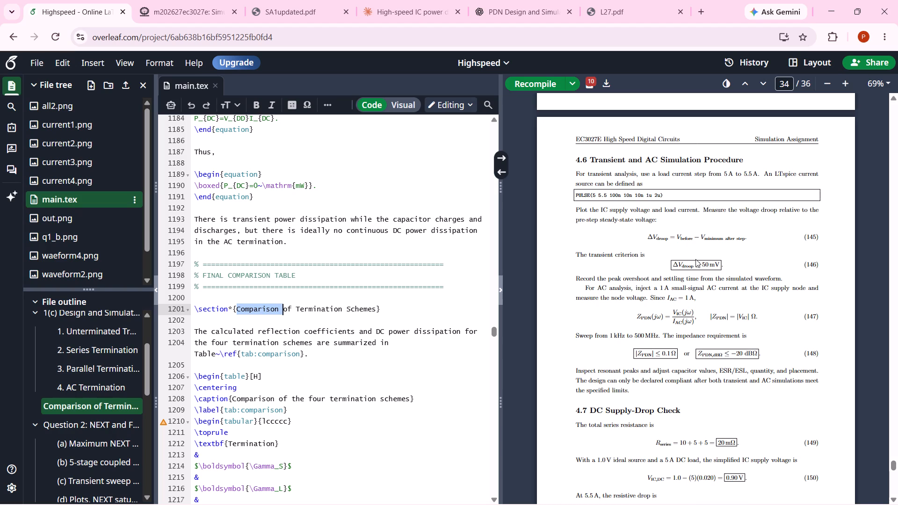
# Re-read section 4.7 DC Supply-Drop Check and the transient and AC impedance criteria of section 4.6 in the compiled PDF.
pyautogui.scroll(-2, 695, 259)
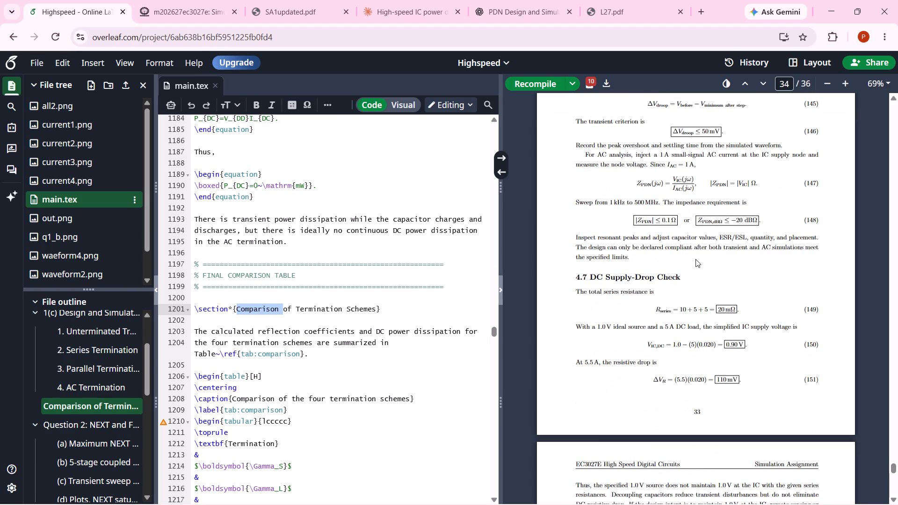
pyautogui.scroll(-1, 695, 259)
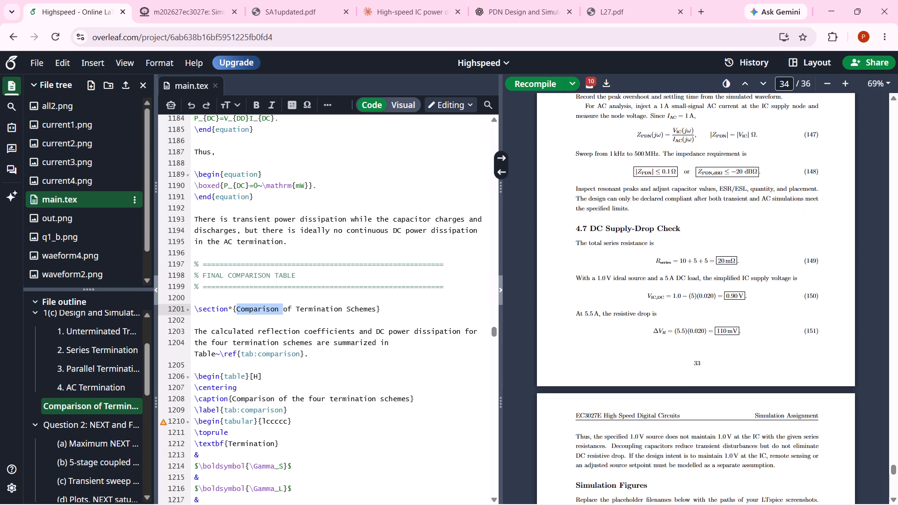
pyautogui.scroll(-1, 695, 259)
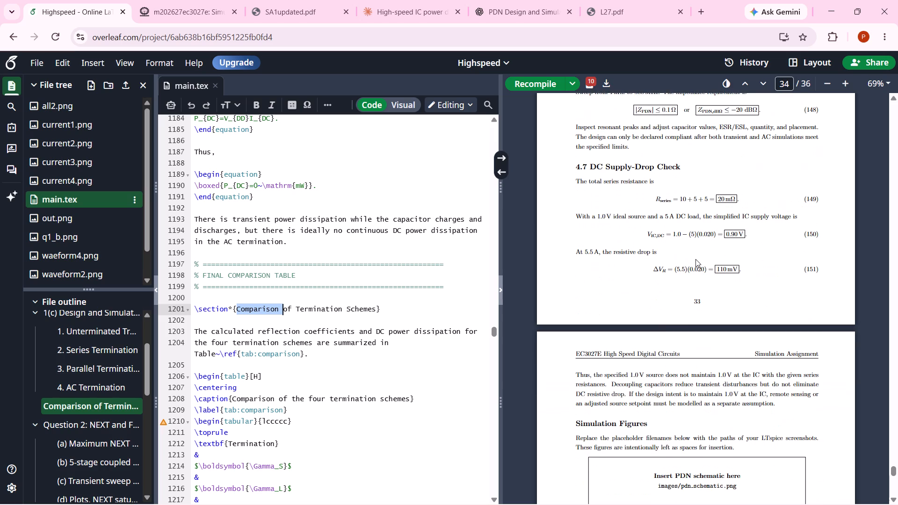
pyautogui.hscroll(1, 695, 259)
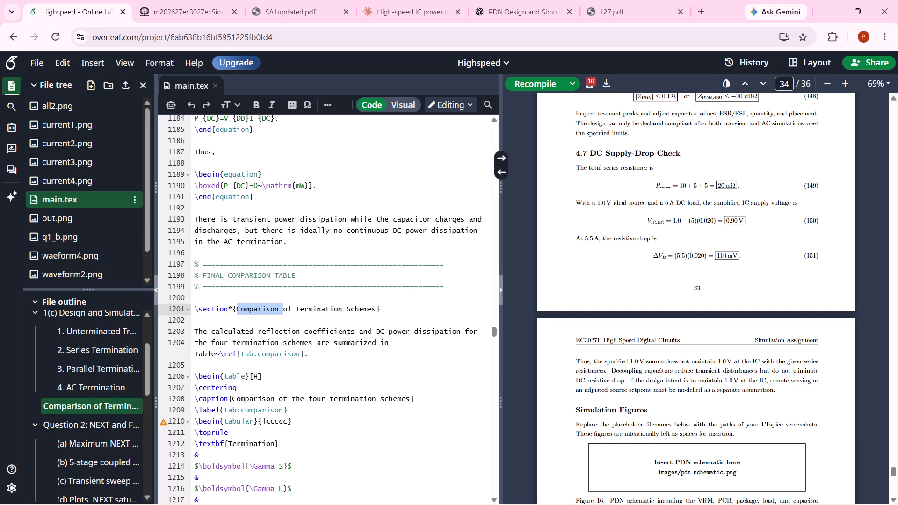
pyautogui.scroll(3, 681, 367)
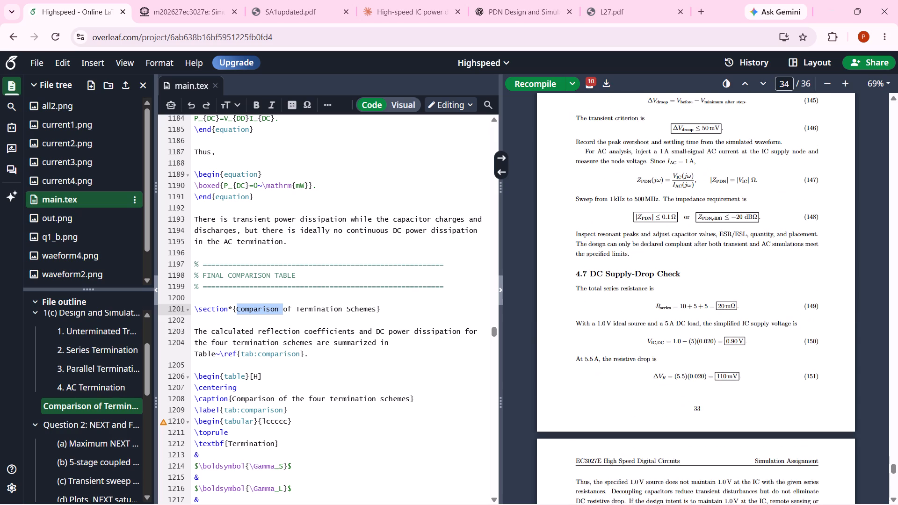
pyautogui.scroll(3, 681, 367)
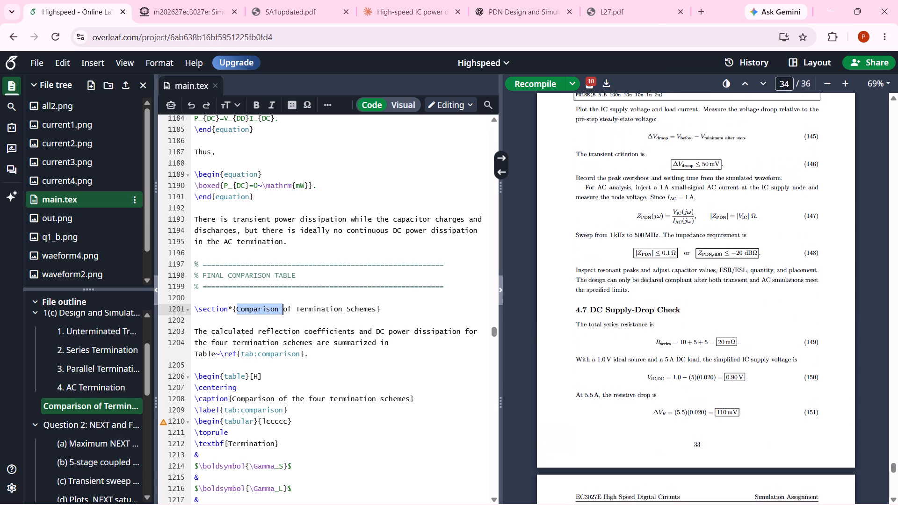
pyautogui.scroll(2, 681, 367)
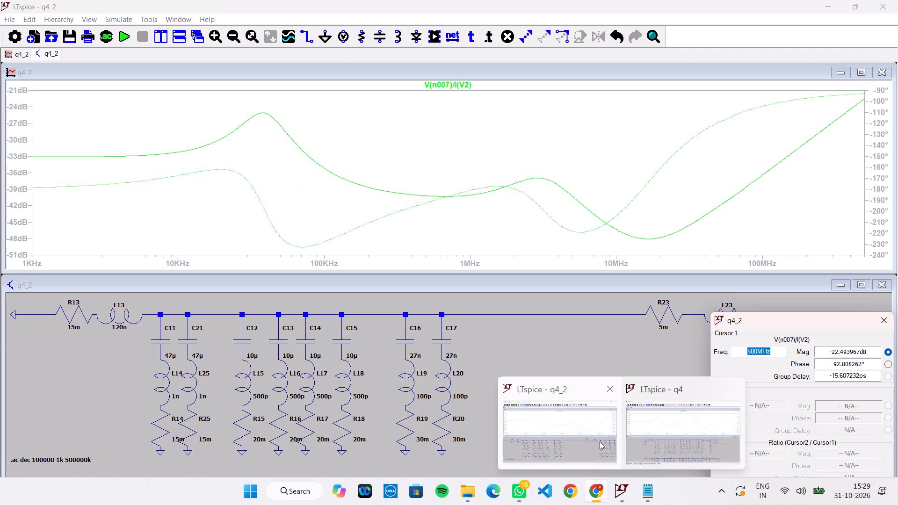
# Switch to the q4_2 simulation in LTspice and close the separate q4 window, saving its changes to q4.asc.
pyautogui.click(600, 441)
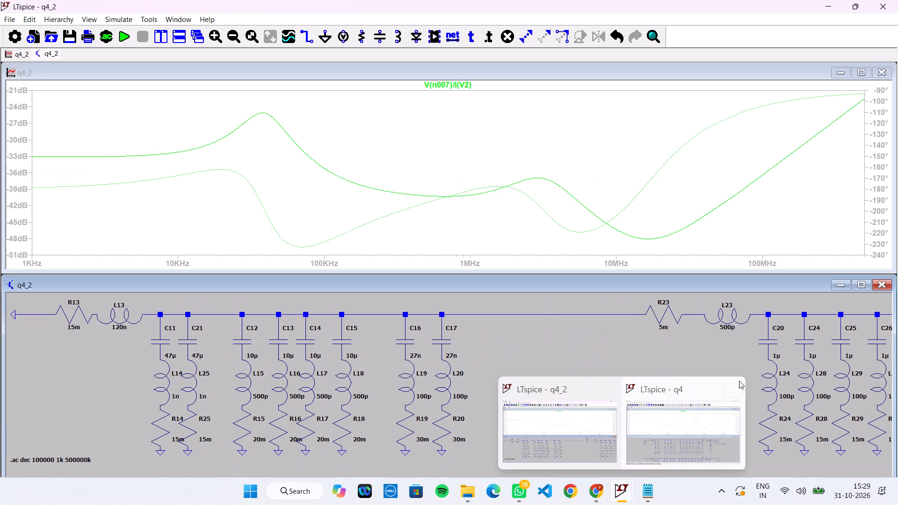
pyautogui.click(735, 383)
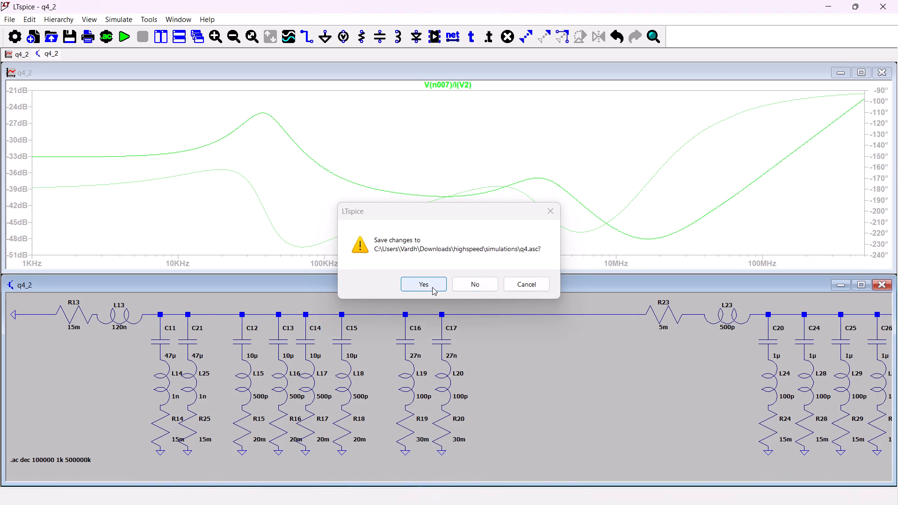
pyautogui.click(432, 287)
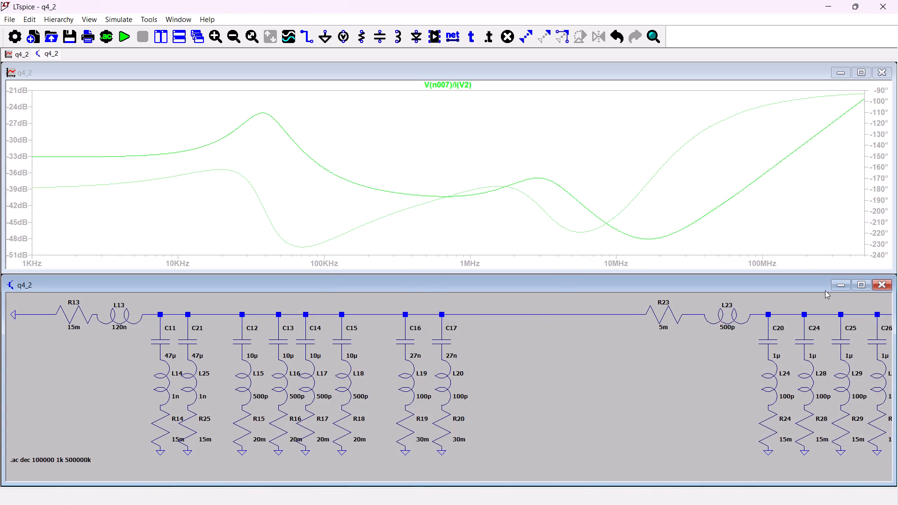
# Maximize the q4_2 schematic and move the section from R23 to source V2 down, clear of the supply line after C17.
pyautogui.click(865, 285)
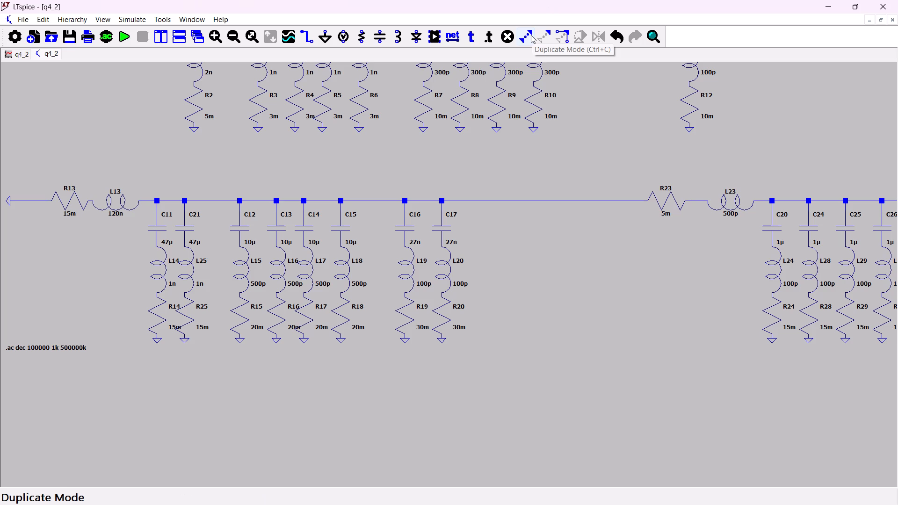
pyautogui.click(540, 40)
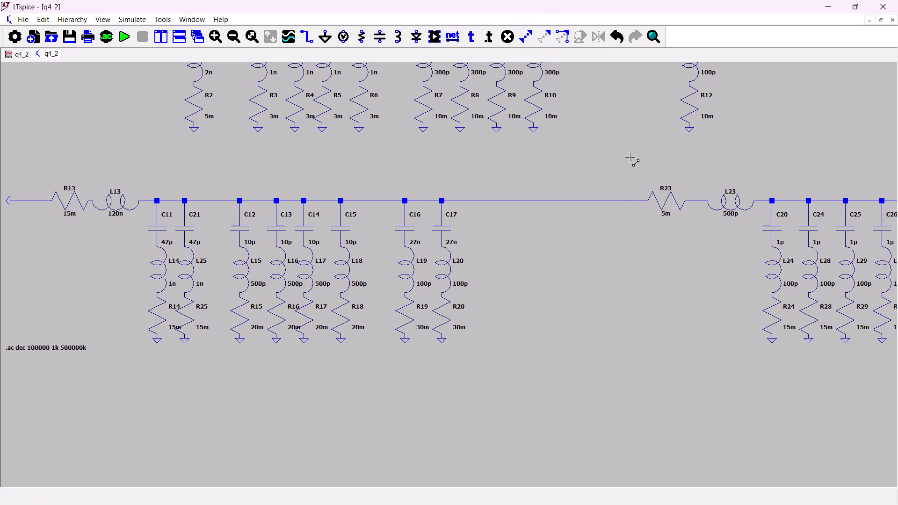
pyautogui.keyDown('ctrl'); pyautogui.scroll(-5, 630, 153); pyautogui.keyUp('ctrl')
pyautogui.keyDown('ctrl'); pyautogui.scroll(2, 630, 153); pyautogui.keyUp('ctrl')
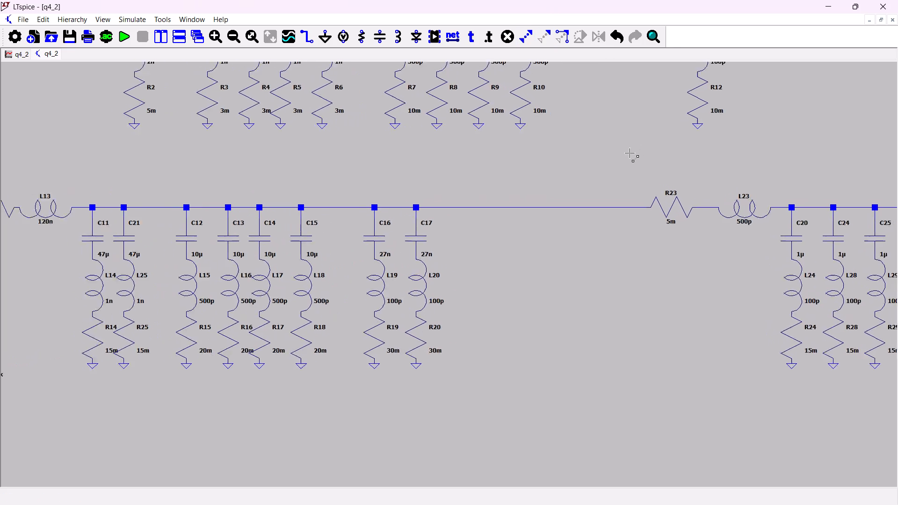
pyautogui.keyDown('ctrl'); pyautogui.scroll(6, 630, 153); pyautogui.keyUp('ctrl')
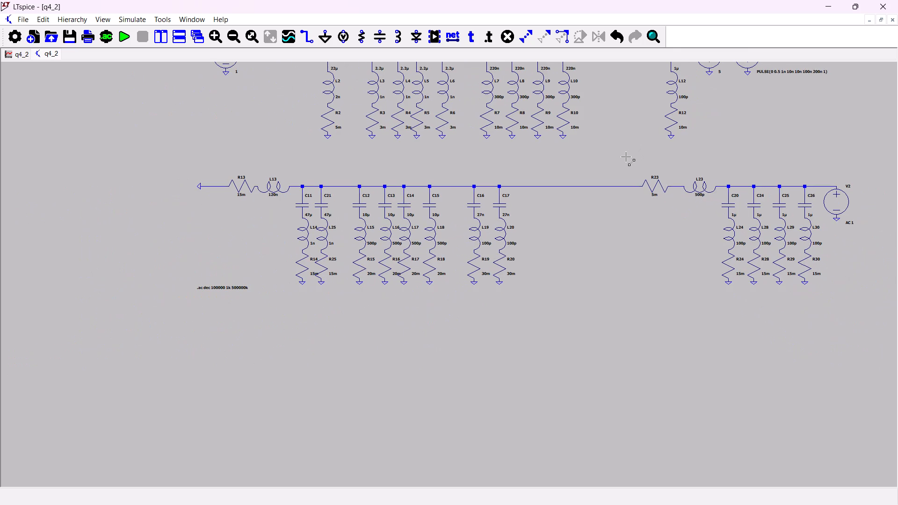
pyautogui.moveTo(626, 157); pyautogui.dragTo(786, 264)
pyautogui.moveTo(786, 264); pyautogui.dragTo(877, 313)
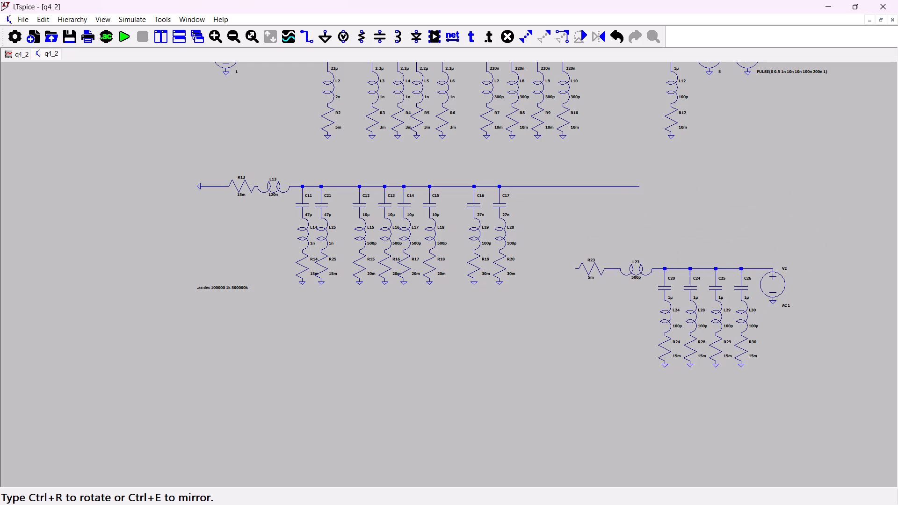
pyautogui.click(693, 318)
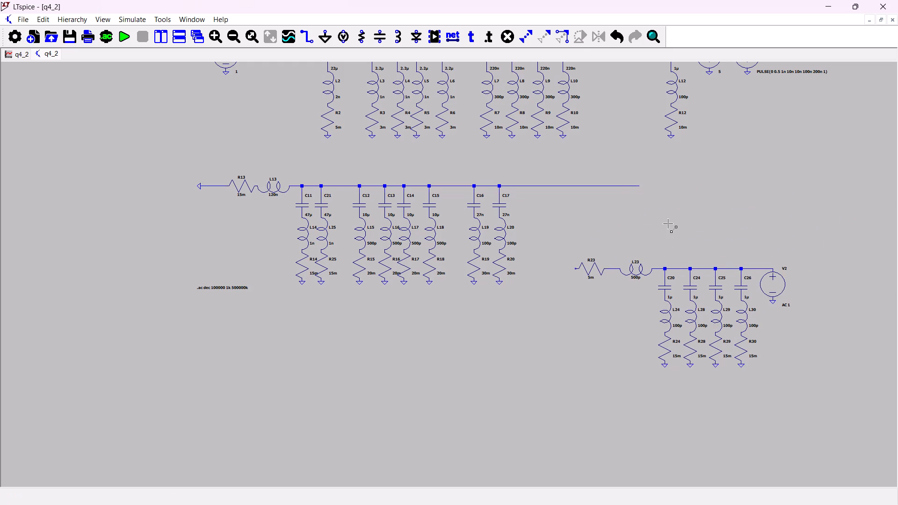
pyautogui.press('Escape')
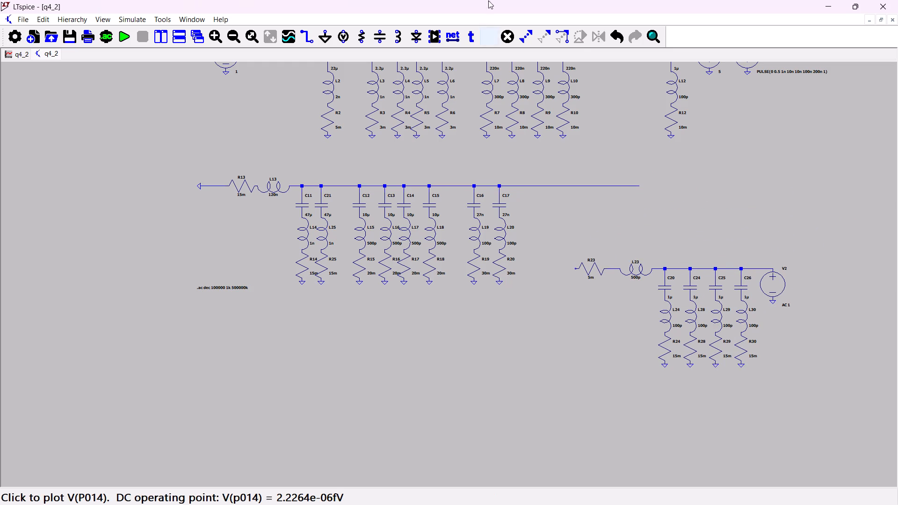
# Delete the leftover horizontal wire that extends beyond C17.
pyautogui.click(513, 38)
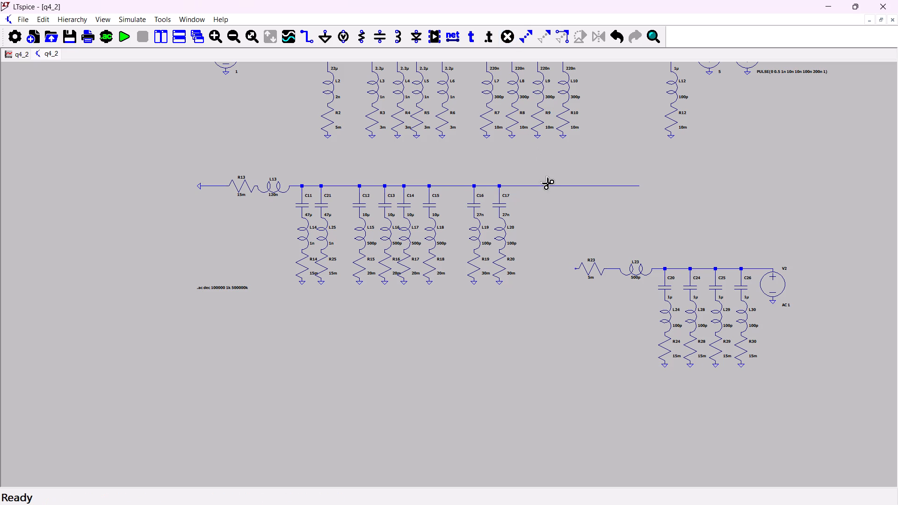
pyautogui.click(549, 185)
pyautogui.press('Escape')
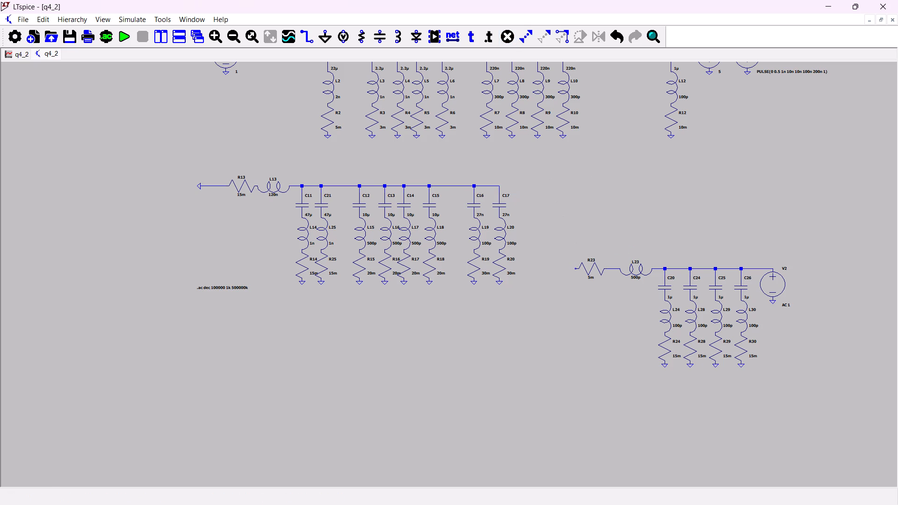
# Move the section from R23 to source V2 back up so that R23 connects directly at the C17 node.
pyautogui.click(551, 40)
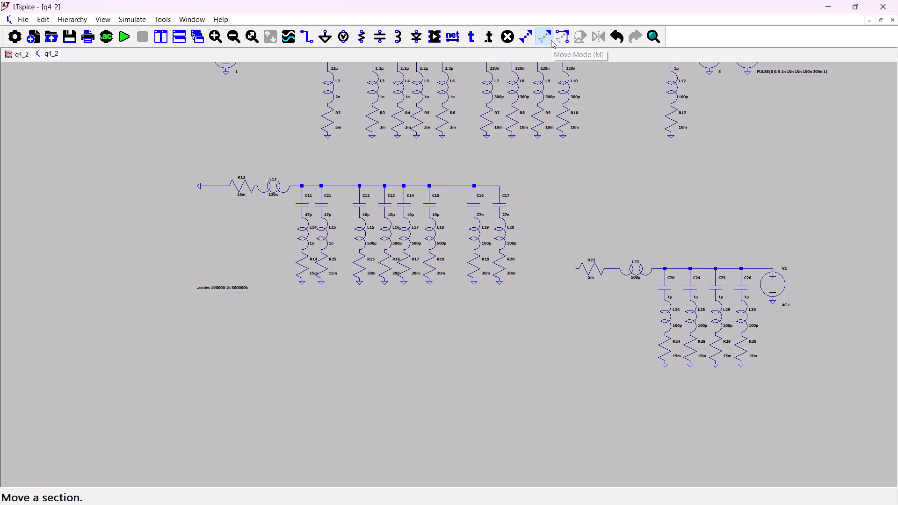
pyautogui.moveTo(571, 236); pyautogui.dragTo(820, 309)
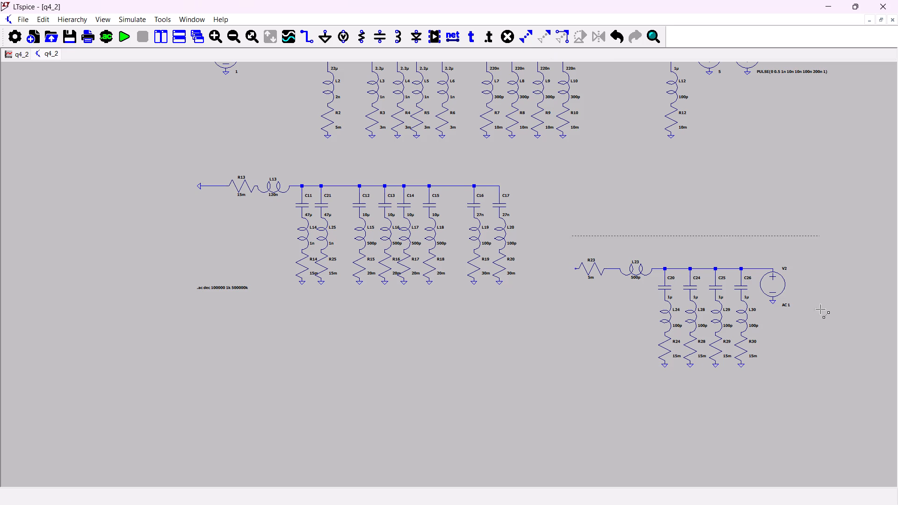
pyautogui.moveTo(820, 309); pyautogui.dragTo(831, 380)
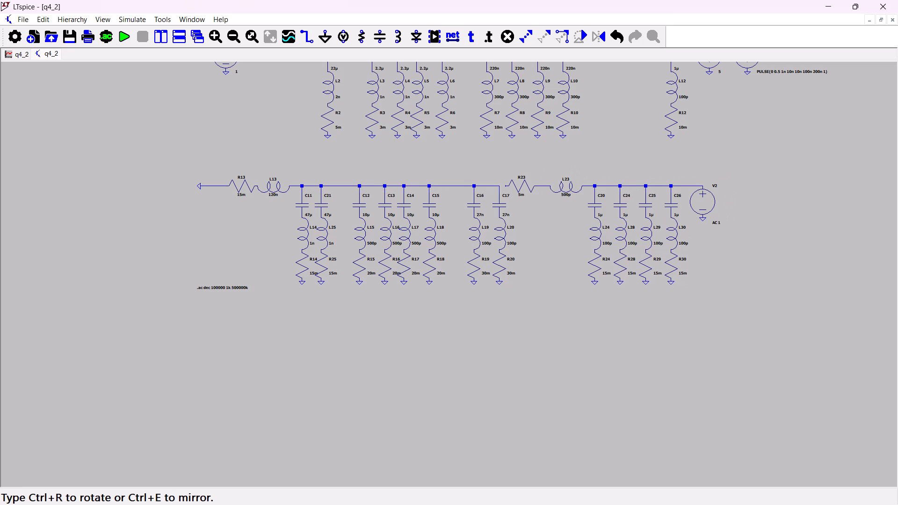
pyautogui.click(626, 223)
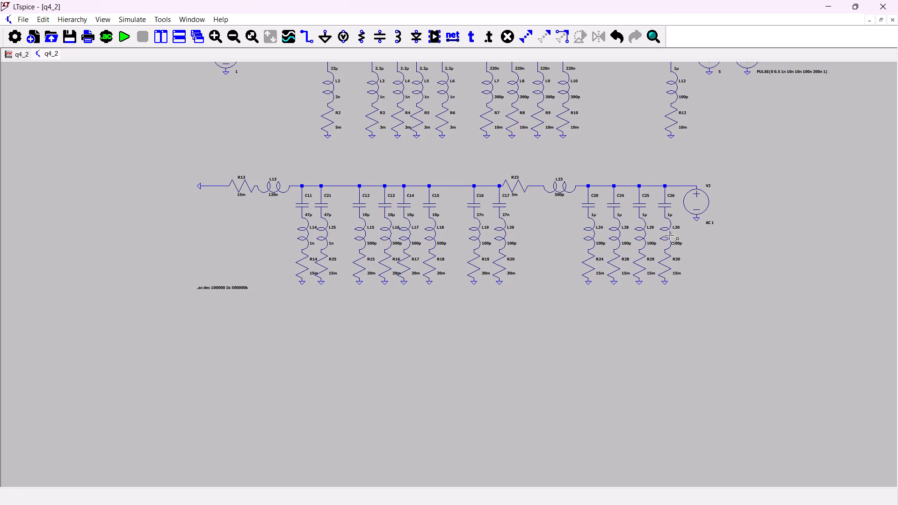
pyautogui.press('Escape')
# Move the whole upper circuit, from V1 to the PULSE current source I2, farther above the AC-analysis circuit.
pyautogui.keyDown('ctrl'); pyautogui.scroll(2, 731, 253); pyautogui.keyUp('ctrl')
pyautogui.keyDown('ctrl'); pyautogui.scroll(-5, 731, 253); pyautogui.keyUp('ctrl')
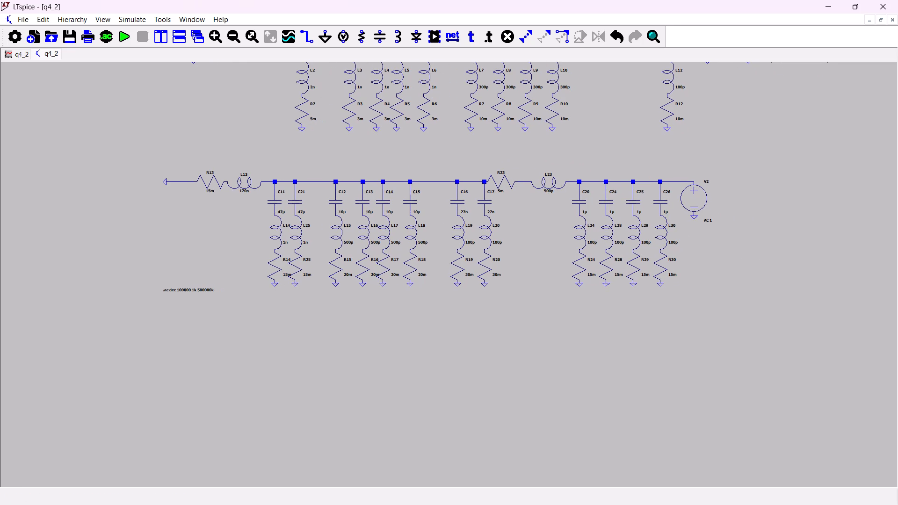
pyautogui.moveTo(756, 271); pyautogui.dragTo(781, 426)
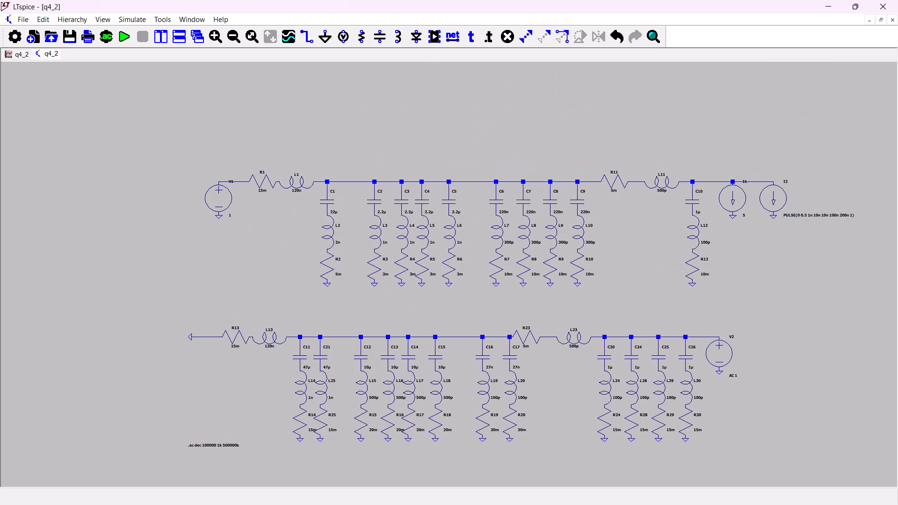
pyautogui.click(543, 42)
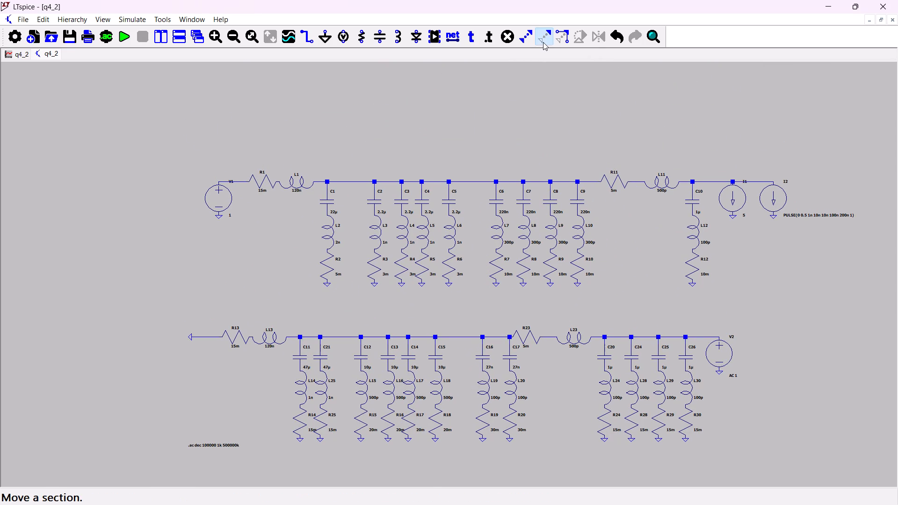
pyautogui.moveTo(177, 149); pyautogui.dragTo(863, 315)
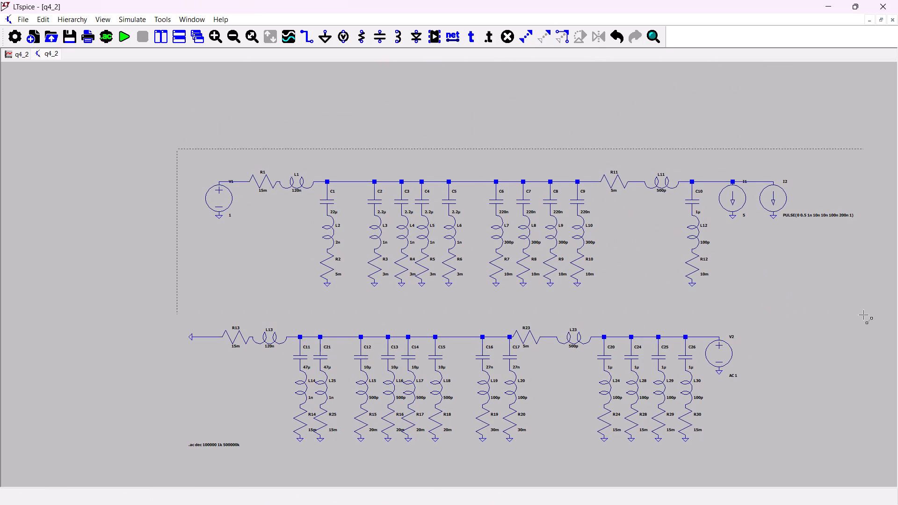
pyautogui.moveTo(863, 315); pyautogui.dragTo(862, 313)
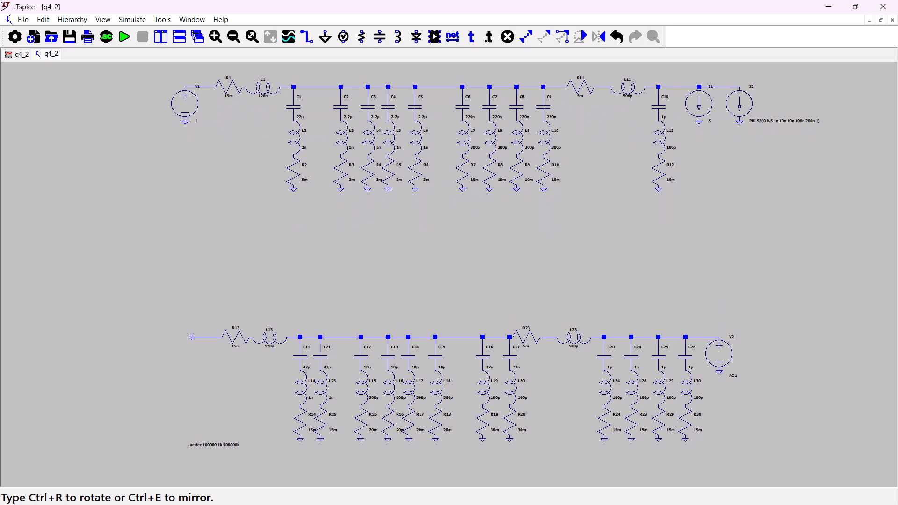
pyautogui.click(489, 123)
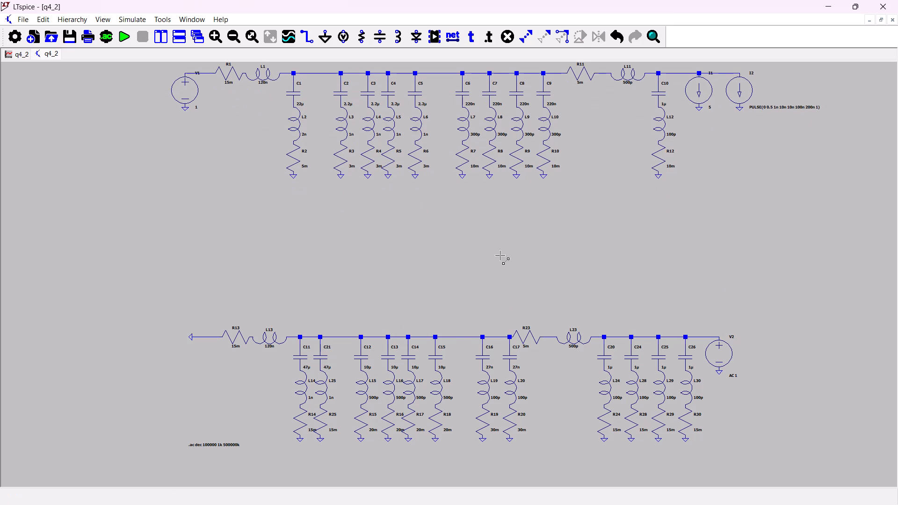
pyautogui.press('Escape')
# Take a screenshot of the whole AC-analysis circuit, from R13 to source V2 and including the .ac directive.
pyautogui.moveTo(459, 352); pyautogui.dragTo(459, 231)
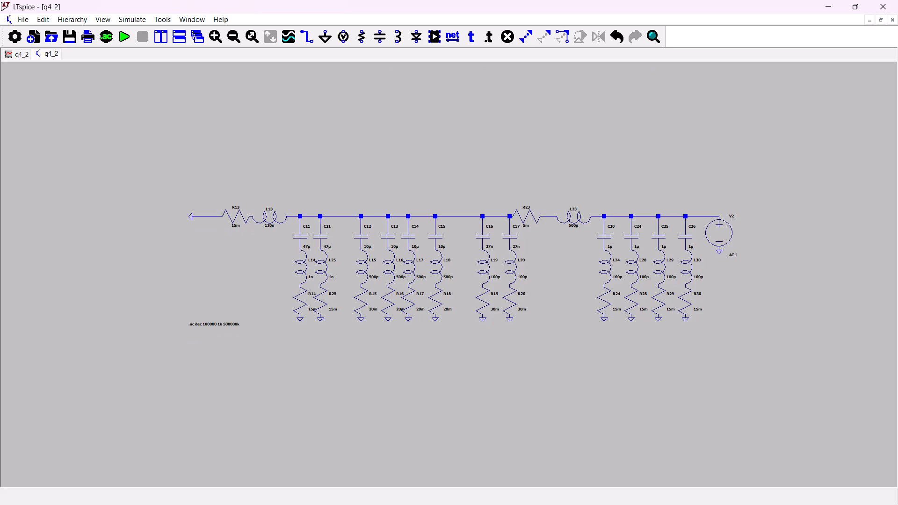
pyautogui.moveTo(459, 231); pyautogui.dragTo(449, 191)
pyautogui.keyDown('ctrl'); pyautogui.scroll(-6, 449, 191); pyautogui.keyUp('ctrl')
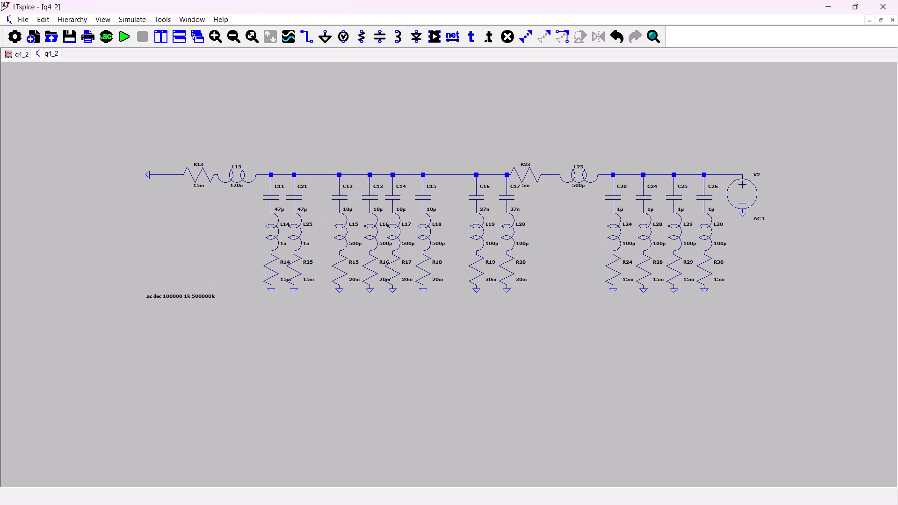
pyautogui.keyDown('ctrl'); pyautogui.scroll(-8, 449, 191); pyautogui.keyUp('ctrl')
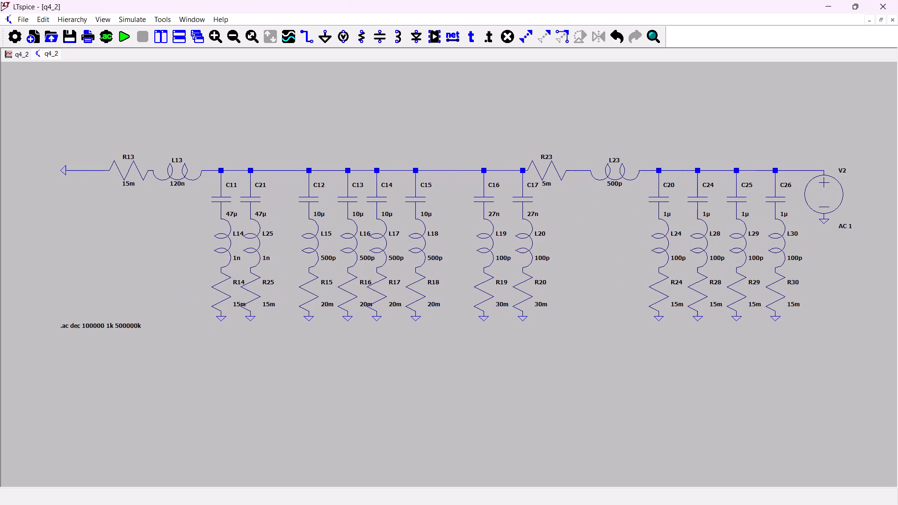
pyautogui.keyDown('ctrl'); pyautogui.scroll(-2, 449, 191); pyautogui.keyUp('ctrl')
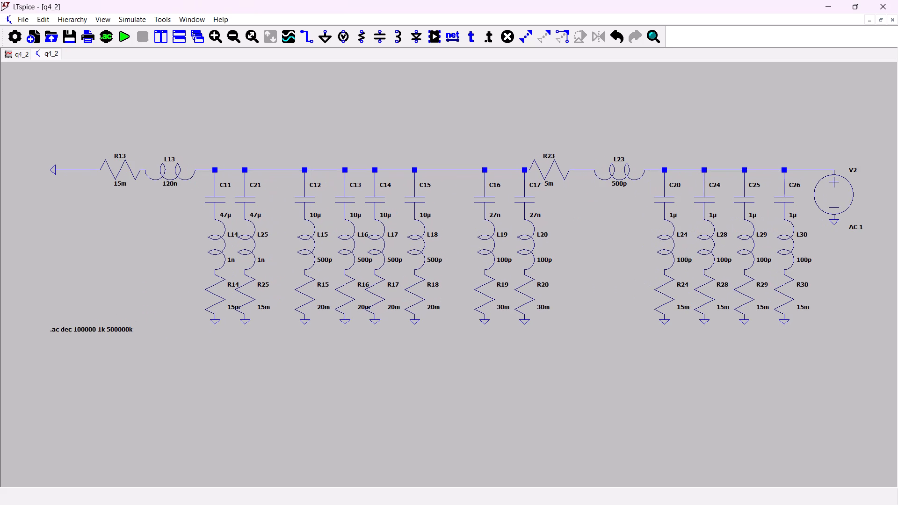
pyautogui.press('Print')
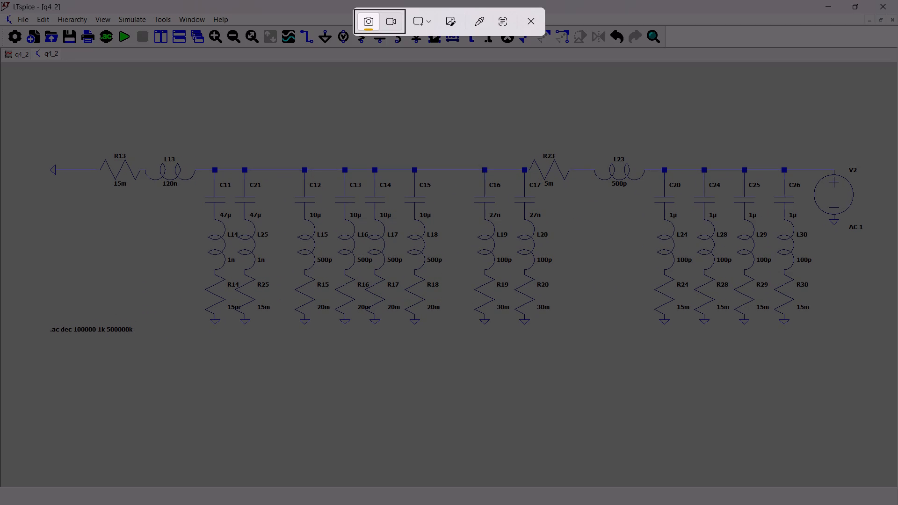
pyautogui.moveTo(27, 141); pyautogui.dragTo(426, 261)
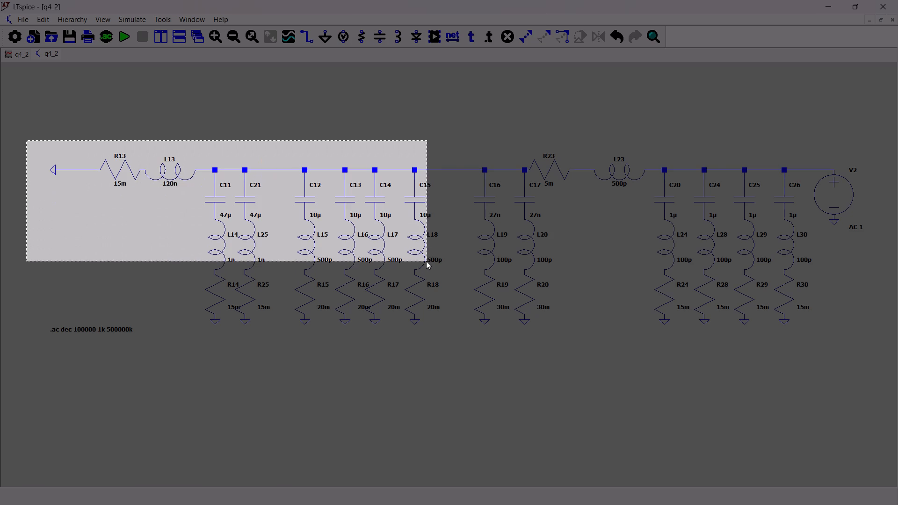
pyautogui.moveTo(426, 261); pyautogui.dragTo(870, 365)
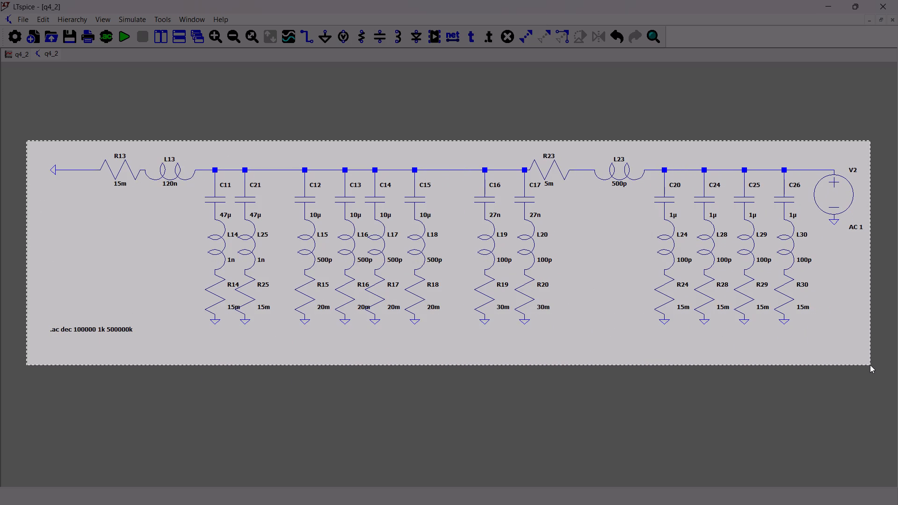
pyautogui.moveTo(870, 365); pyautogui.dragTo(872, 365)
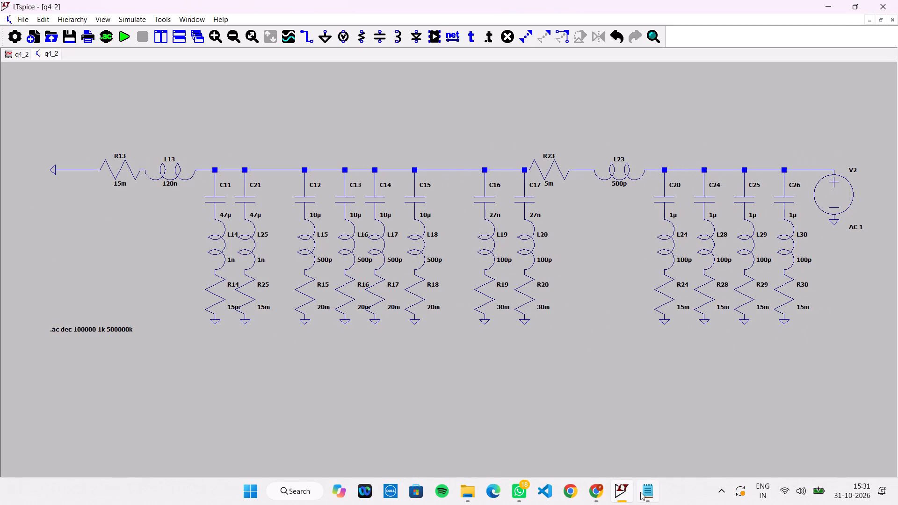
# Switch to File Explorer and cut the newest schematic screenshot from the Gallery.
pyautogui.click(470, 491)
pyautogui.click(435, 452)
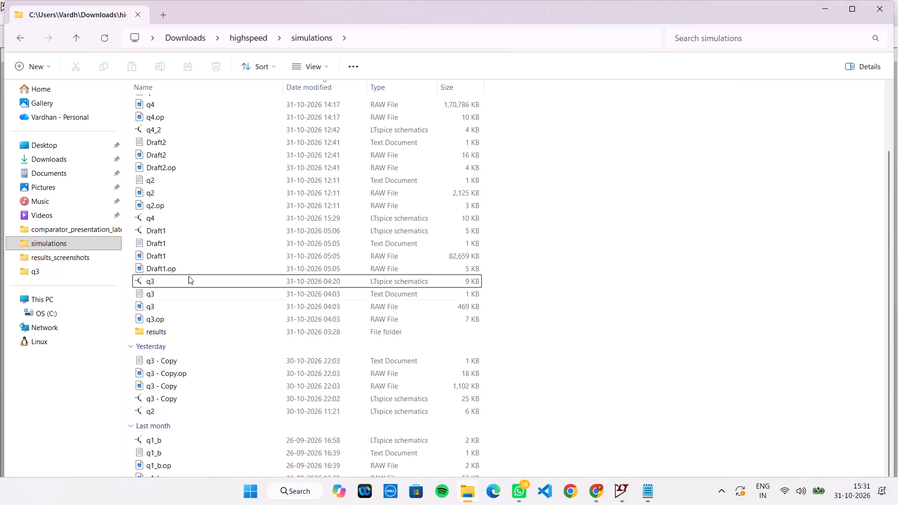
pyautogui.click(35, 106)
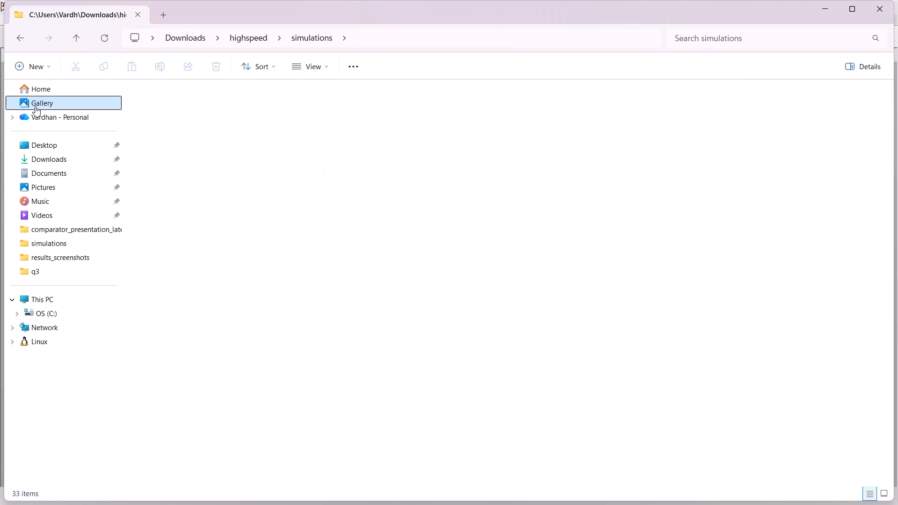
pyautogui.click(208, 155)
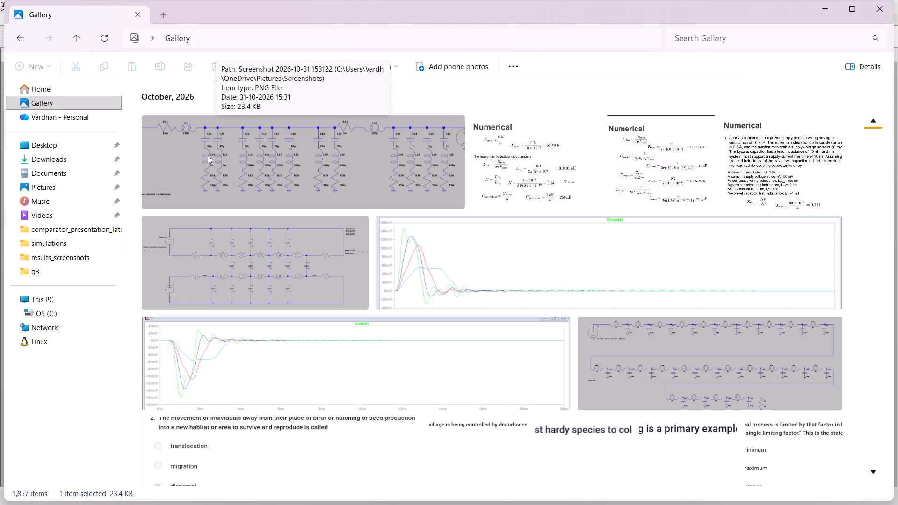
pyautogui.hotkey('ctrl', 'x')
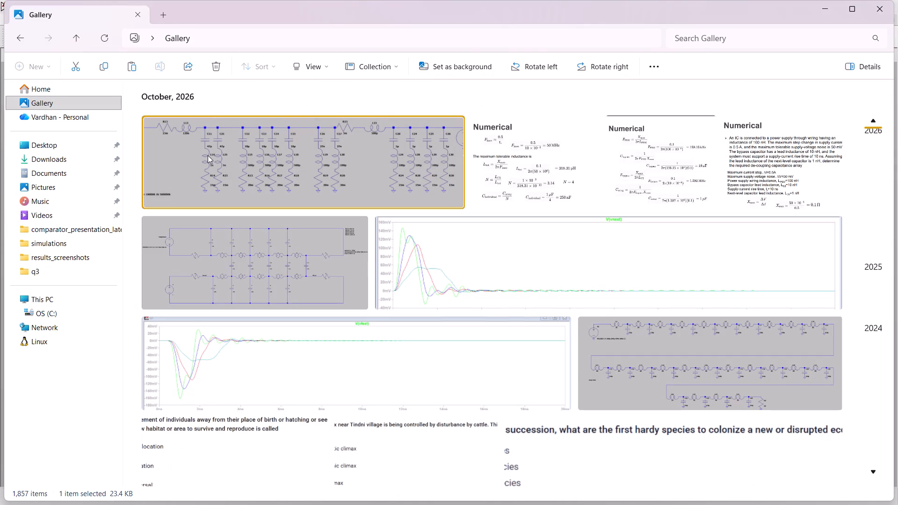
# Create a new folder named q4 inside the results folder of simulations.
pyautogui.click(54, 248)
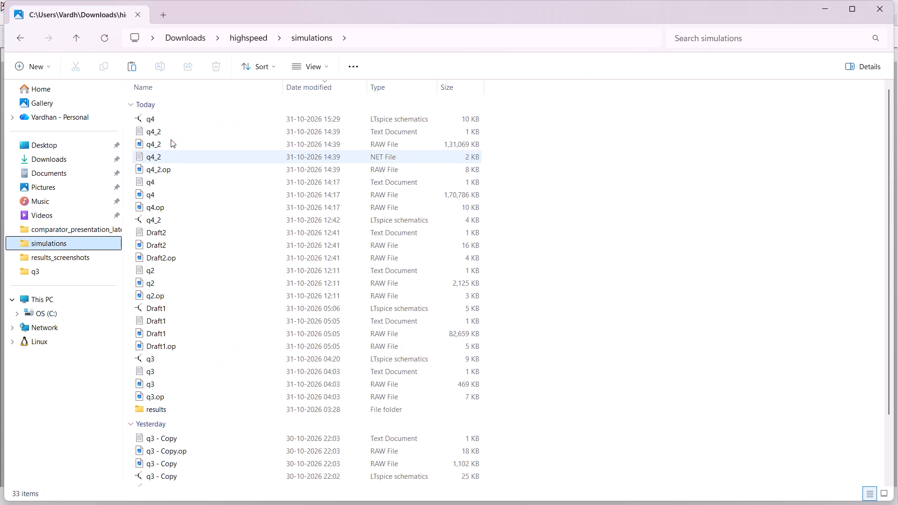
pyautogui.scroll(-1, 187, 200)
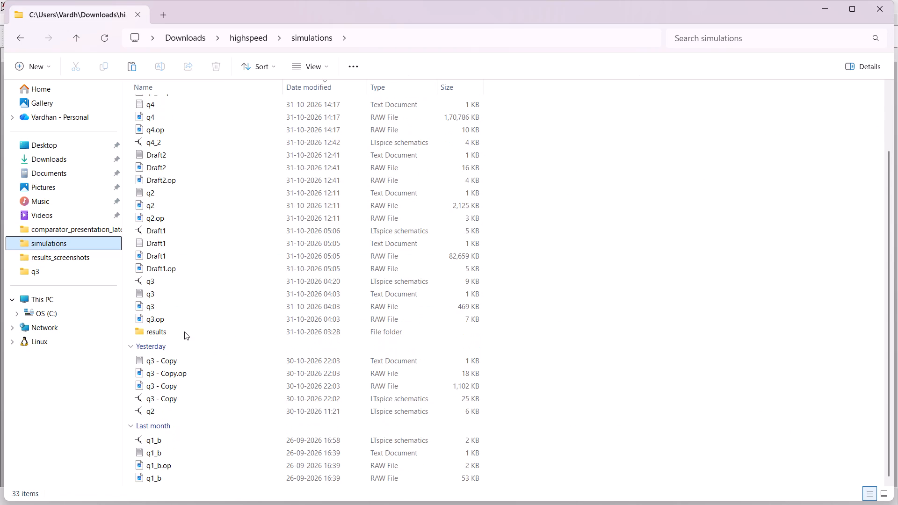
pyautogui.doubleClick(184, 332)
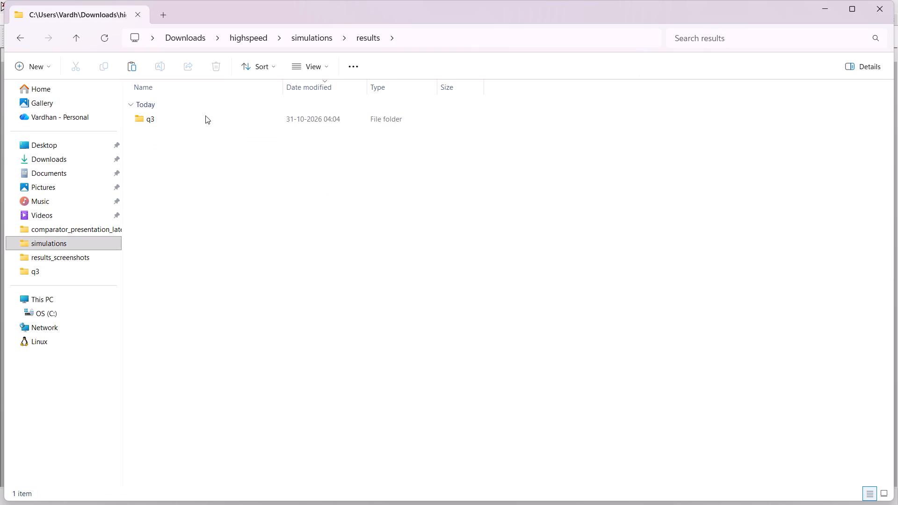
pyautogui.rightClick(220, 160)
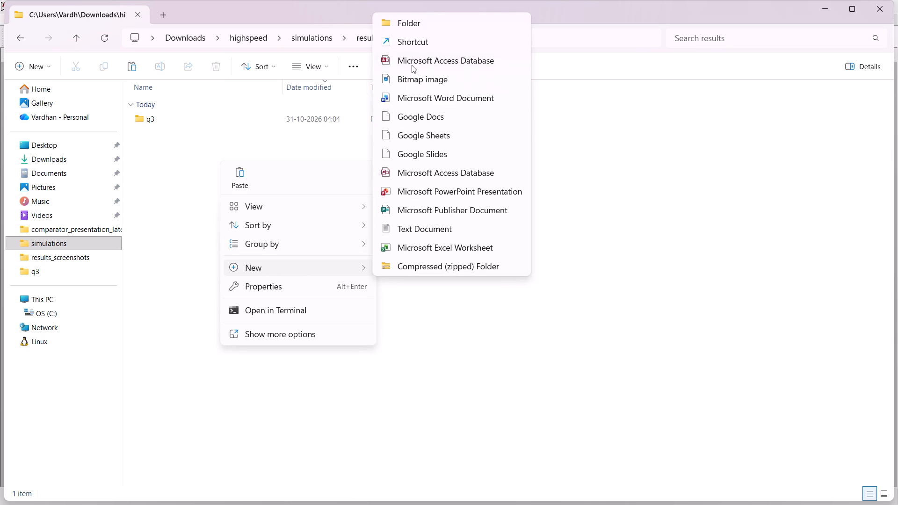
pyautogui.click(401, 22)
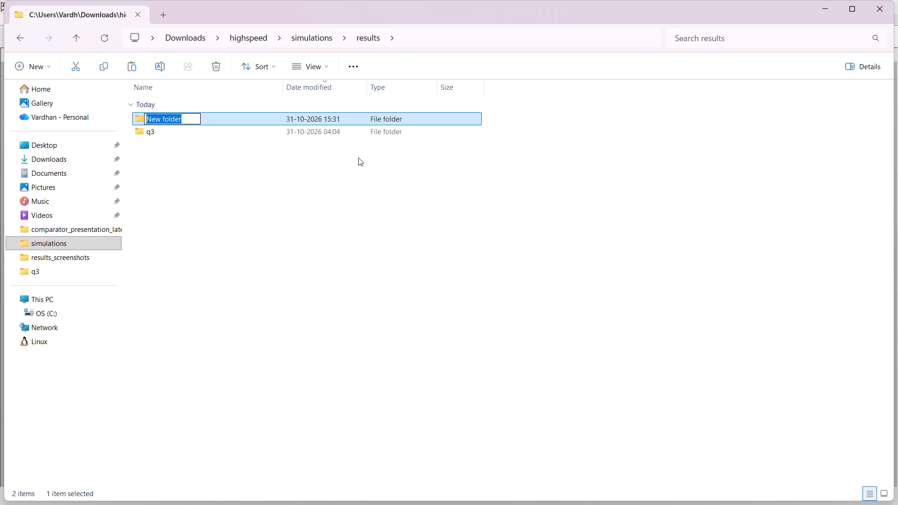
pyautogui.press('BackSpace')
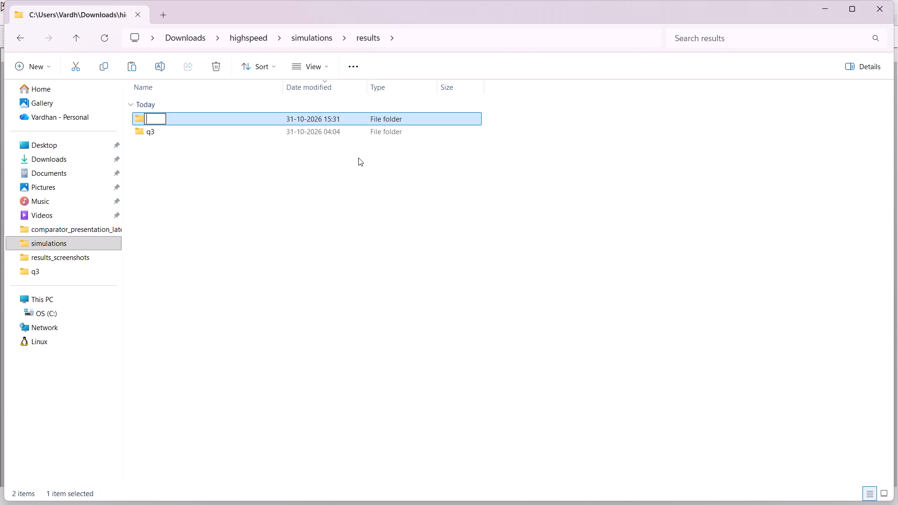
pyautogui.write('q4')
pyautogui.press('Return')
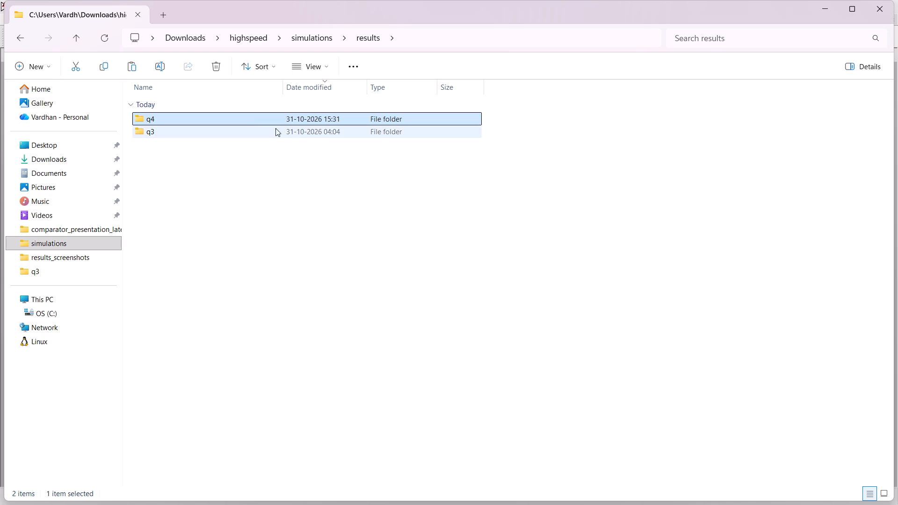
# Paste the cut schematic screenshot into the q4 folder and rename it acschem.
pyautogui.doubleClick(251, 116)
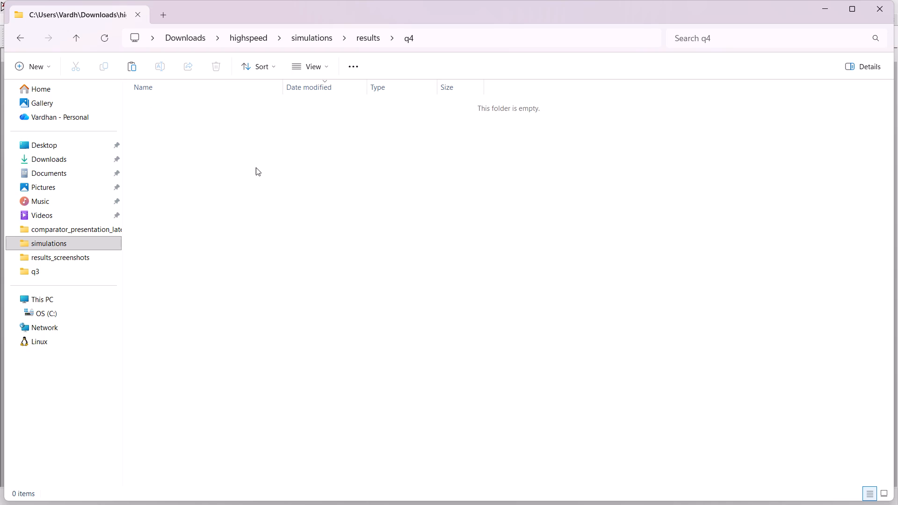
pyautogui.hotkey('ctrl', 'v')
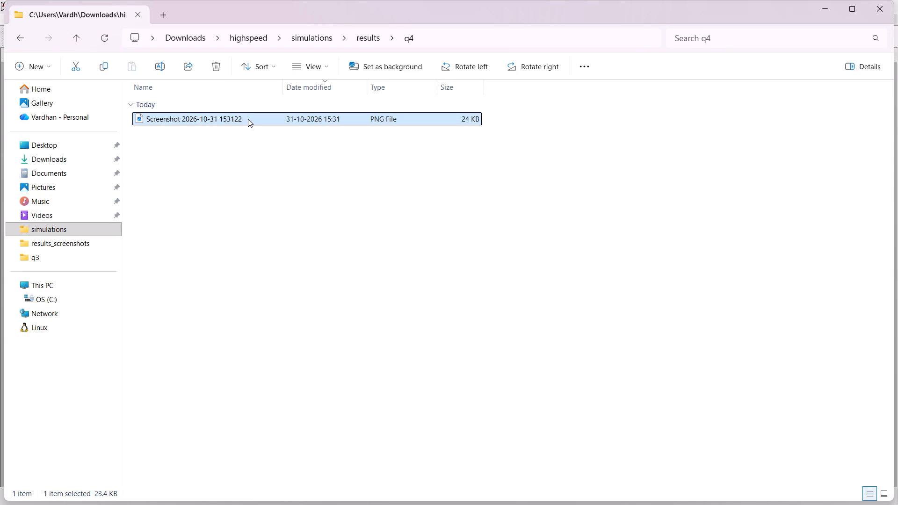
pyautogui.rightClick(248, 119)
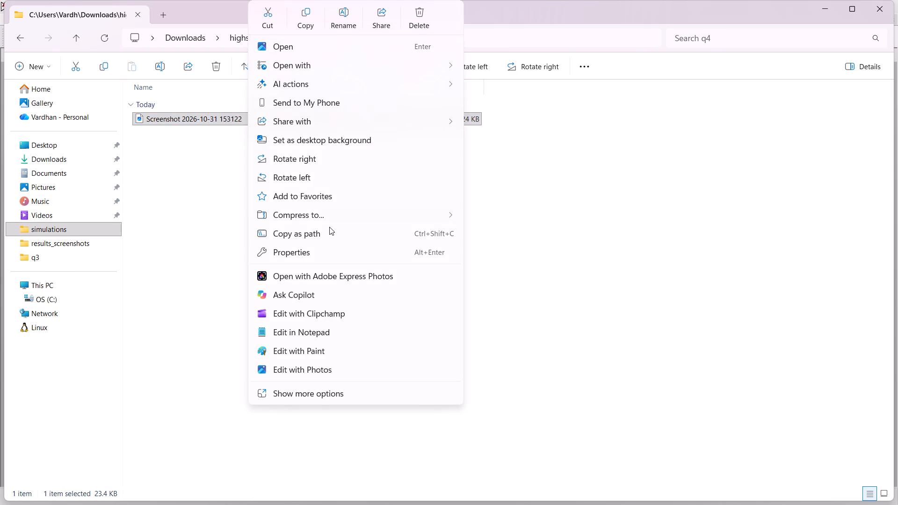
pyautogui.click(342, 6)
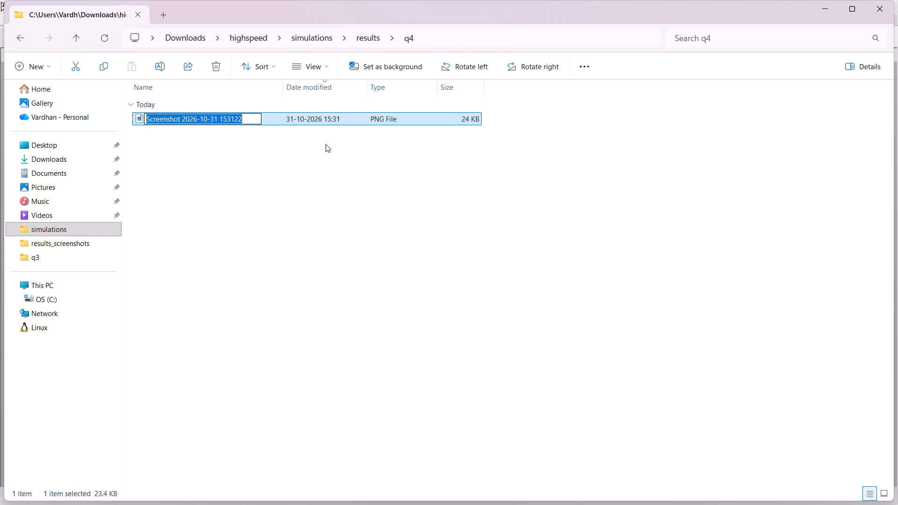
pyautogui.press('BackSpace')
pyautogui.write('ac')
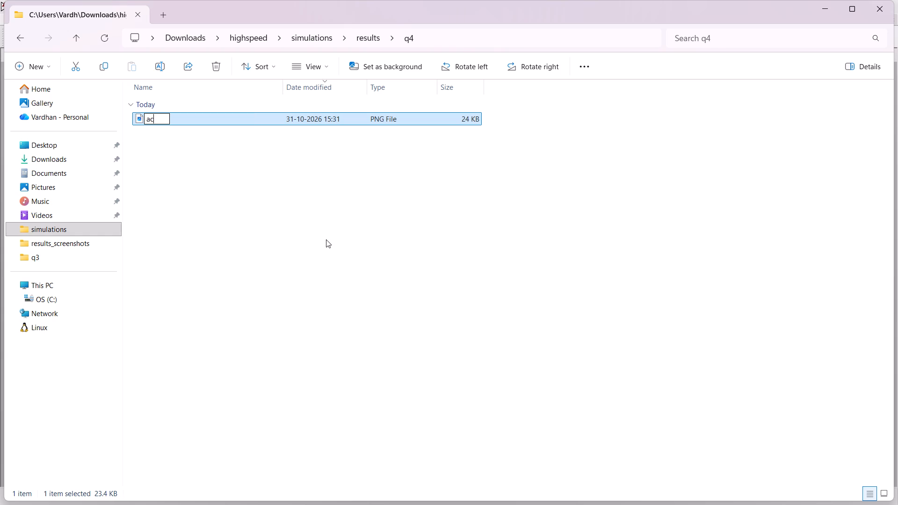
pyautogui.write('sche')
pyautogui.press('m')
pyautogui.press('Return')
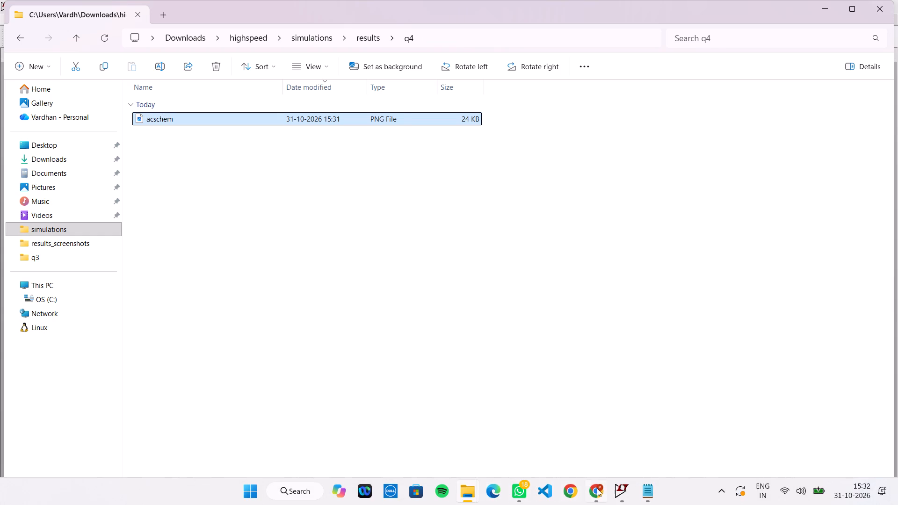
# Switch back to LTspice, run the AC simulation of q4_2 and maximize the V(n007)/I(V2) plot.
pyautogui.click(608, 443)
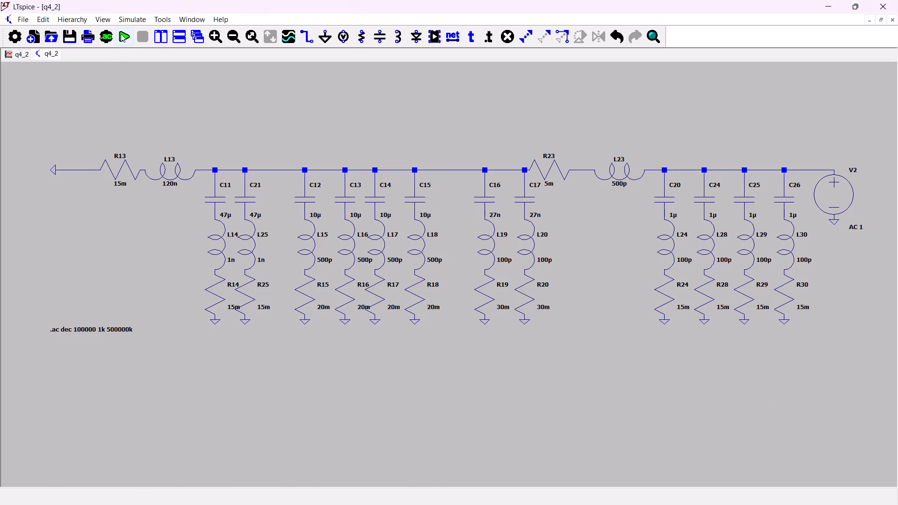
pyautogui.click(121, 34)
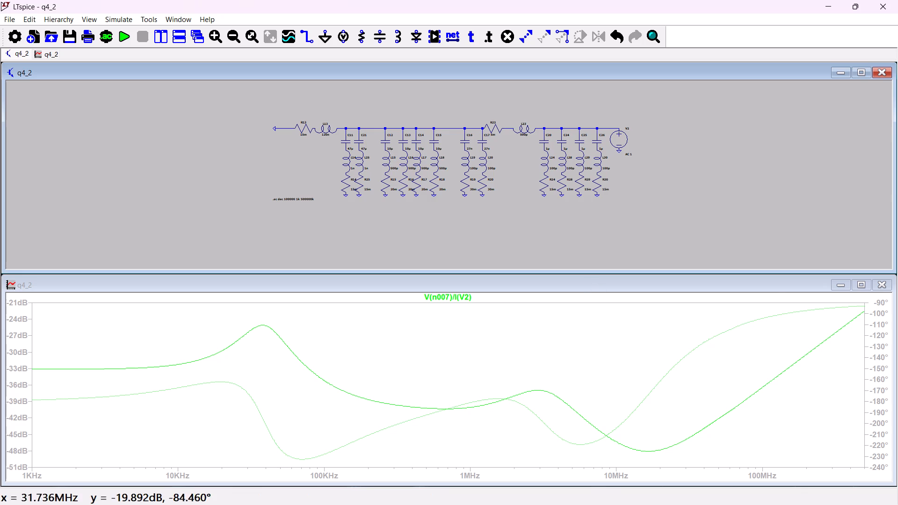
pyautogui.click(862, 283)
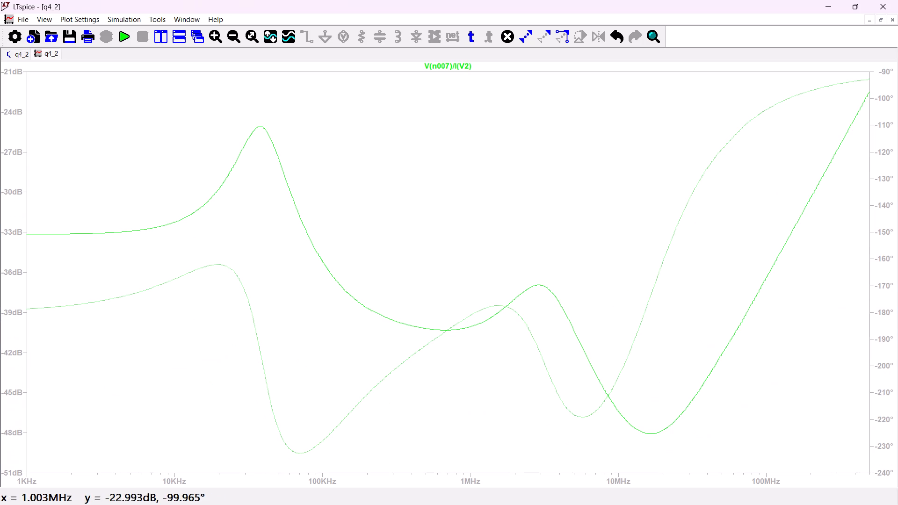
# Attach a cursor to the V(n007)/I(V2) trace at 500 MHz and move its readout window clear of the trace's high-frequency end.
pyautogui.click(446, 69)
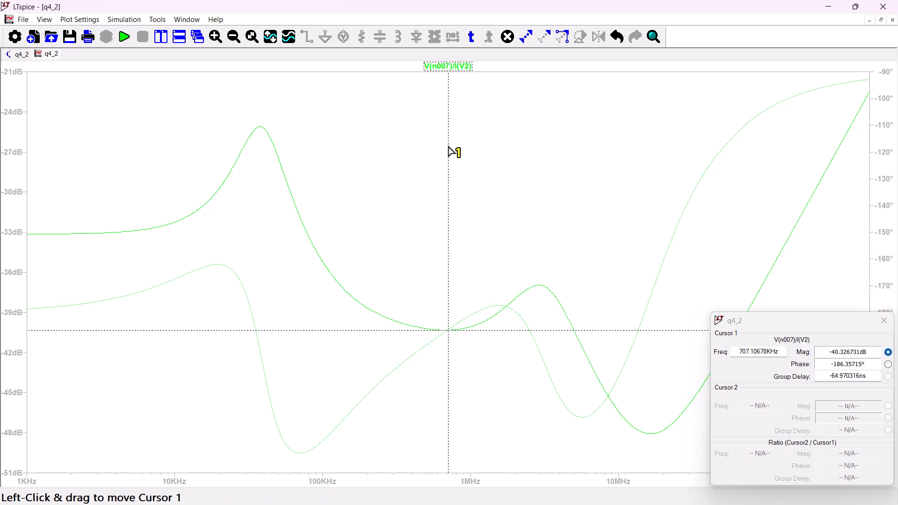
pyautogui.moveTo(448, 153); pyautogui.dragTo(743, 127)
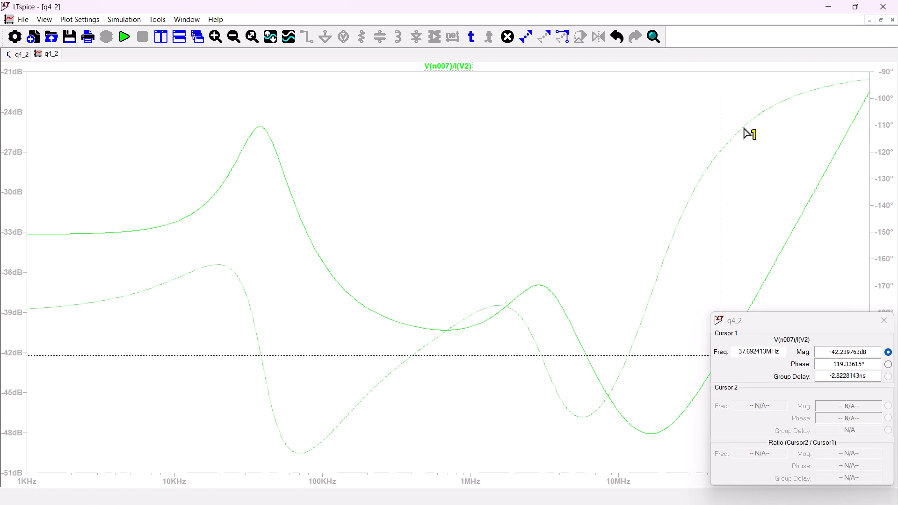
pyautogui.moveTo(743, 127); pyautogui.dragTo(868, 86)
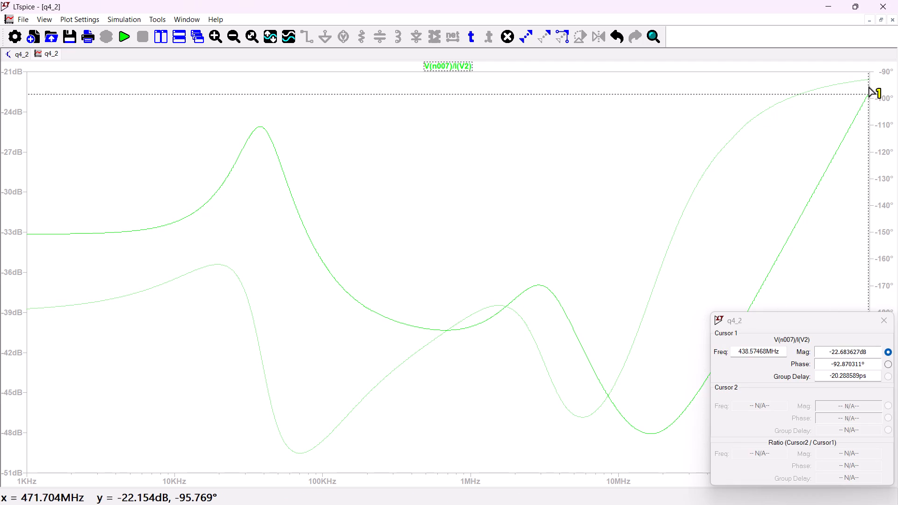
pyautogui.moveTo(868, 86); pyautogui.dragTo(872, 85)
pyautogui.moveTo(814, 317); pyautogui.dragTo(199, 272)
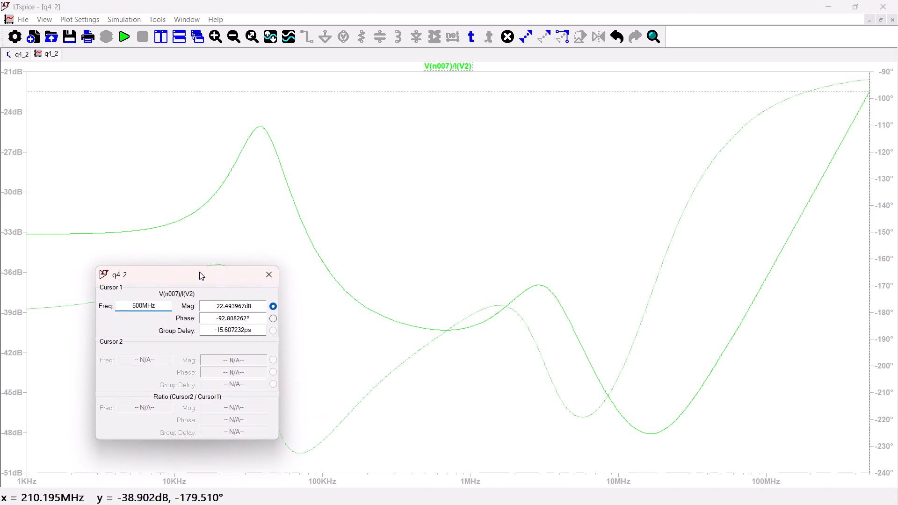
pyautogui.moveTo(199, 272); pyautogui.dragTo(198, 273)
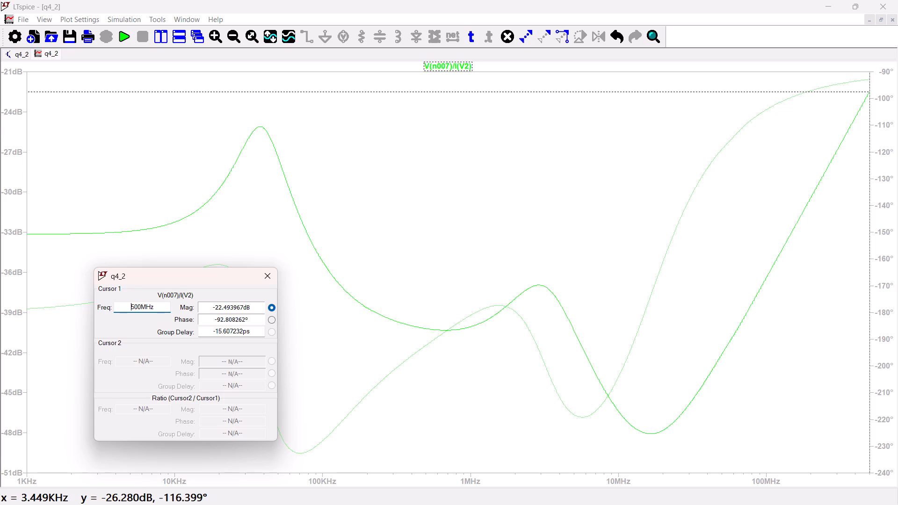
# Capture a screenshot of the full V(n007)/I(V2) plot area, including the 500 MHz cursor readout window.
pyautogui.press('Print')
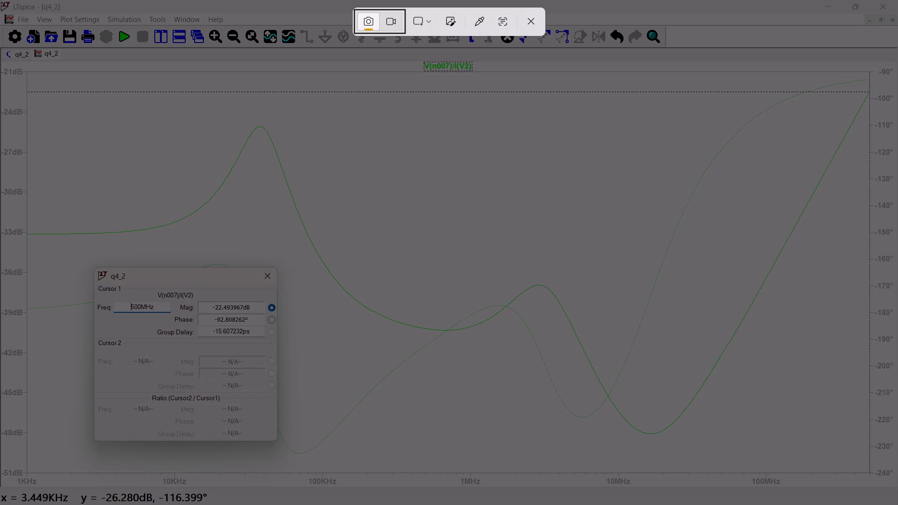
pyautogui.moveTo(0, 47); pyautogui.dragTo(499, 268)
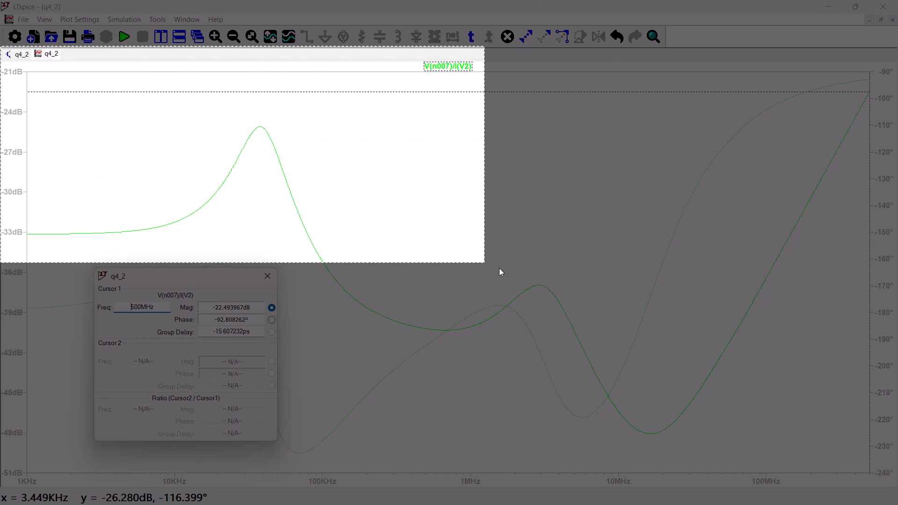
pyautogui.moveTo(499, 268); pyautogui.dragTo(897, 488)
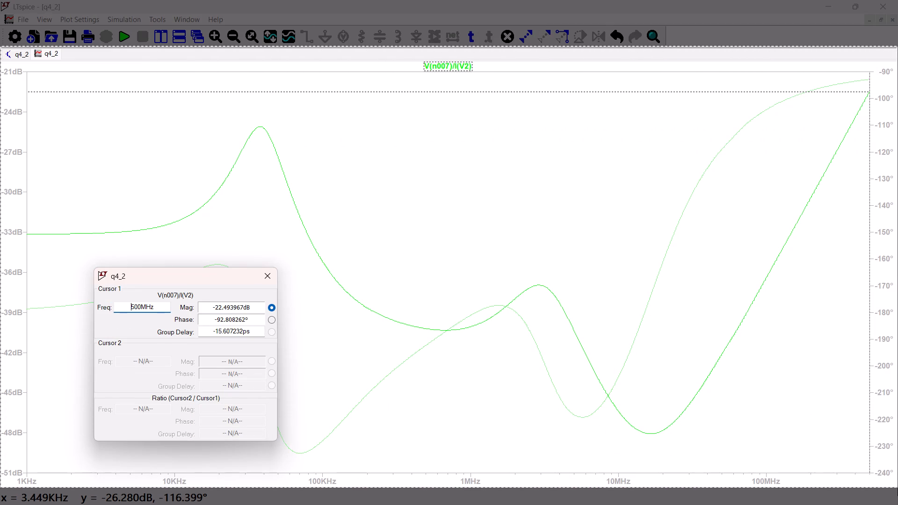
pyautogui.moveTo(897, 488); pyautogui.dragTo(897, 489)
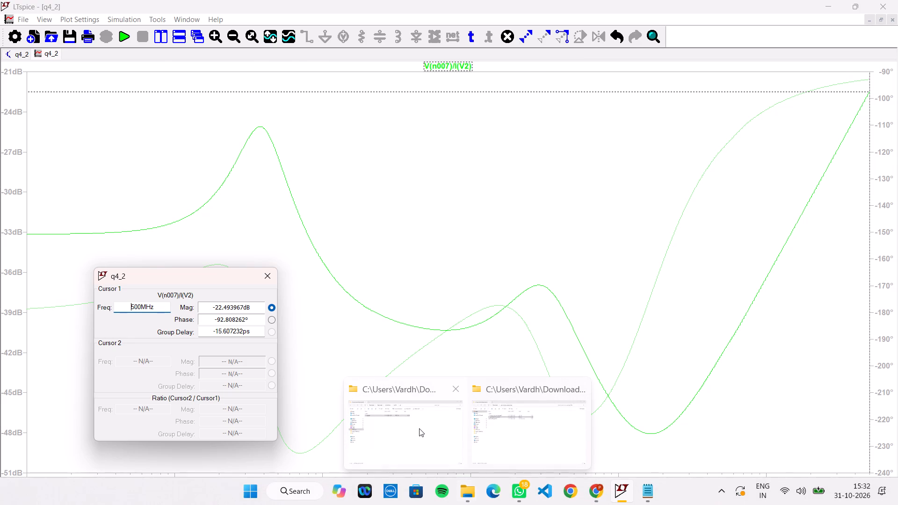
# Switch to File Explorer and move the new plot screenshot from the Gallery into the q4 folder under simulations > results.
pyautogui.click(418, 427)
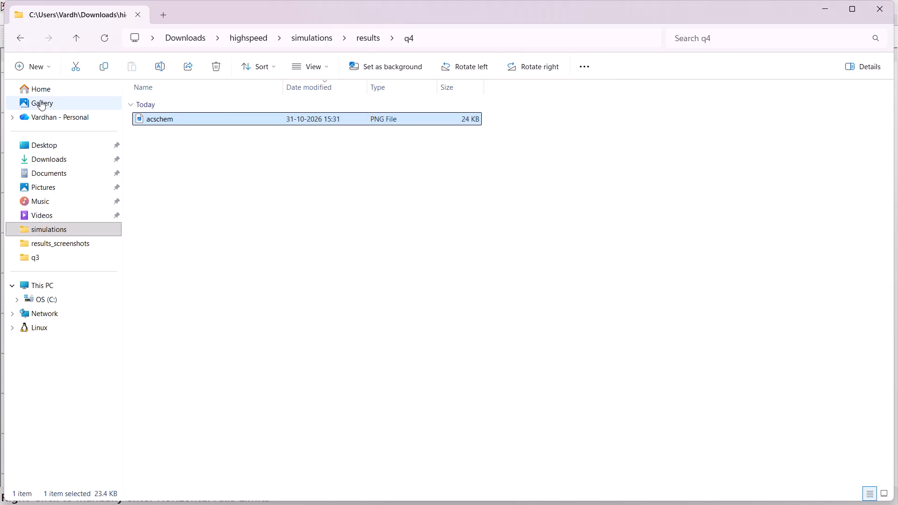
pyautogui.click(40, 101)
pyautogui.click(217, 159)
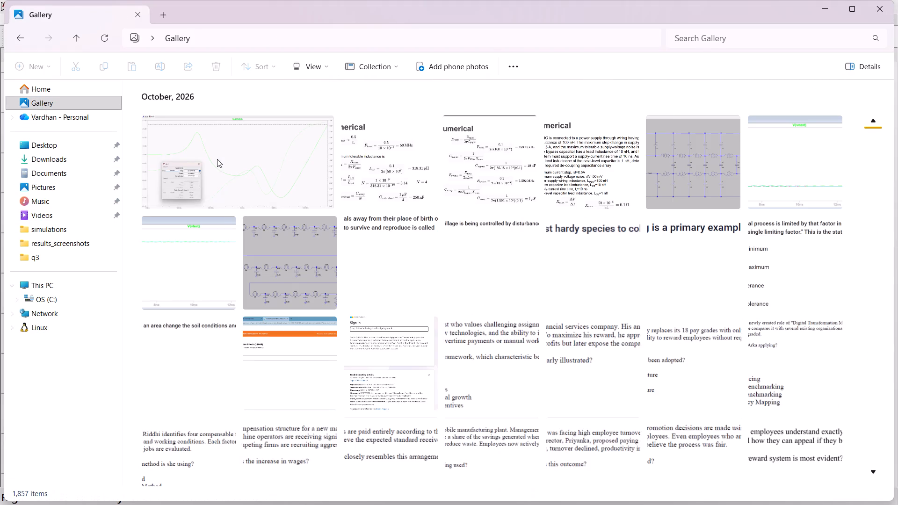
pyautogui.hotkey('ctrl', 'x')
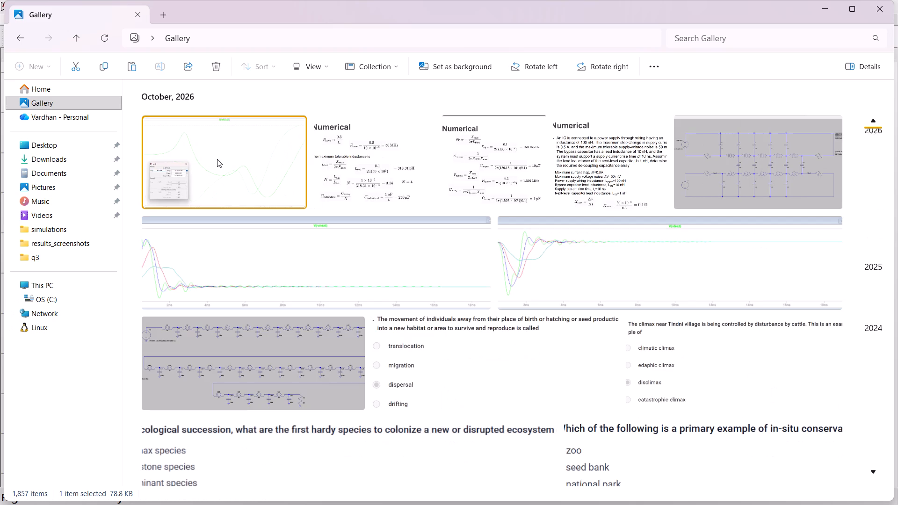
pyautogui.doubleClick(63, 247)
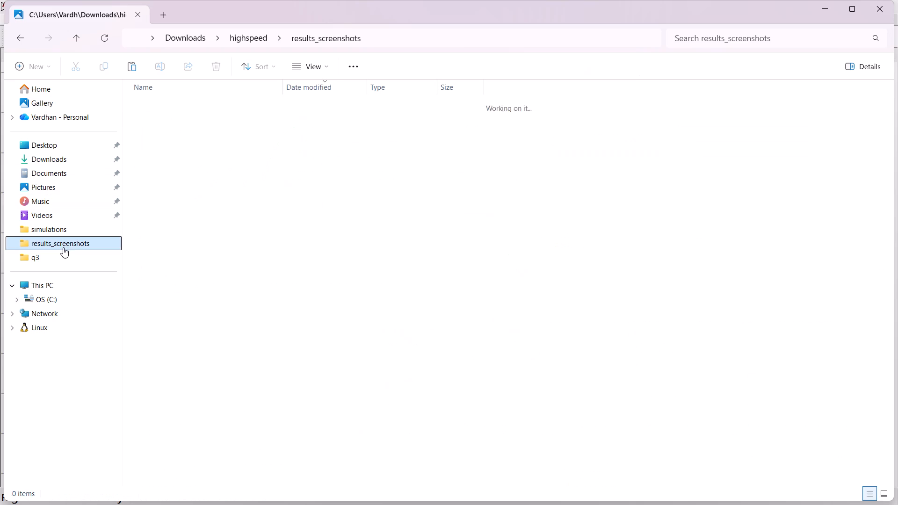
pyautogui.doubleClick(82, 230)
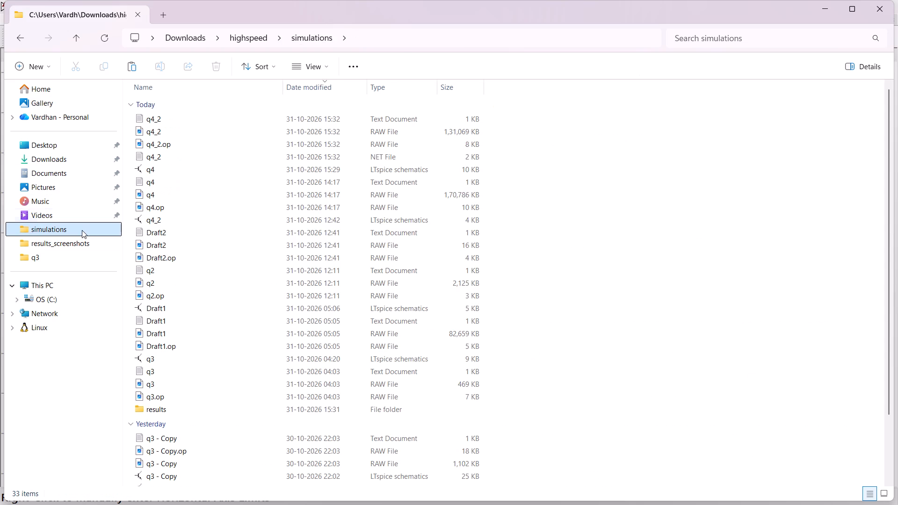
pyautogui.doubleClick(189, 405)
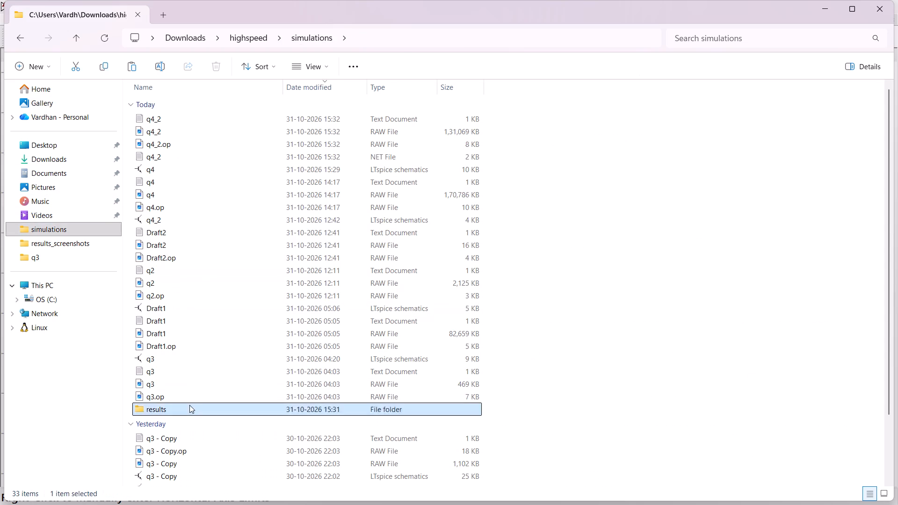
pyautogui.doubleClick(184, 121)
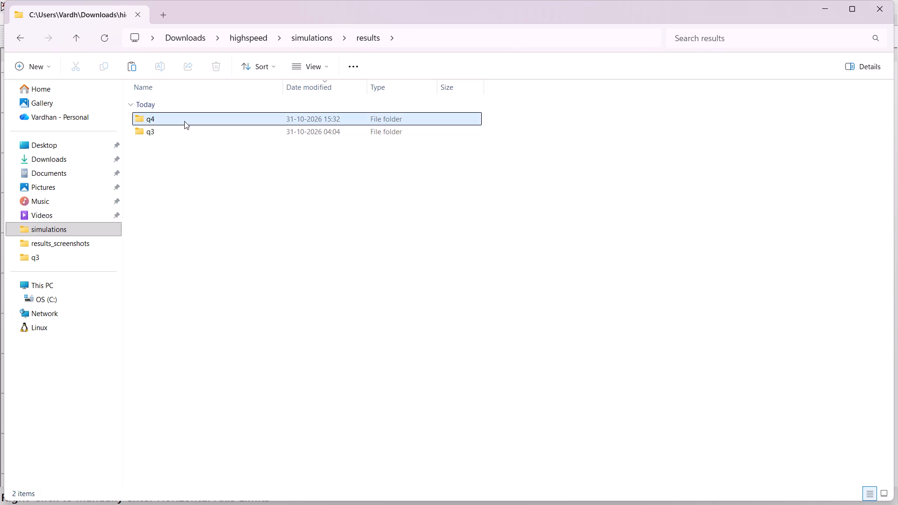
pyautogui.hotkey('ctrl', 'v')
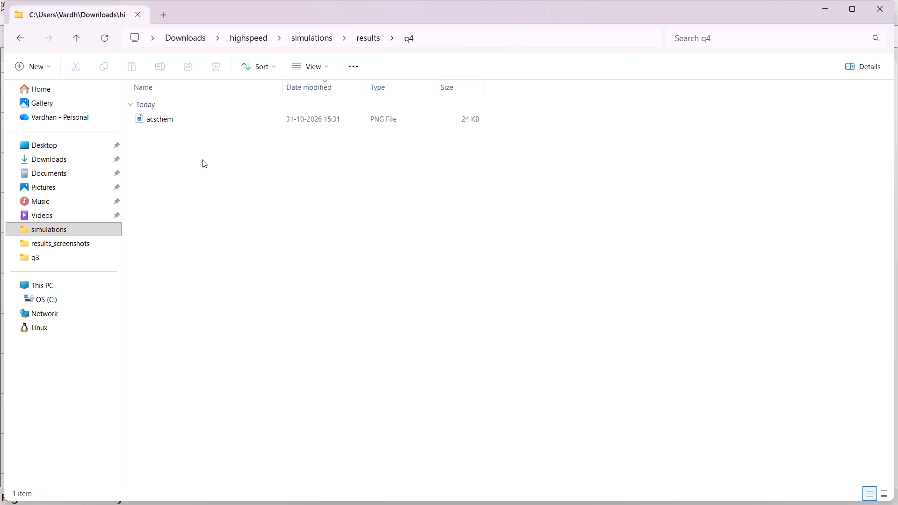
# Rename the moved plot screenshot as acresult.
pyautogui.rightClick(210, 119)
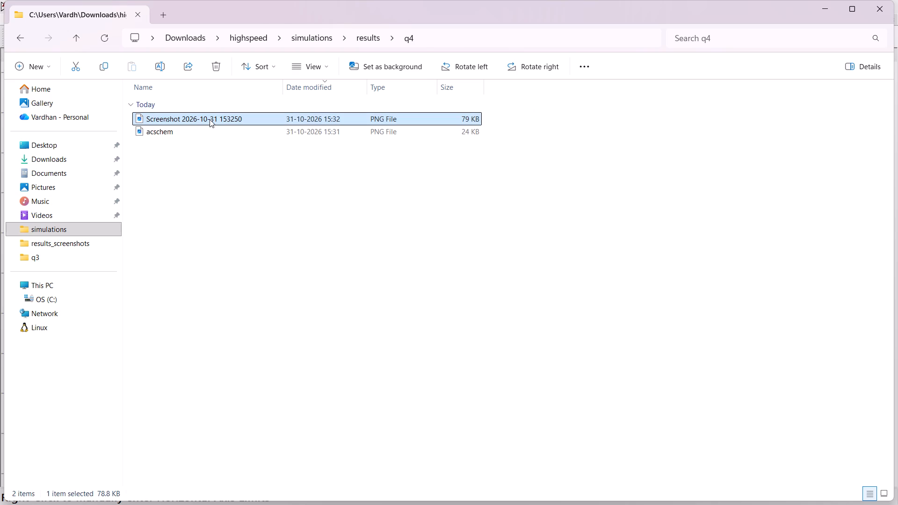
pyautogui.click(305, 25)
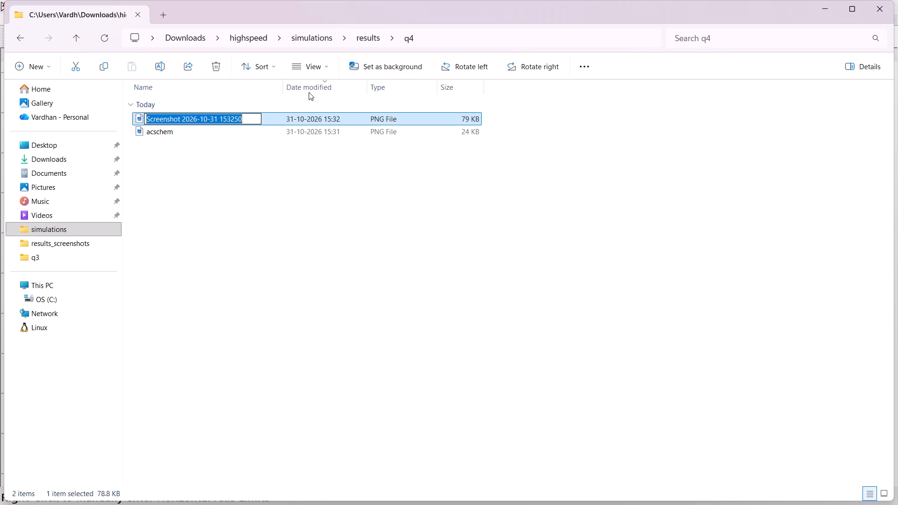
pyautogui.press('BackSpace')
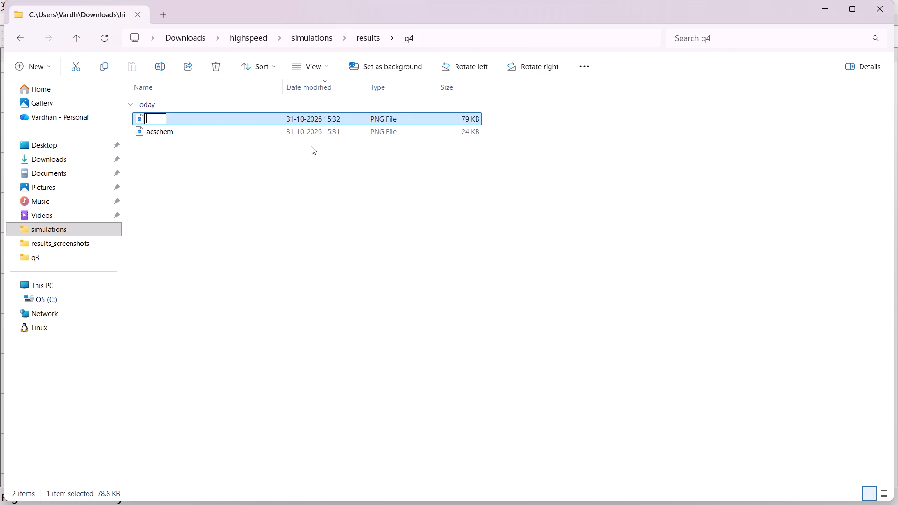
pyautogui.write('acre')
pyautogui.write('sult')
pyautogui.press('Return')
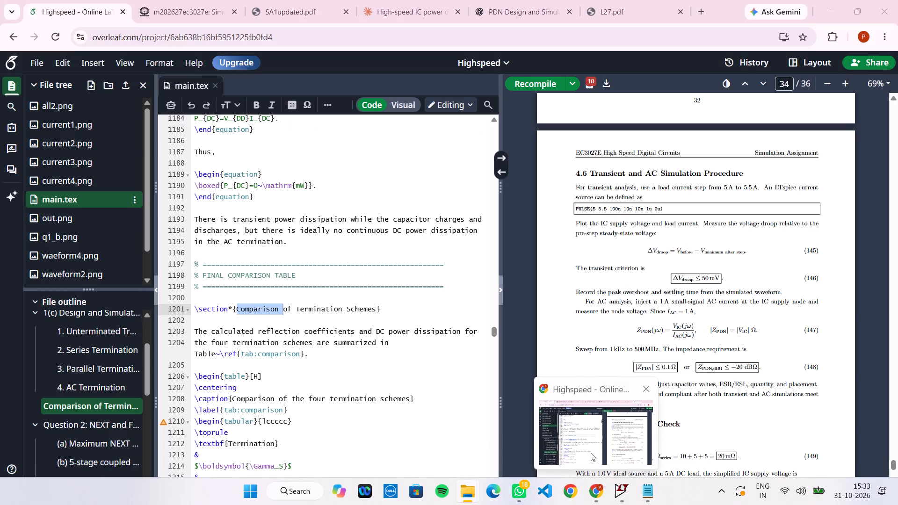
# Switch to the Overleaf report, review the PDF from section 4.6 through the Conclusion, and locate the AC PDN impedance caption in the source.
pyautogui.click(591, 453)
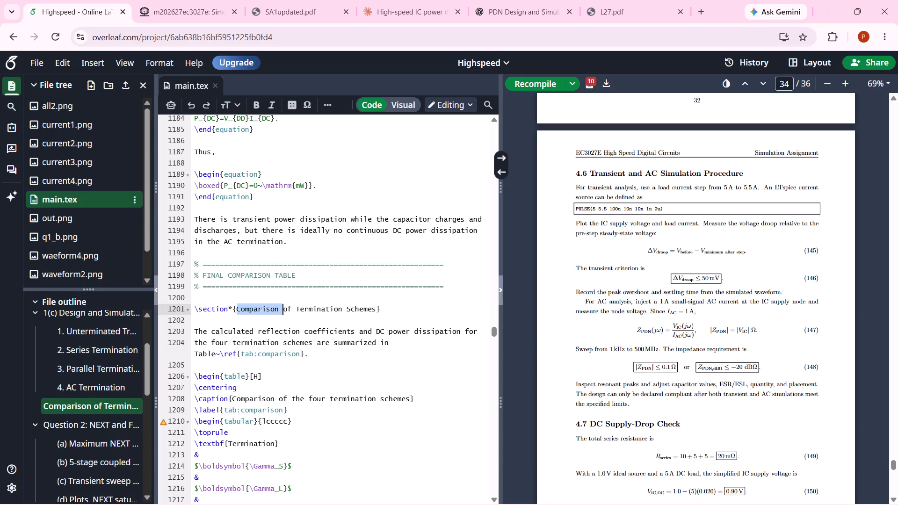
pyautogui.scroll(-2, 646, 324)
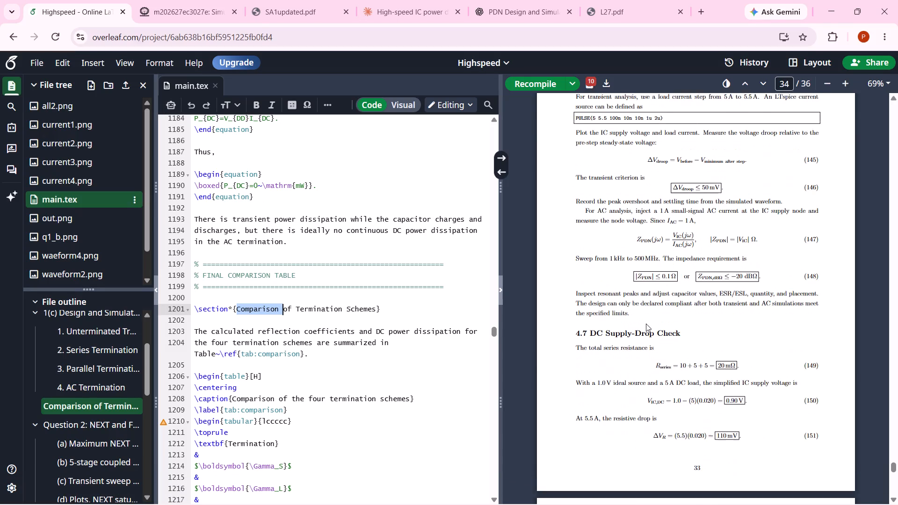
pyautogui.scroll(-3, 646, 324)
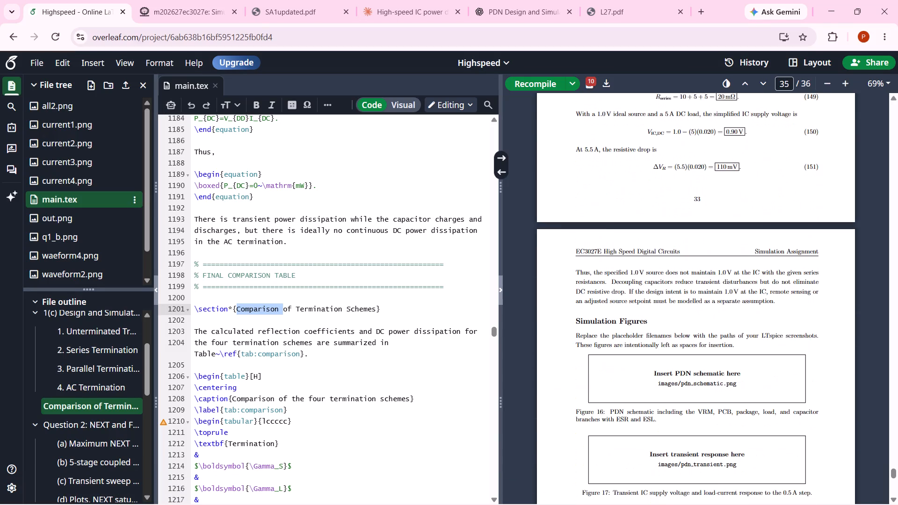
pyautogui.scroll(-2, 646, 324)
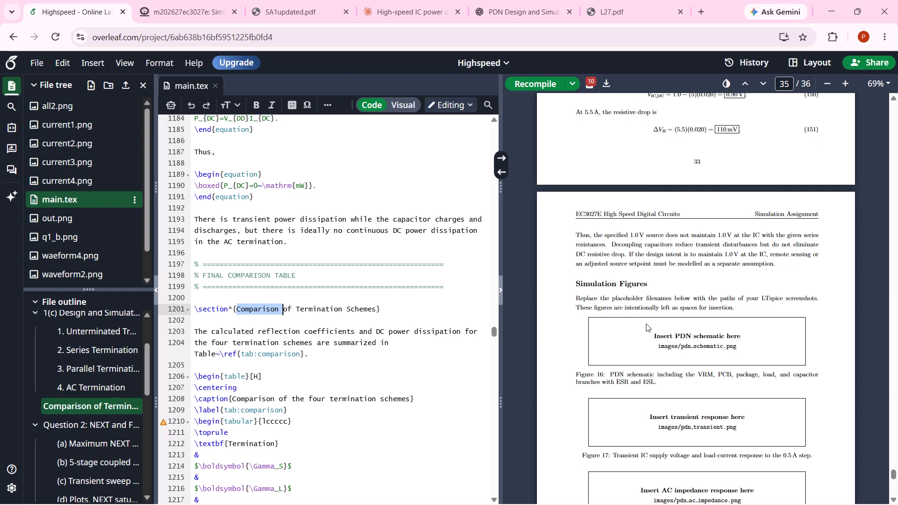
pyautogui.scroll(-1, 646, 324)
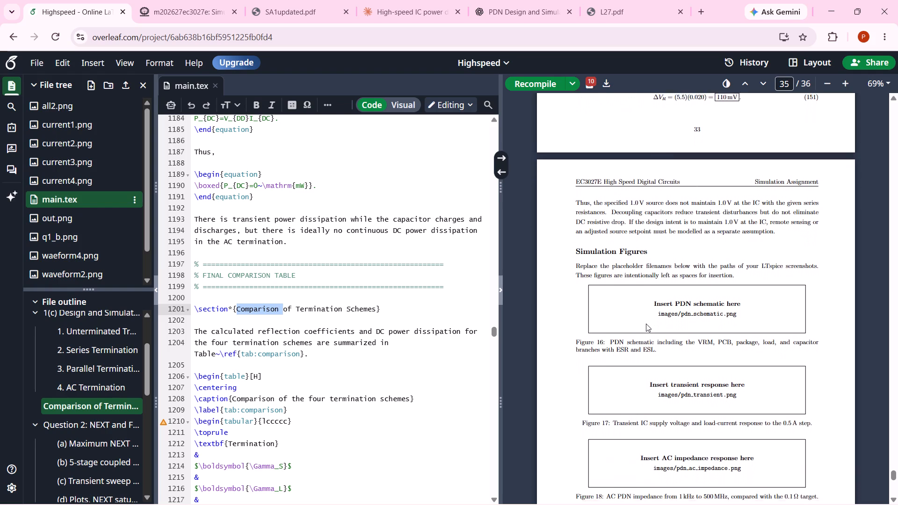
pyautogui.scroll(-4, 646, 324)
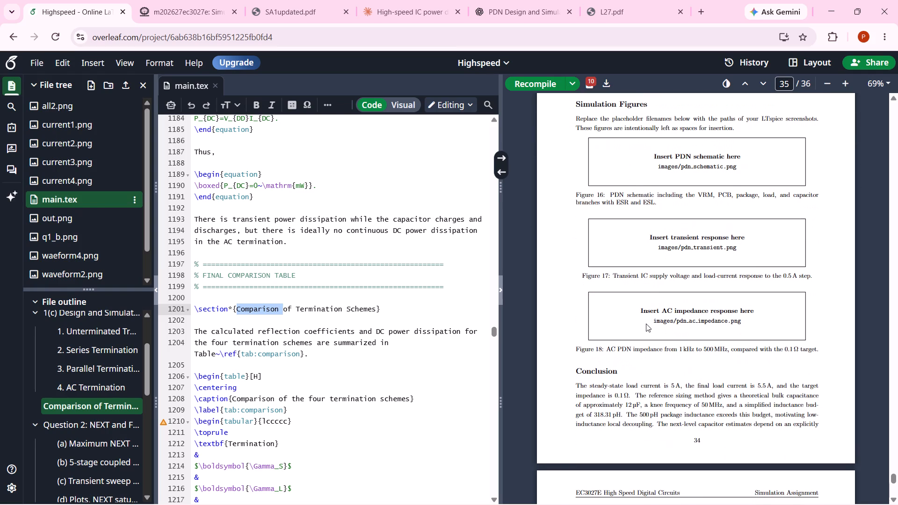
pyautogui.scroll(-1, 646, 324)
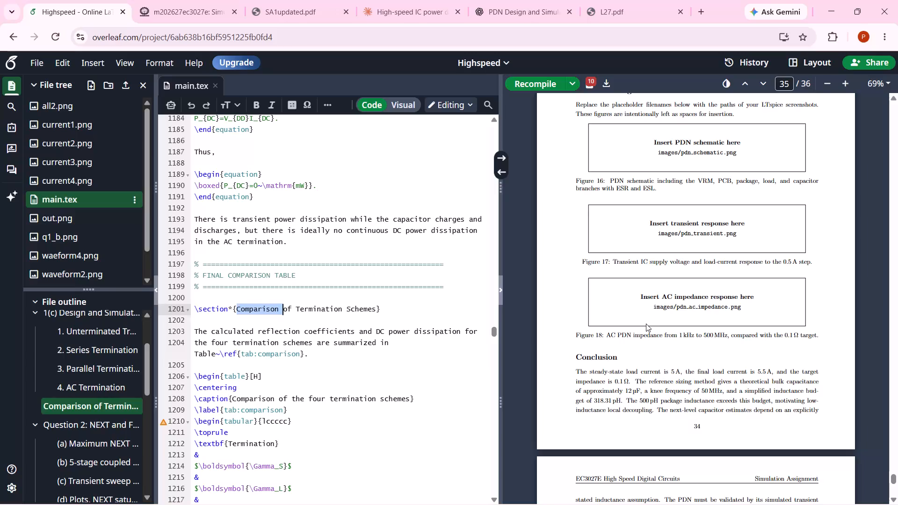
pyautogui.scroll(-2, 646, 324)
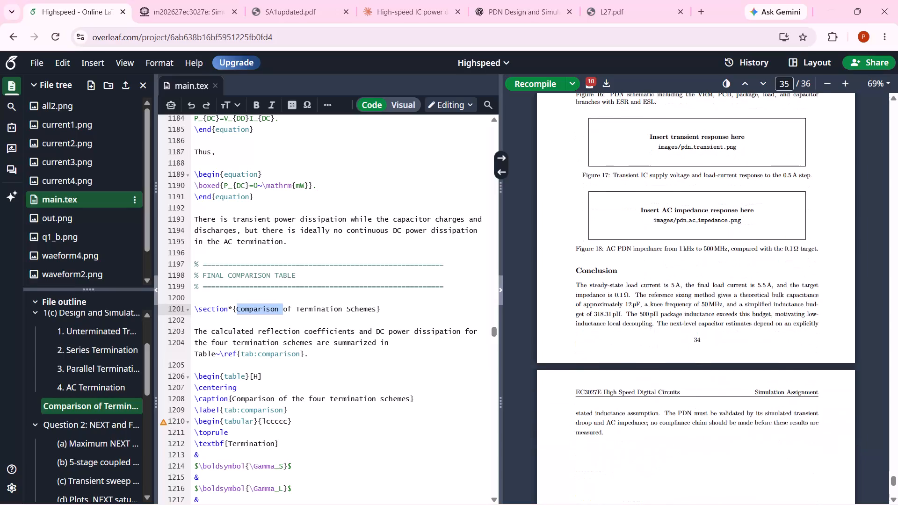
pyautogui.scroll(2, 646, 324)
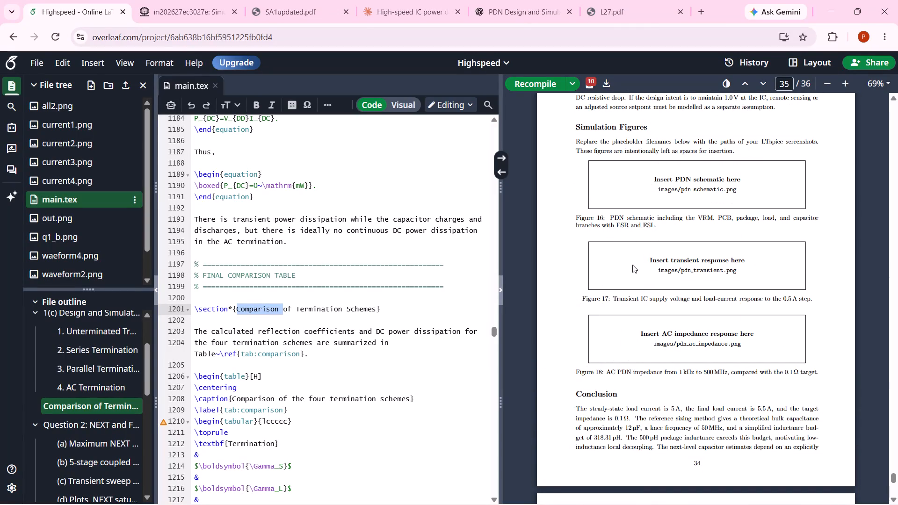
pyautogui.doubleClick(625, 370)
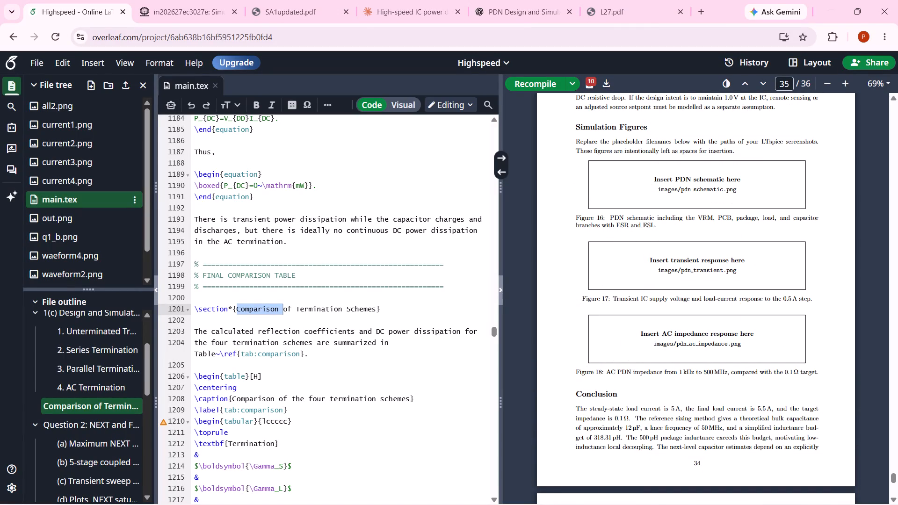
# Upload the acresult image from the results q4 folder to the Overleaf project.
pyautogui.click(120, 82)
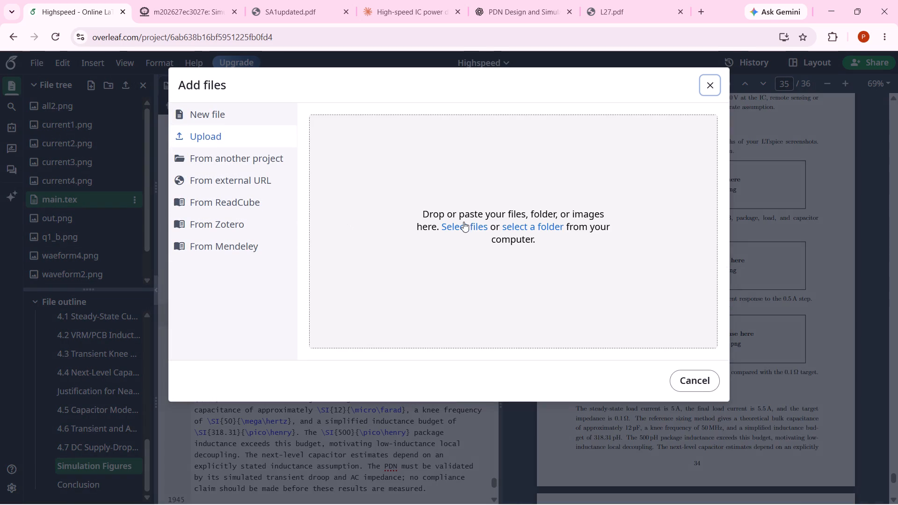
pyautogui.click(465, 225)
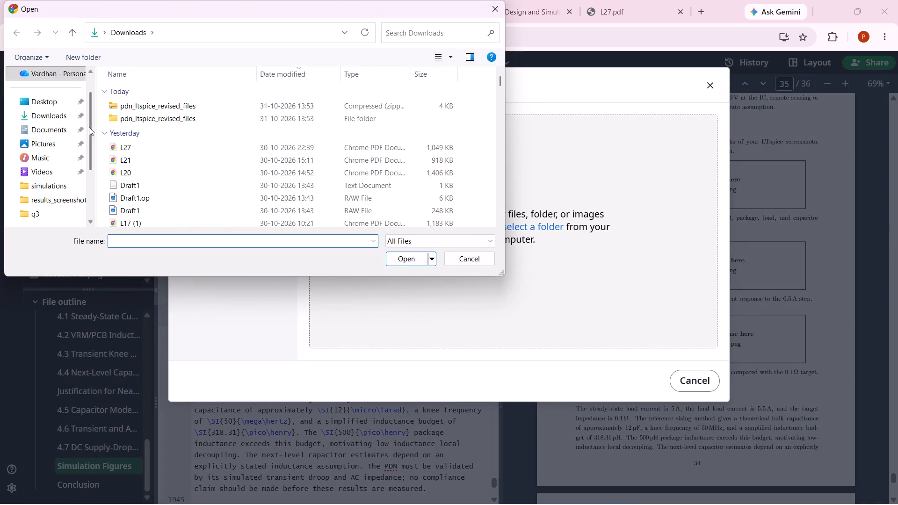
pyautogui.click(59, 214)
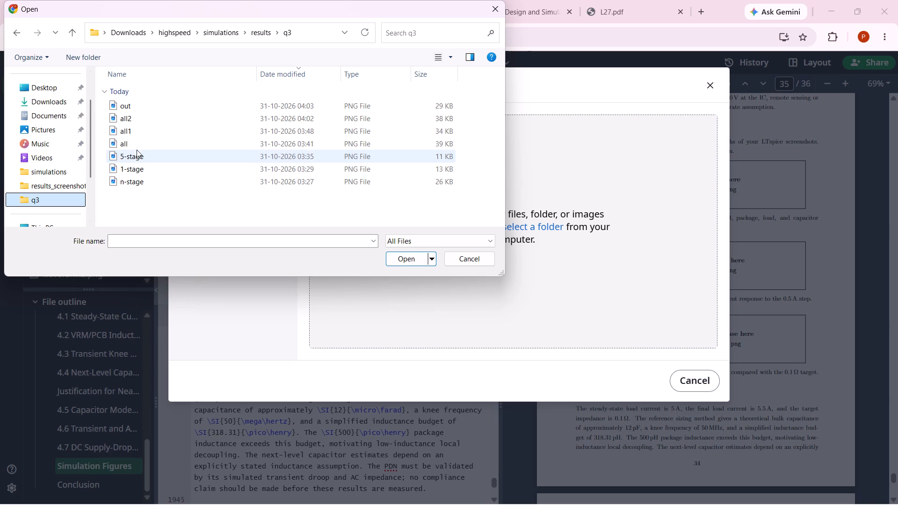
pyautogui.click(67, 177)
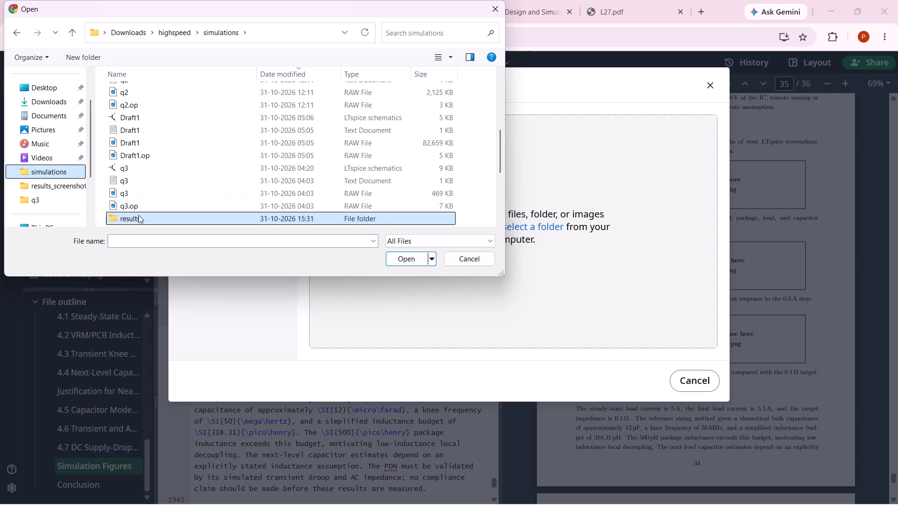
pyautogui.doubleClick(138, 215)
pyautogui.doubleClick(141, 100)
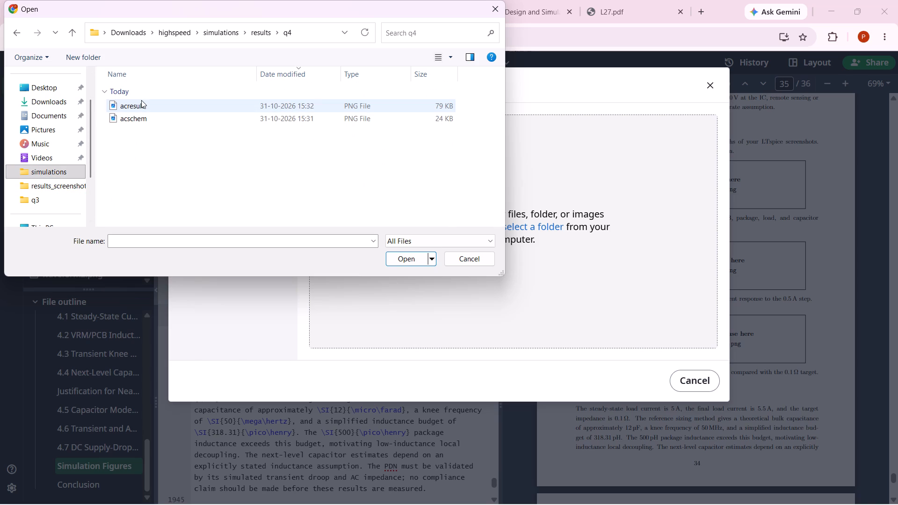
pyautogui.doubleClick(140, 108)
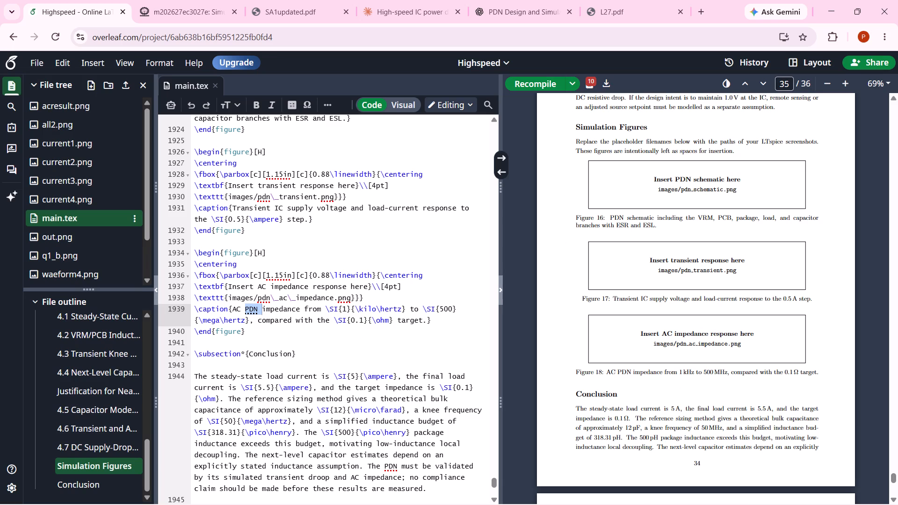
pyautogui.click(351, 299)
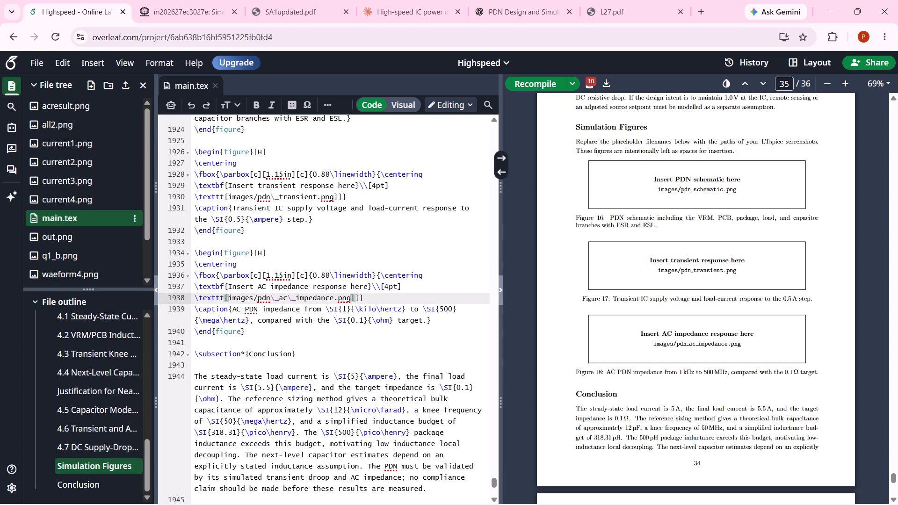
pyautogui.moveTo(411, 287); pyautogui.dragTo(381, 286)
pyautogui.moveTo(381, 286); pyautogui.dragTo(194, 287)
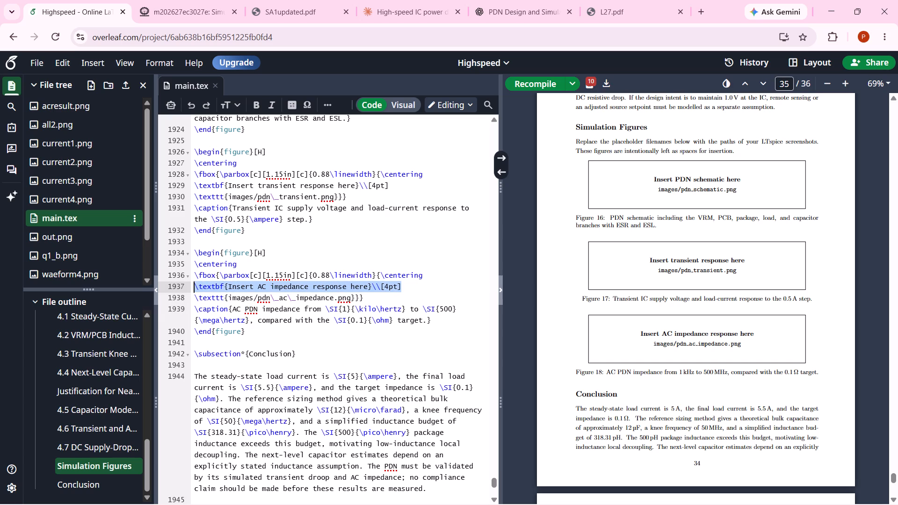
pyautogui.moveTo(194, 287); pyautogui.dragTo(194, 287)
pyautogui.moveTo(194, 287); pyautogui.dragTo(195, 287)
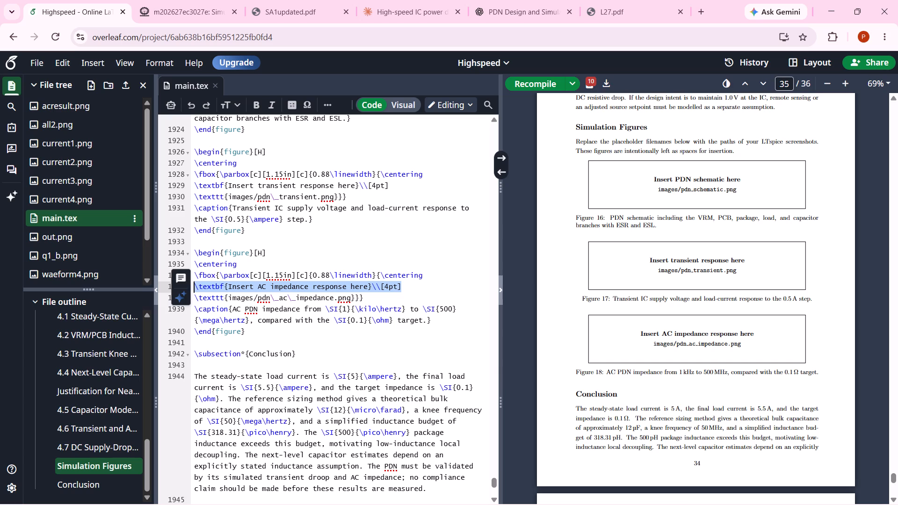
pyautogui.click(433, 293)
# Find the Figure 13 test setup in Question 3 and copy its complete LaTeX figure block, which includes all2.png.
pyautogui.scroll(13, 615, 270)
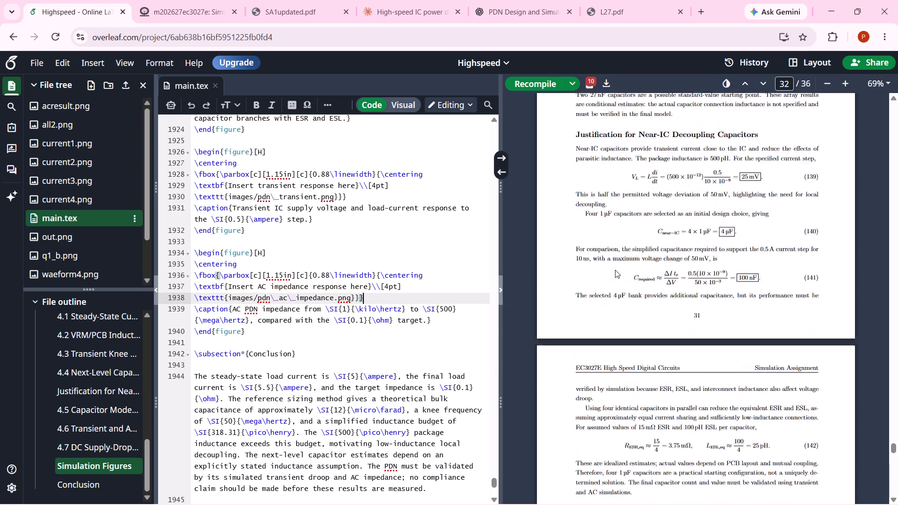
pyautogui.scroll(7, 615, 270)
pyautogui.scroll(-3, 615, 270)
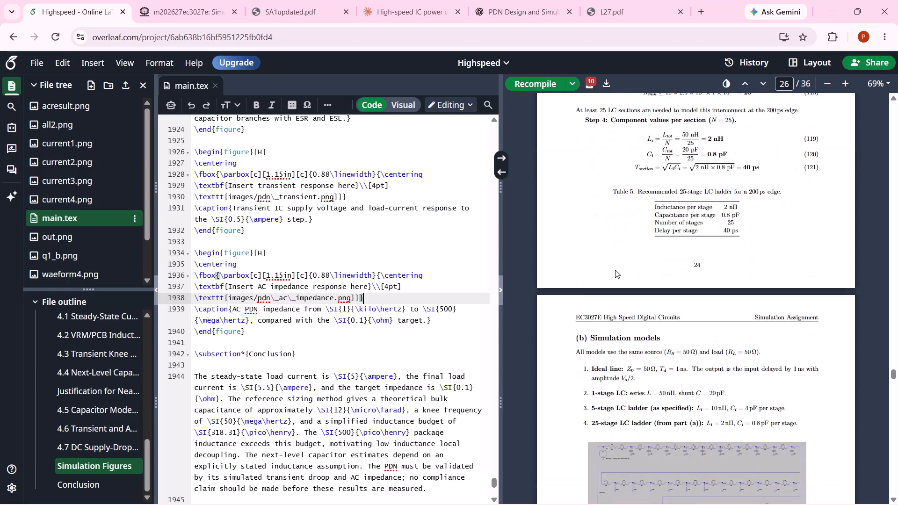
pyautogui.scroll(-2, 615, 270)
pyautogui.doubleClick(622, 269)
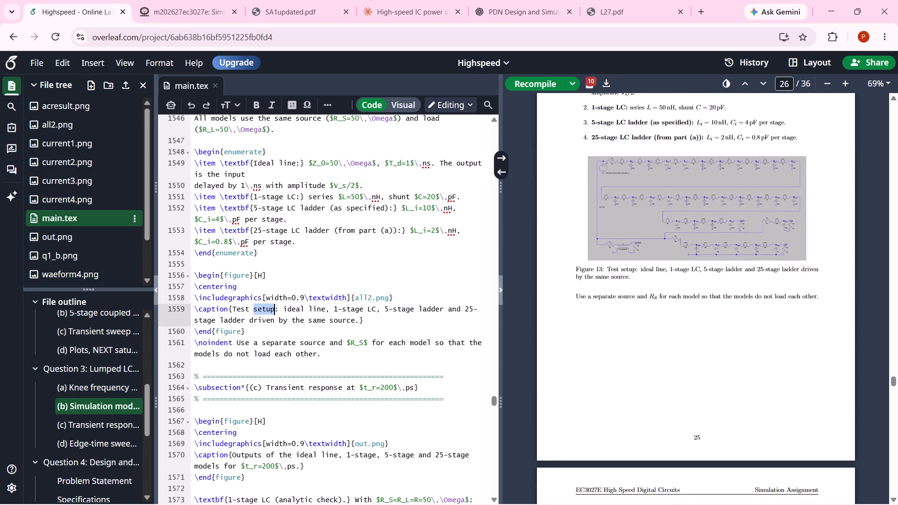
pyautogui.moveTo(259, 327); pyautogui.dragTo(196, 274)
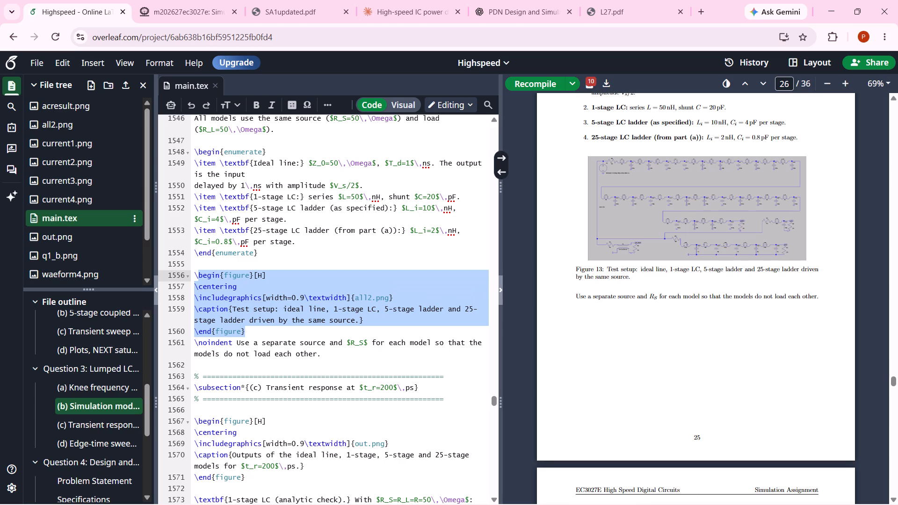
pyautogui.moveTo(196, 274); pyautogui.dragTo(196, 274)
pyautogui.hotkey('ctrl', 'c')
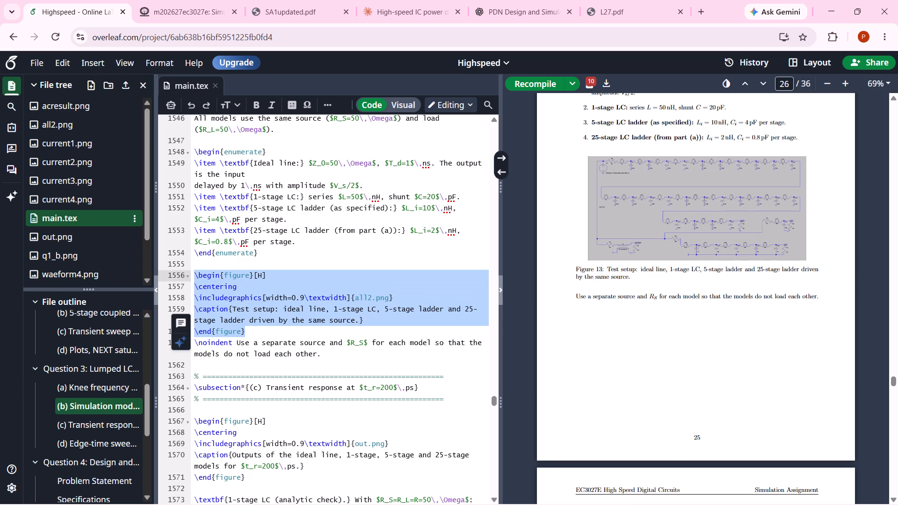
# Return to the AC impedance placeholder under Simulation Figures and paste the copied figure block below it, before the Conclusion subsection.
pyautogui.click(257, 333)
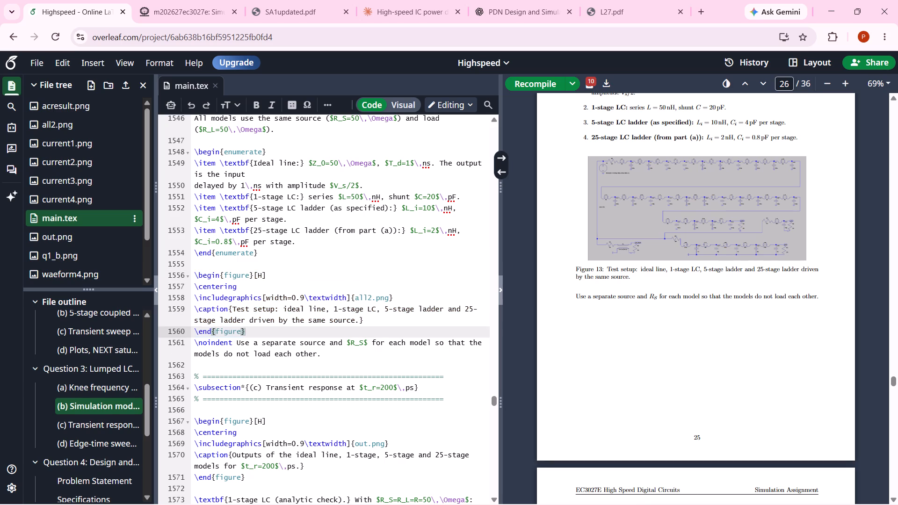
pyautogui.scroll(-10, 352, 319)
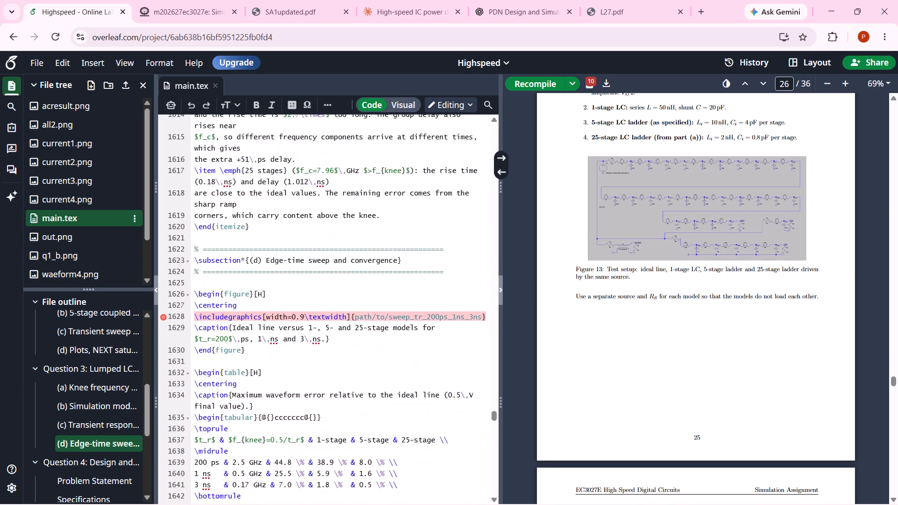
pyautogui.scroll(-1, 352, 319)
pyautogui.scroll(-11, 628, 386)
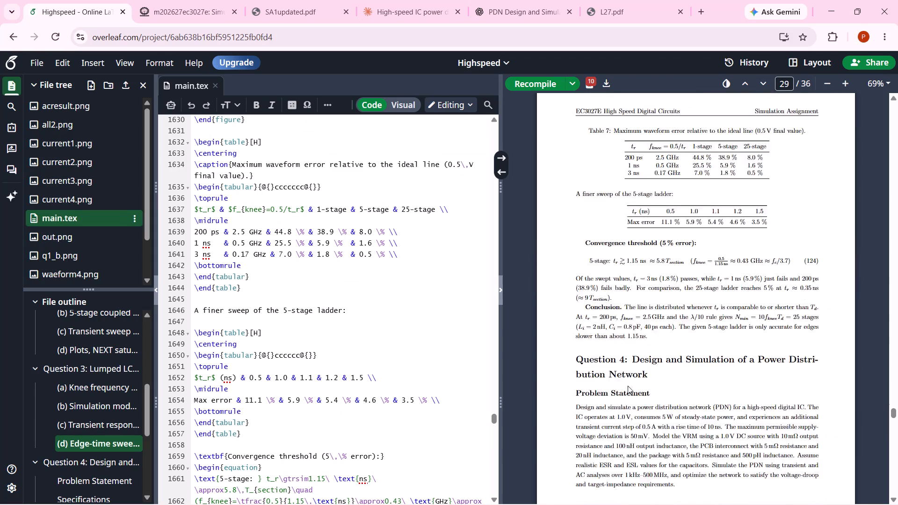
pyautogui.scroll(-7, 628, 386)
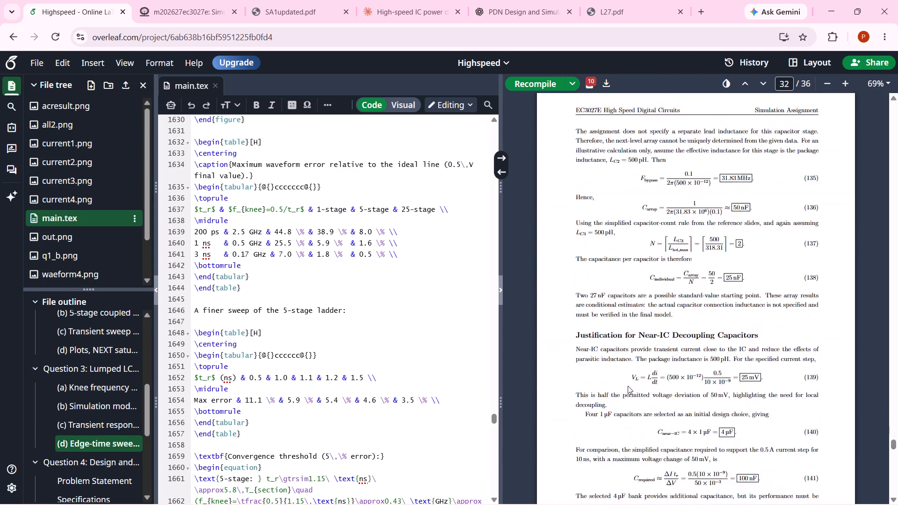
pyautogui.scroll(-5, 628, 386)
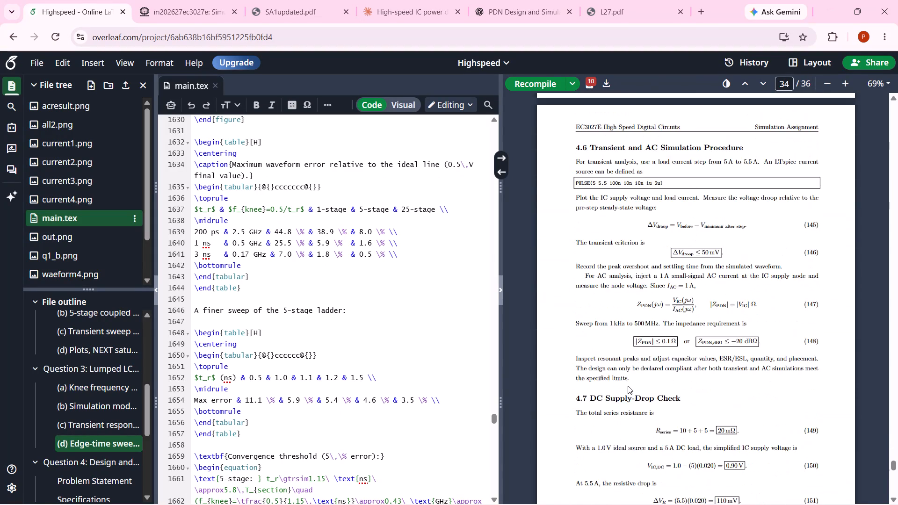
pyautogui.scroll(-3, 628, 386)
pyautogui.scroll(-3, 646, 436)
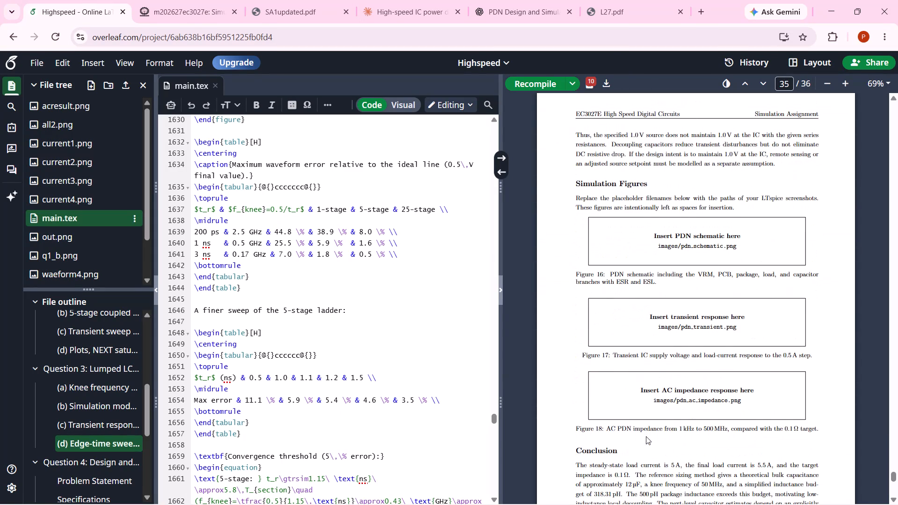
pyautogui.doubleClick(635, 425)
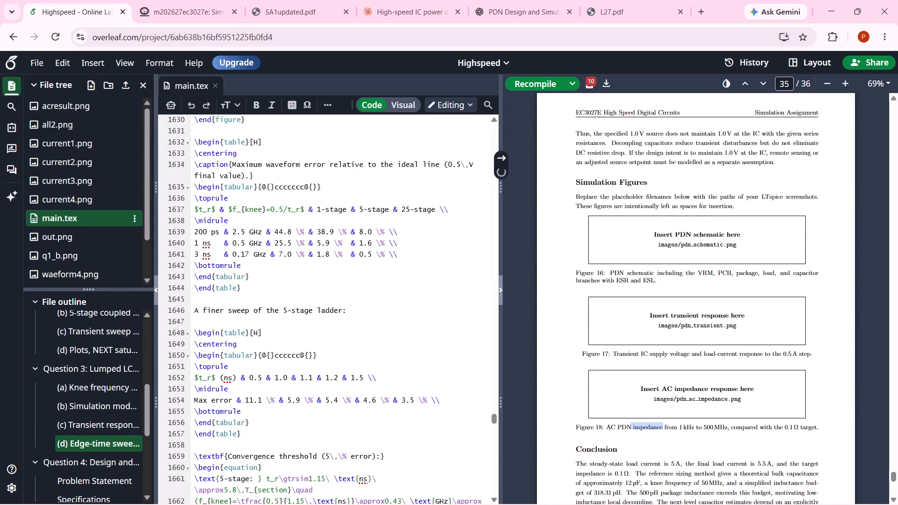
pyautogui.click(288, 333)
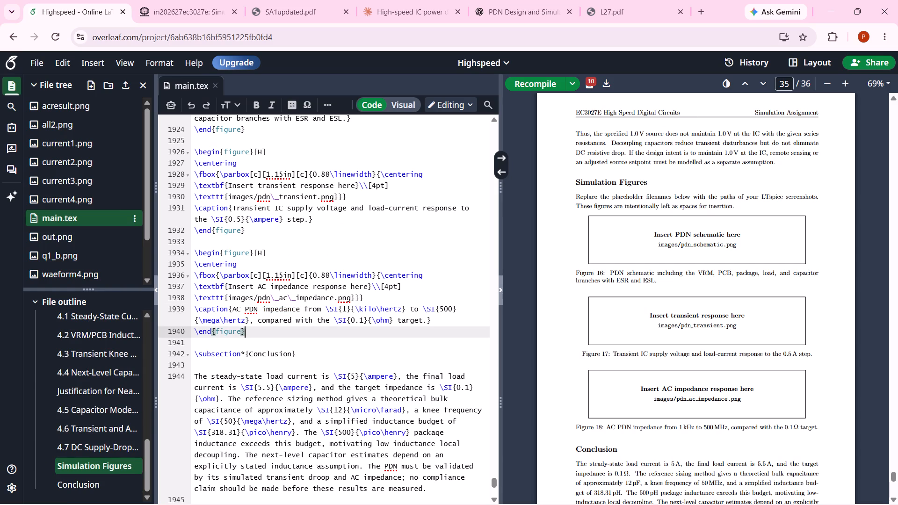
pyautogui.press('Return')
pyautogui.press('Return')
pyautogui.press('Return')
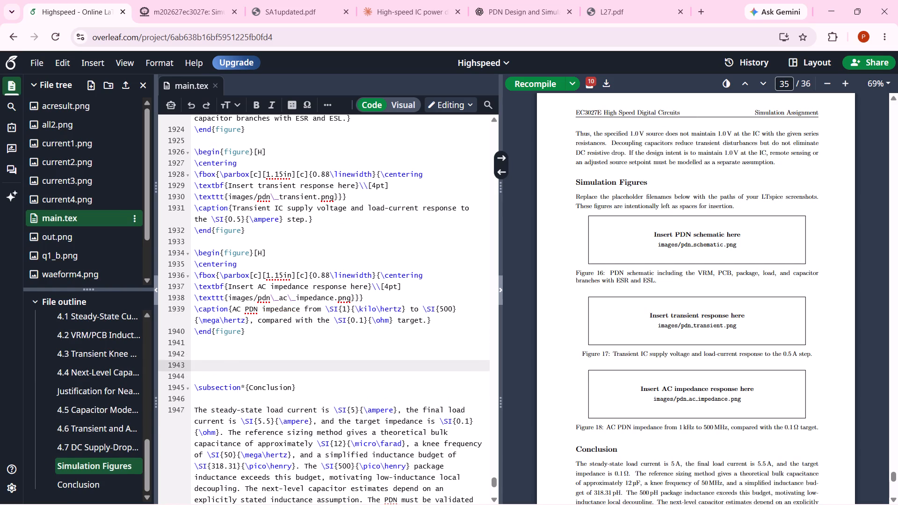
pyautogui.hotkey('ctrl', 'v')
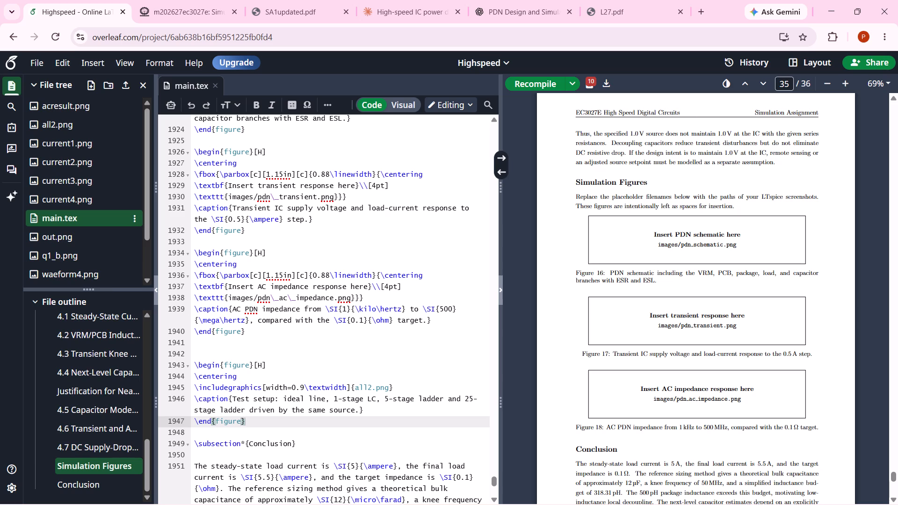
# Move the AC PDN impedance caption text from the placeholder figure into the pasted figure, replacing its test setup caption.
pyautogui.moveTo(232, 309); pyautogui.dragTo(370, 303)
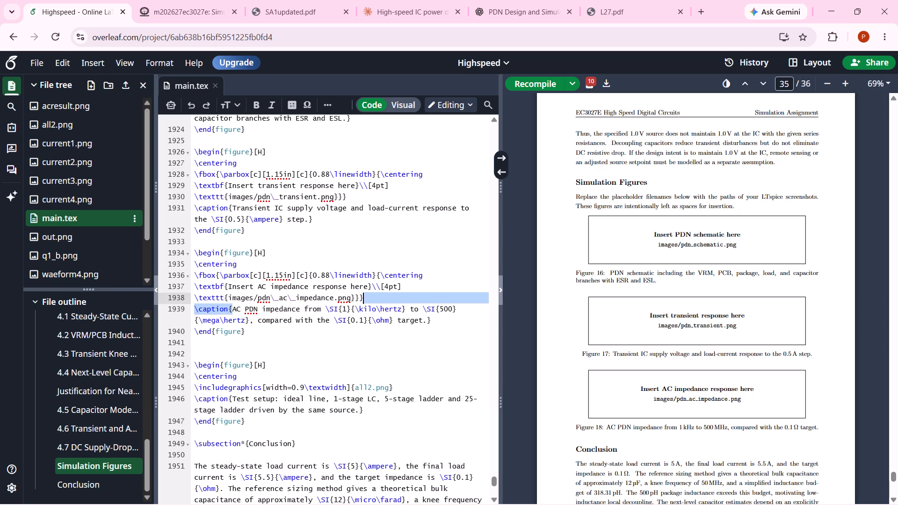
pyautogui.moveTo(370, 303); pyautogui.dragTo(425, 323)
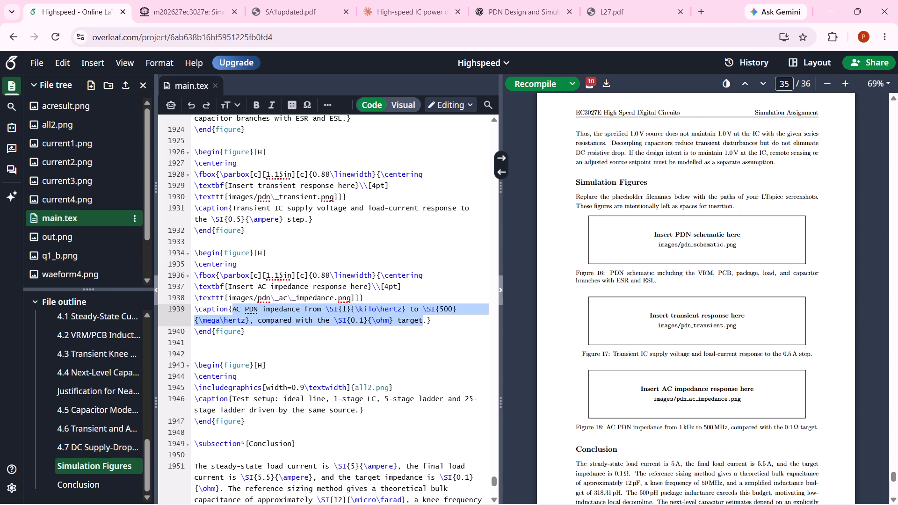
pyautogui.moveTo(425, 323); pyautogui.dragTo(427, 322)
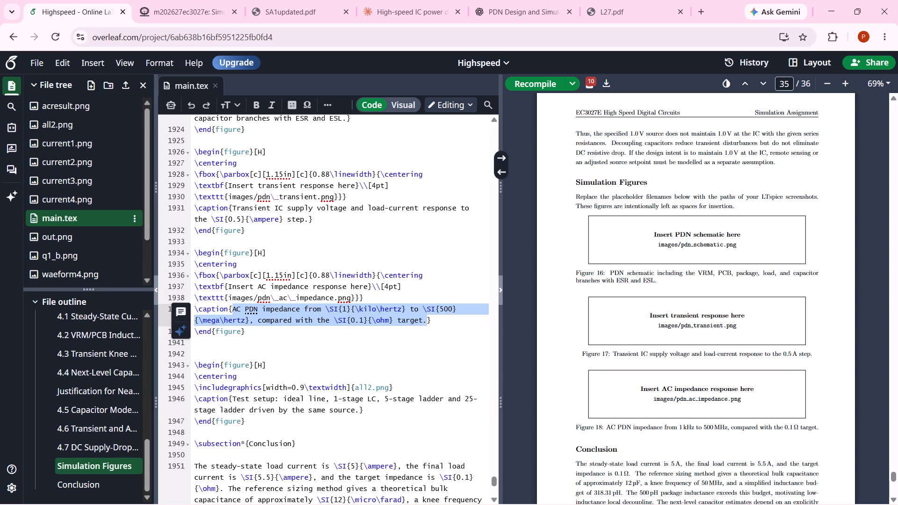
pyautogui.hotkey('ctrl', 'x')
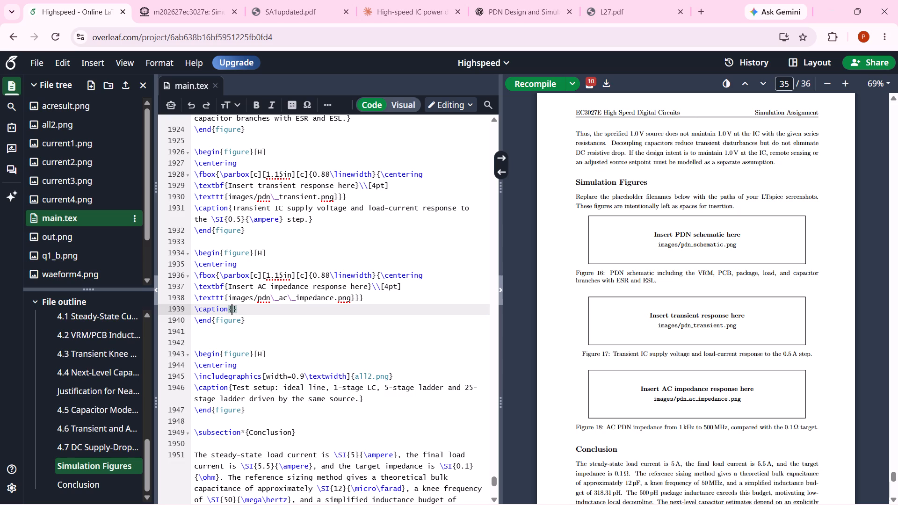
pyautogui.moveTo(232, 387); pyautogui.dragTo(354, 394)
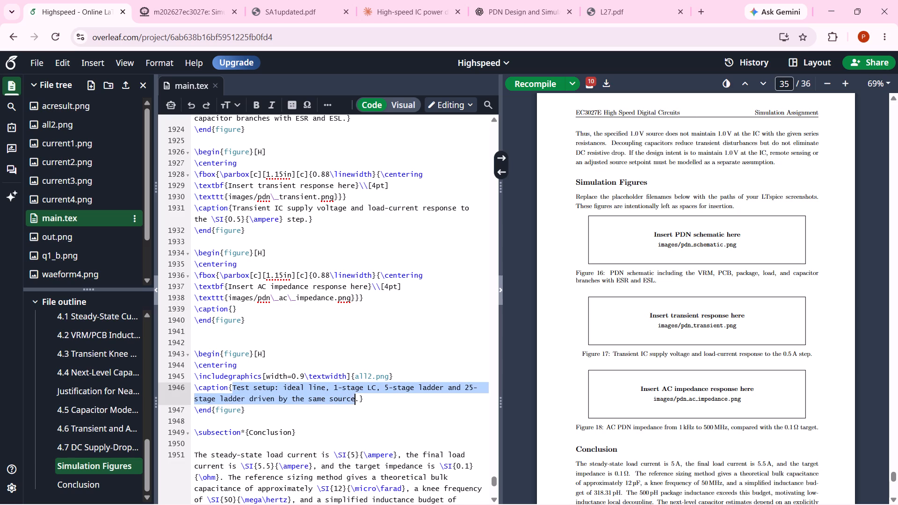
pyautogui.moveTo(354, 394); pyautogui.dragTo(358, 394)
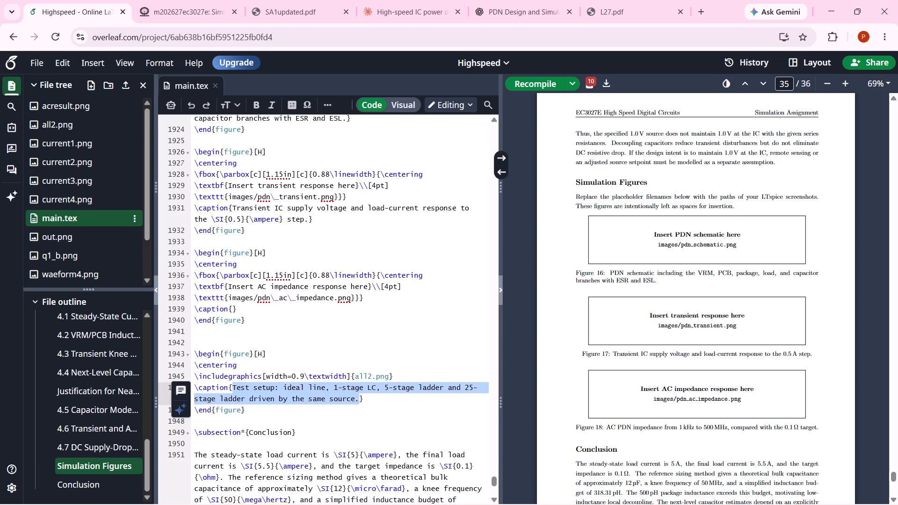
pyautogui.hotkey('ctrl', 'v')
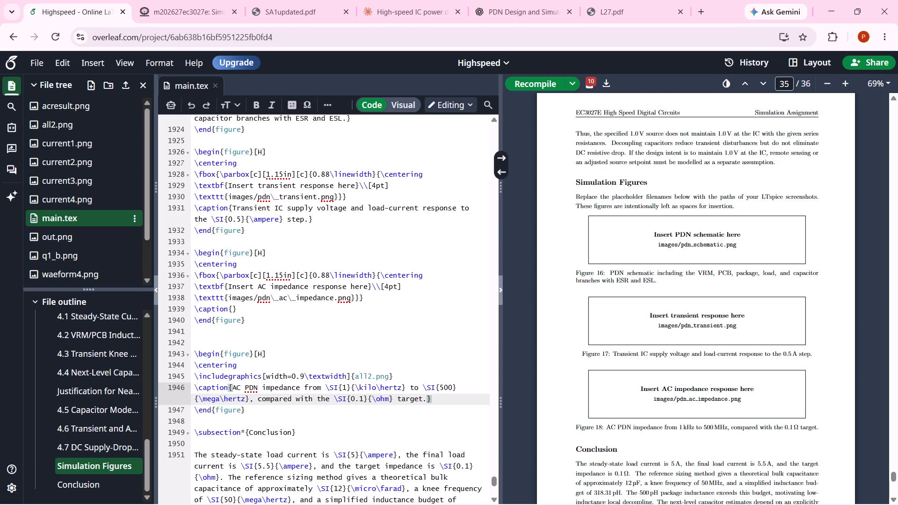
# Change the image file included in the pasted figure to acresult.png.
pyautogui.click(370, 375)
pyautogui.press('BackSpace')
pyautogui.press('BackSpace')
pyautogui.press('BackSpace')
pyautogui.press('BackSpace')
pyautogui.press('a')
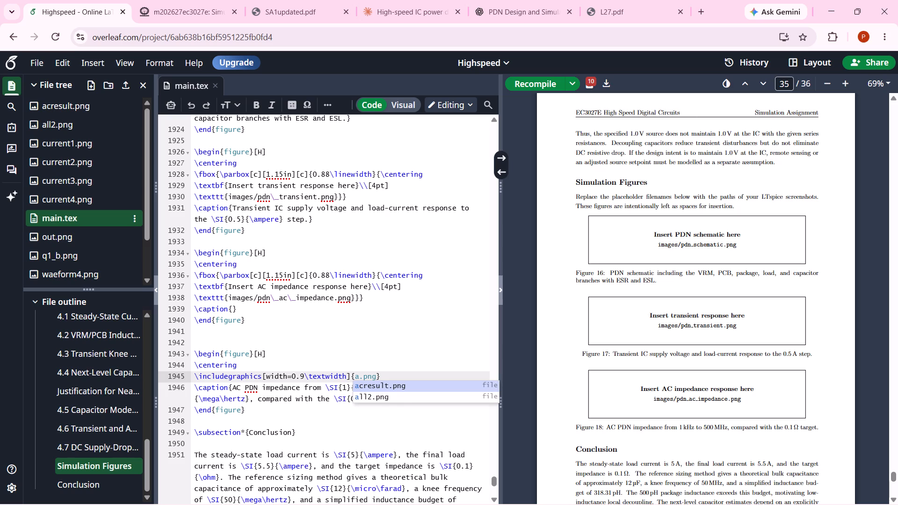
pyautogui.press('Return')
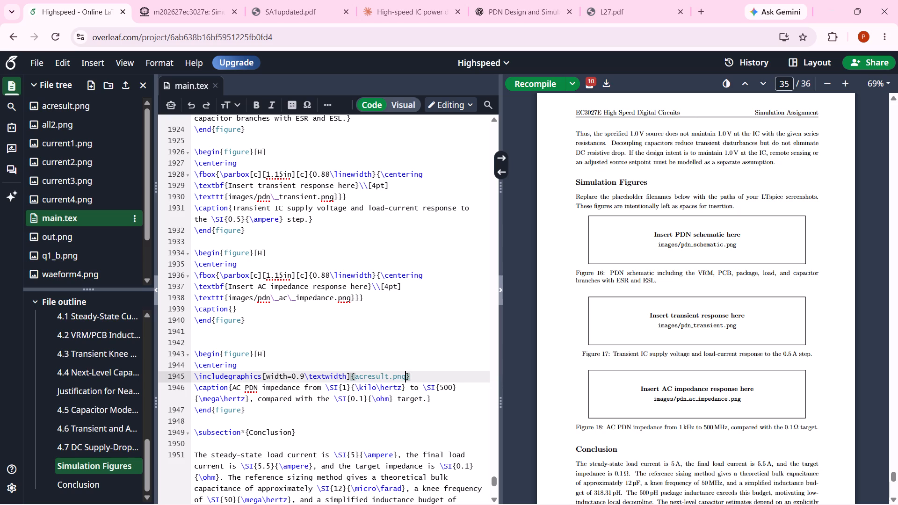
# Delete the old AC impedance placeholder figure block and tidy the blank lines above the acresult.png figure.
pyautogui.moveTo(258, 327); pyautogui.dragTo(192, 249)
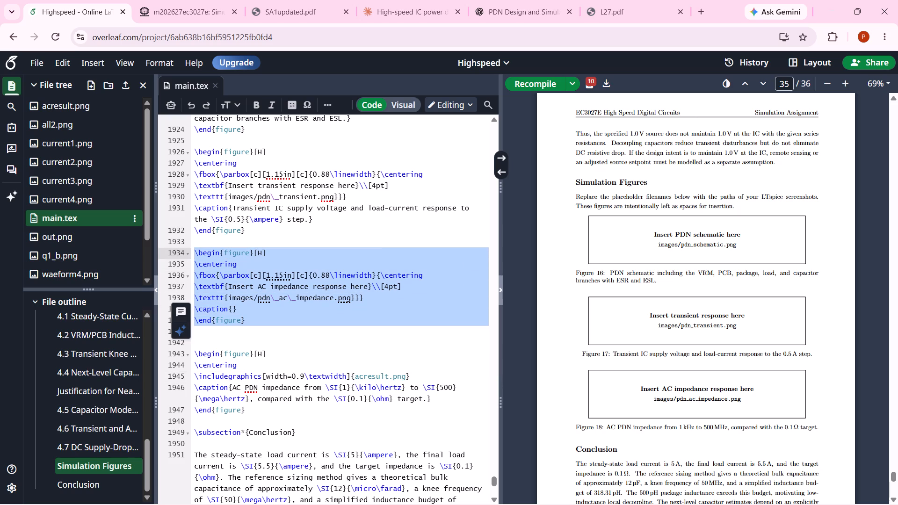
pyautogui.press('BackSpace')
pyautogui.press('Down')
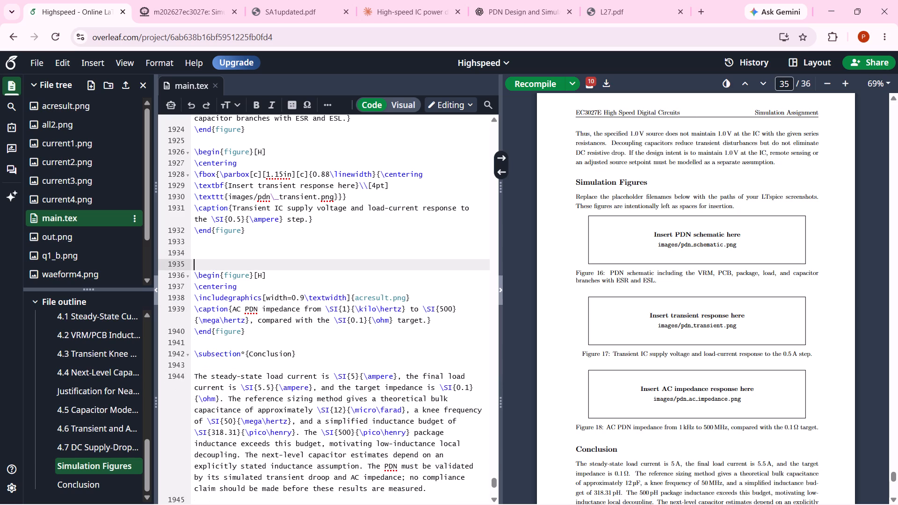
pyautogui.press('BackSpace')
pyautogui.press('BackSpace')
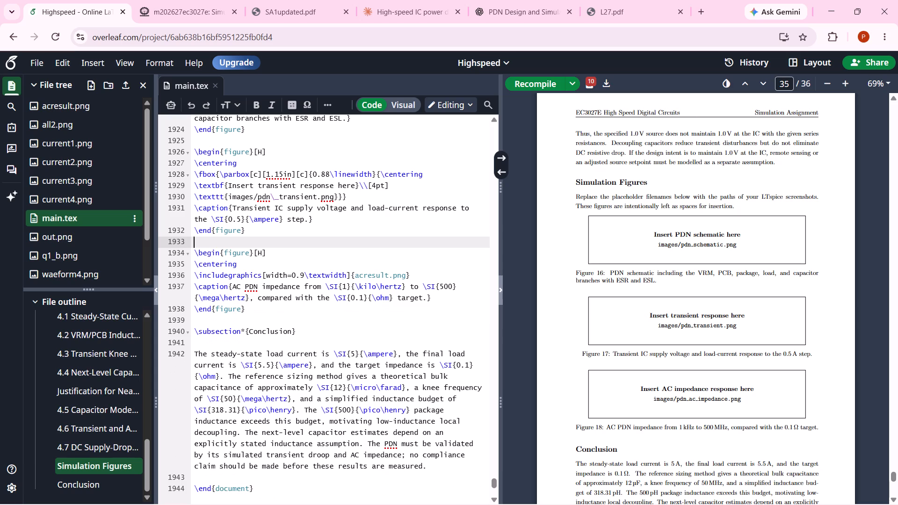
pyautogui.press('Return')
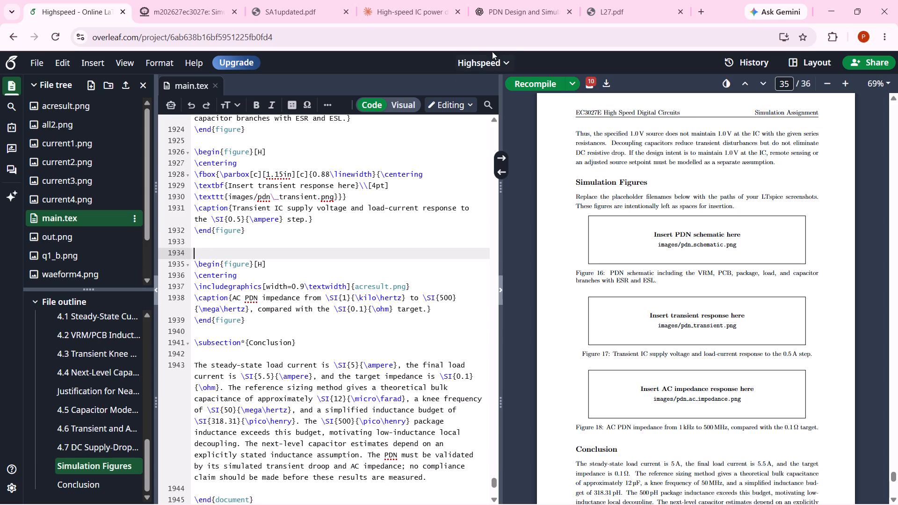
# Recompile the report and examine the AC PDN impedance plot under Simulation Figures up close in the PDF preview.
pyautogui.click(523, 82)
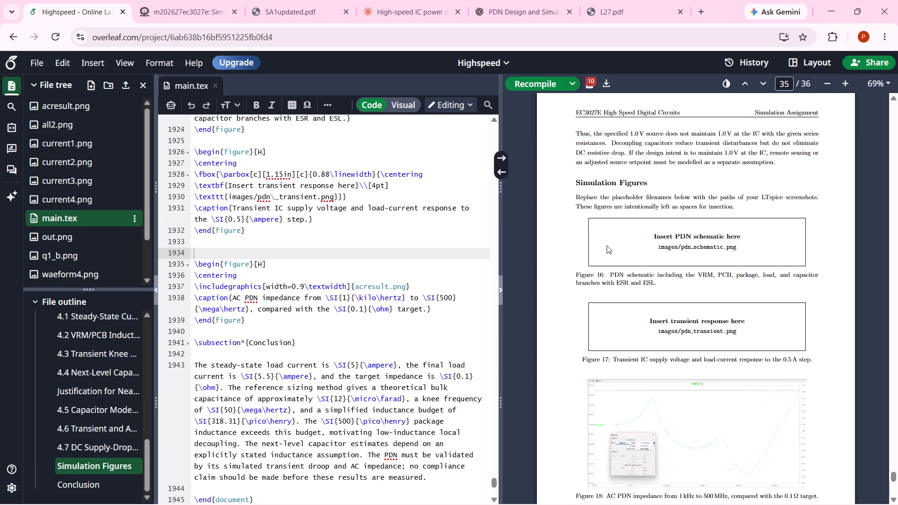
pyautogui.scroll(-3, 607, 245)
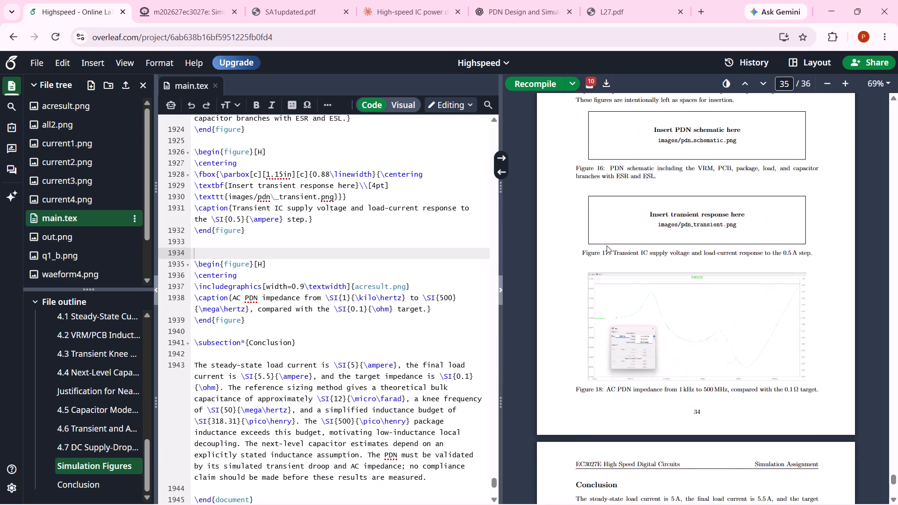
pyautogui.scroll(-1, 607, 245)
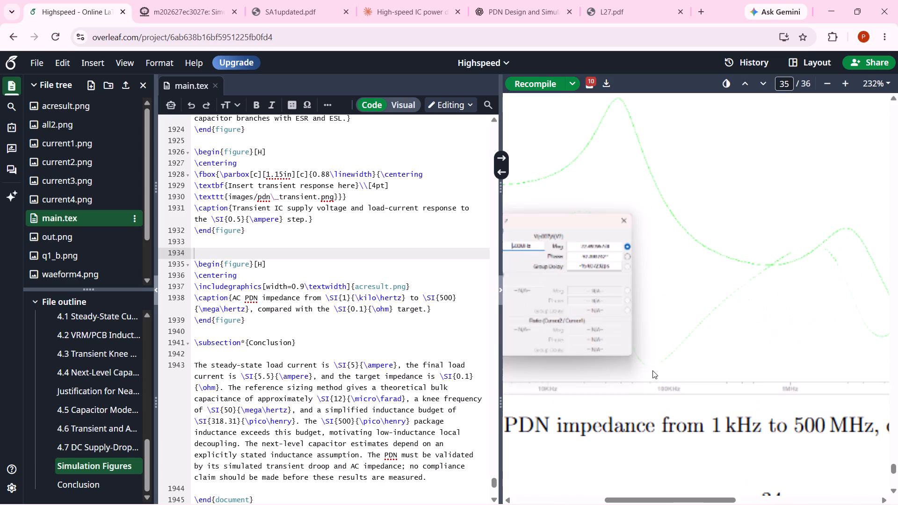
pyautogui.scroll(1, 652, 370)
pyautogui.hscroll(1, 652, 370)
pyautogui.hscroll(-5, 652, 370)
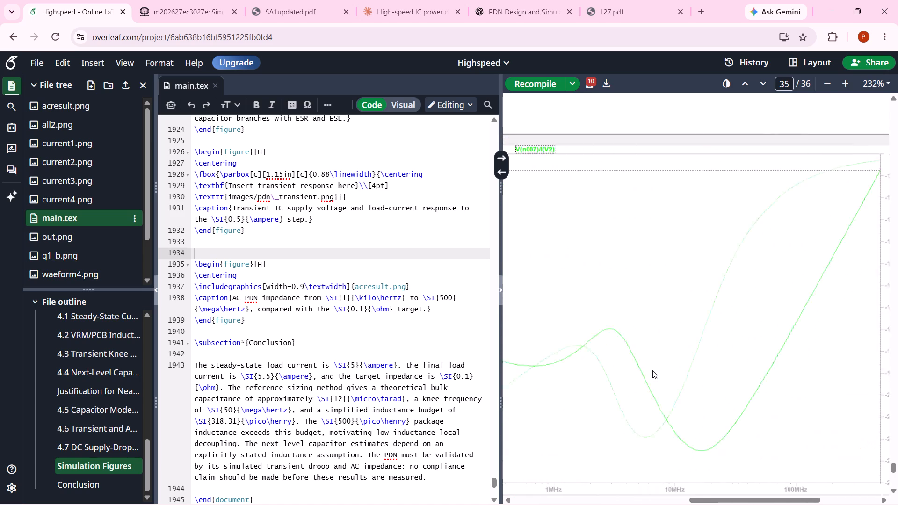
pyautogui.hscroll(3, 652, 370)
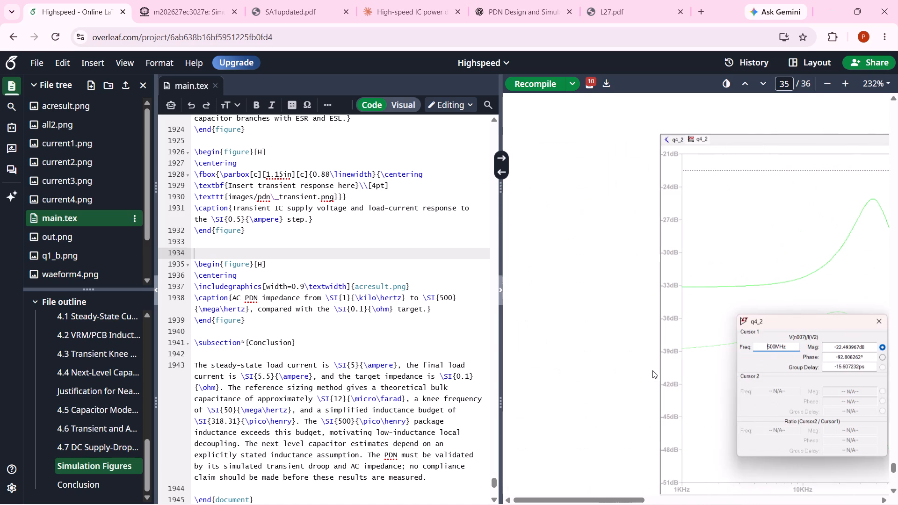
pyautogui.scroll(2, 652, 370)
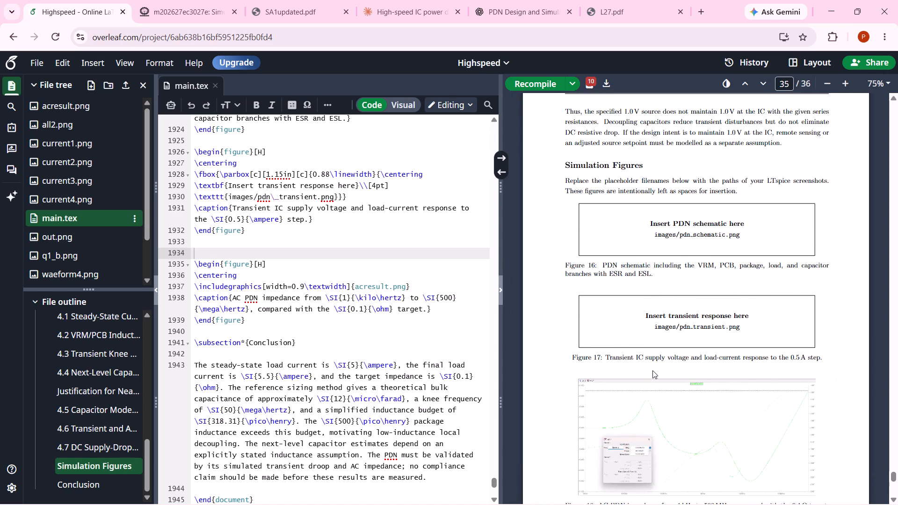
pyautogui.scroll(1, 652, 370)
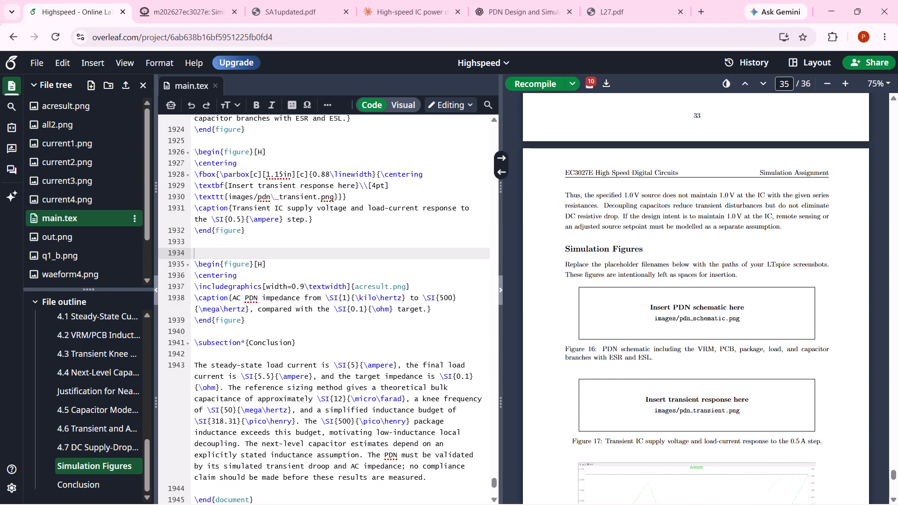
# Paste the earlier copied all2.png figure block from the clipboard history directly above the acresult.png figure.
pyautogui.scroll(2, 367, 272)
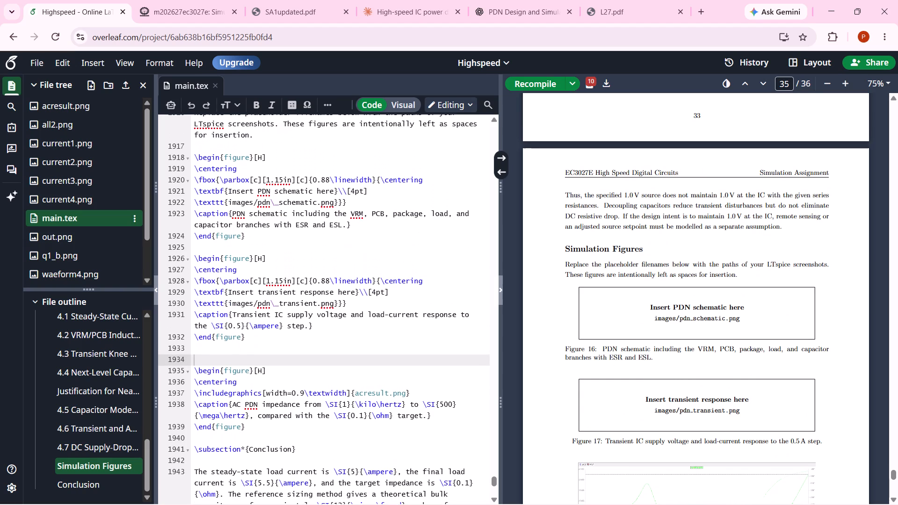
pyautogui.scroll(-1, 367, 272)
pyautogui.click(345, 314)
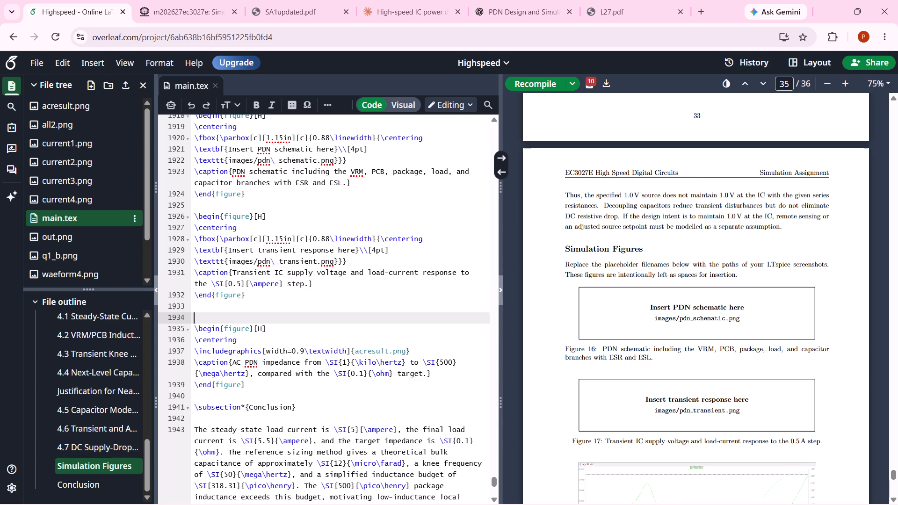
pyautogui.press('super+v')
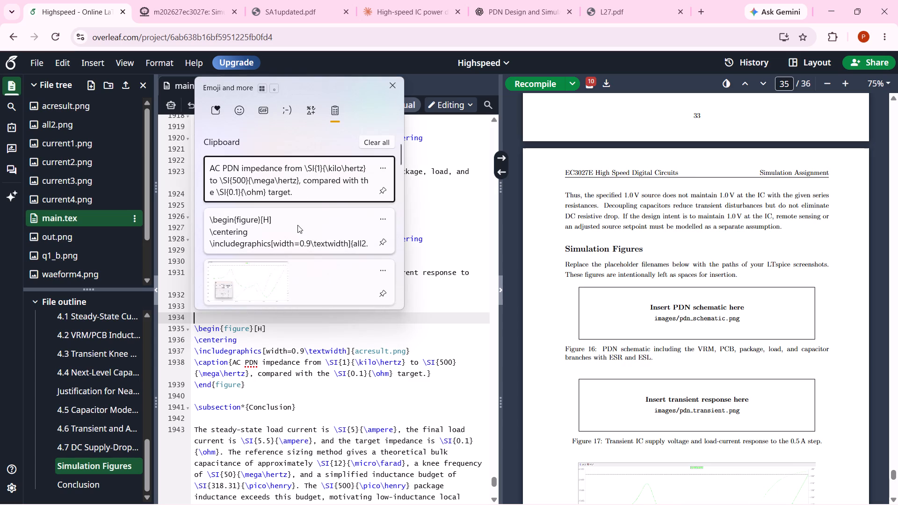
pyautogui.click(297, 225)
pyautogui.hotkey('ctrl', 'v')
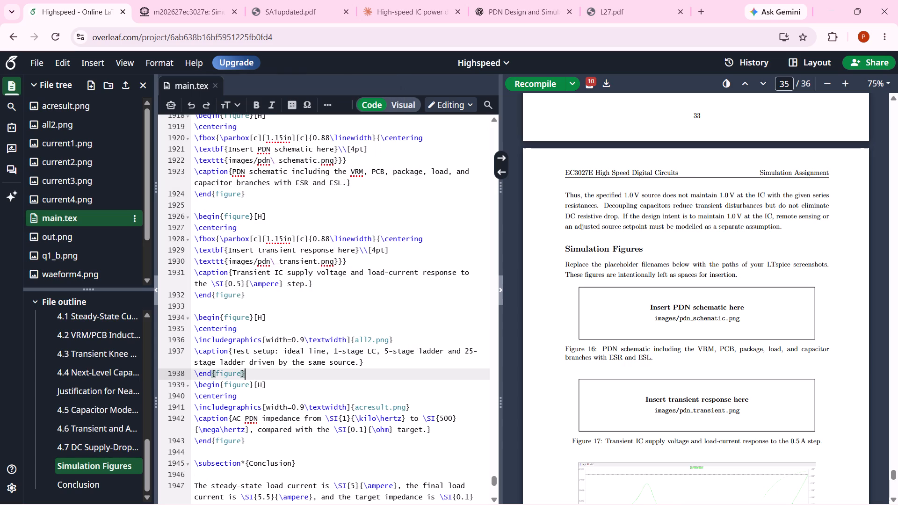
# Move the PDN schematic caption from its placeholder into the pasted all2.png figure, replacing the test setup caption and removing the duplicate opening brace.
pyautogui.scroll(1, 271, 345)
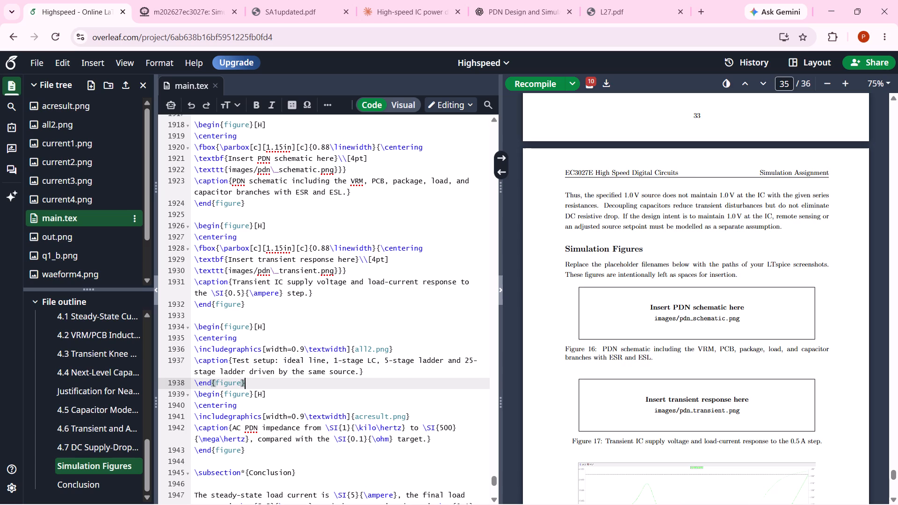
pyautogui.moveTo(230, 179); pyautogui.dragTo(344, 188)
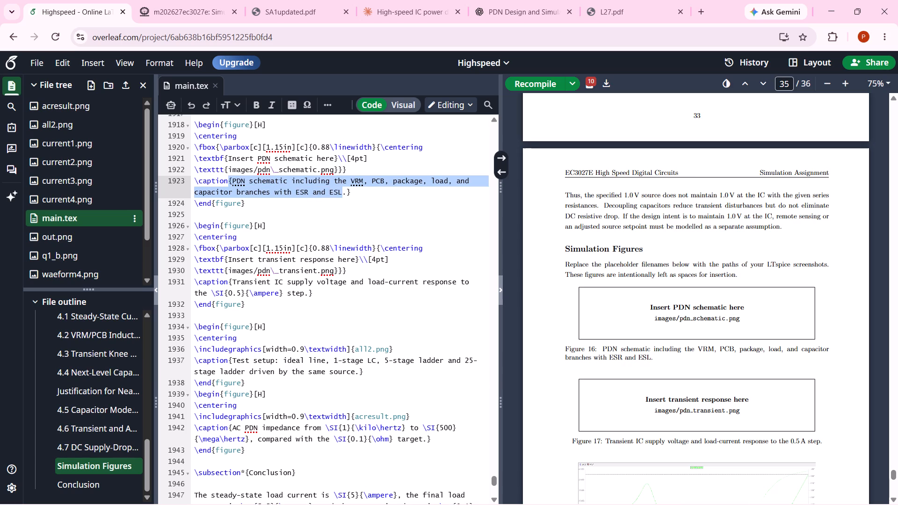
pyautogui.moveTo(344, 188); pyautogui.dragTo(344, 188)
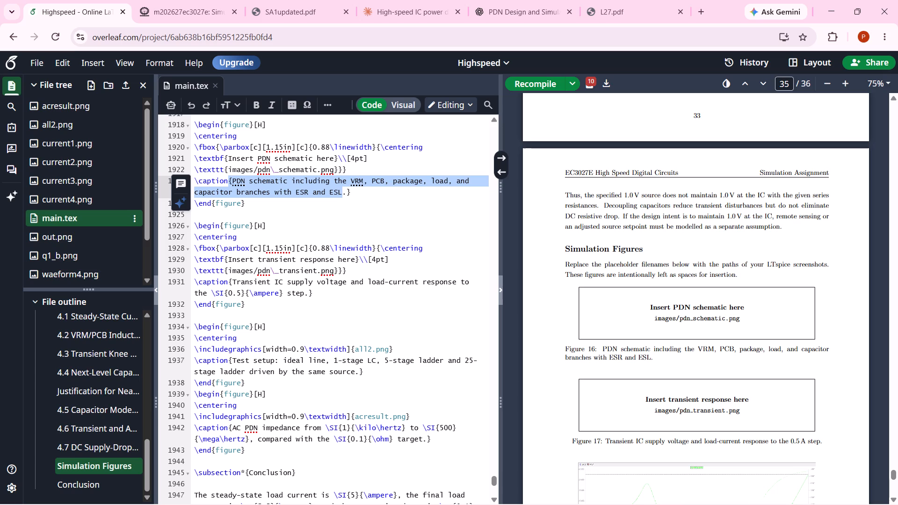
pyautogui.hotkey('ctrl', 'x')
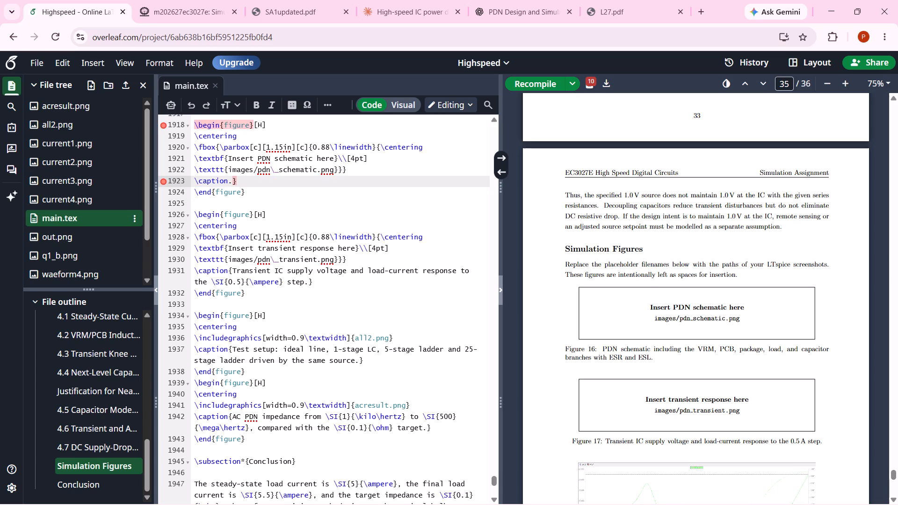
pyautogui.moveTo(234, 348); pyautogui.dragTo(351, 359)
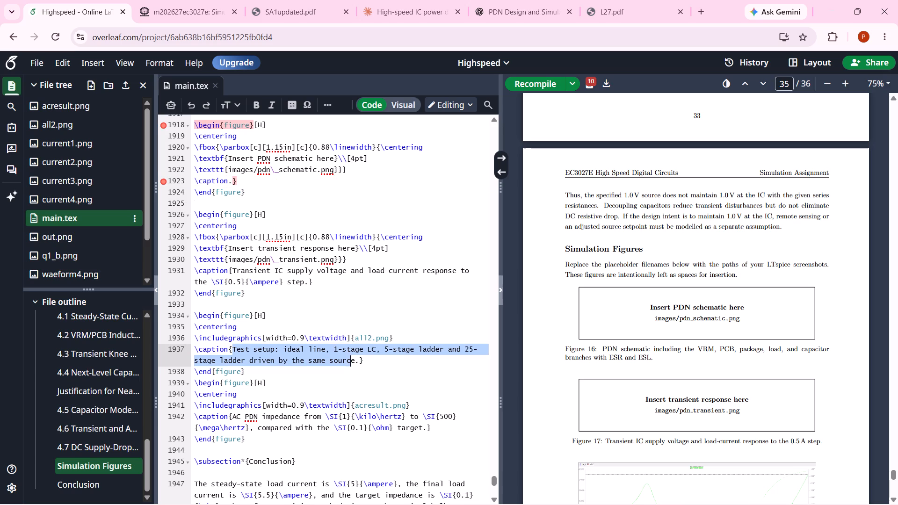
pyautogui.moveTo(351, 359); pyautogui.dragTo(360, 359)
pyautogui.hotkey('ctrl', 'v')
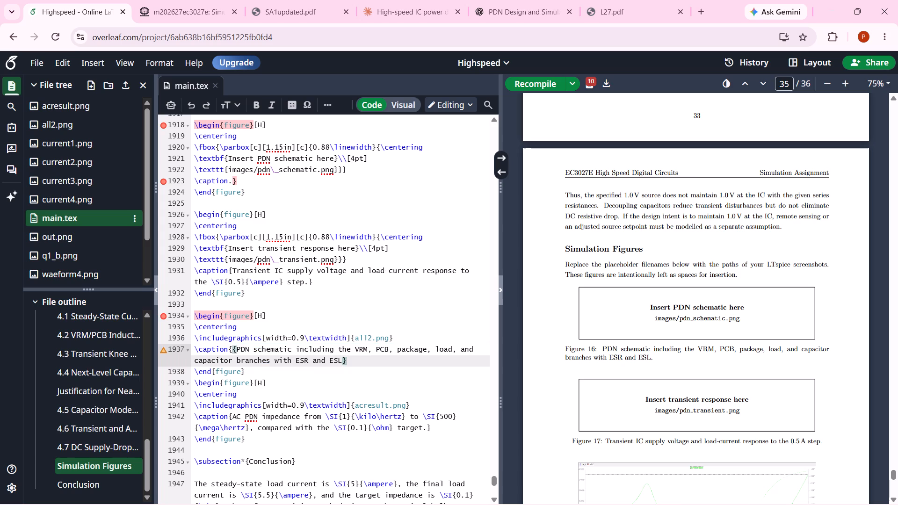
pyautogui.click(234, 351)
pyautogui.press('Right')
pyautogui.press('BackSpace')
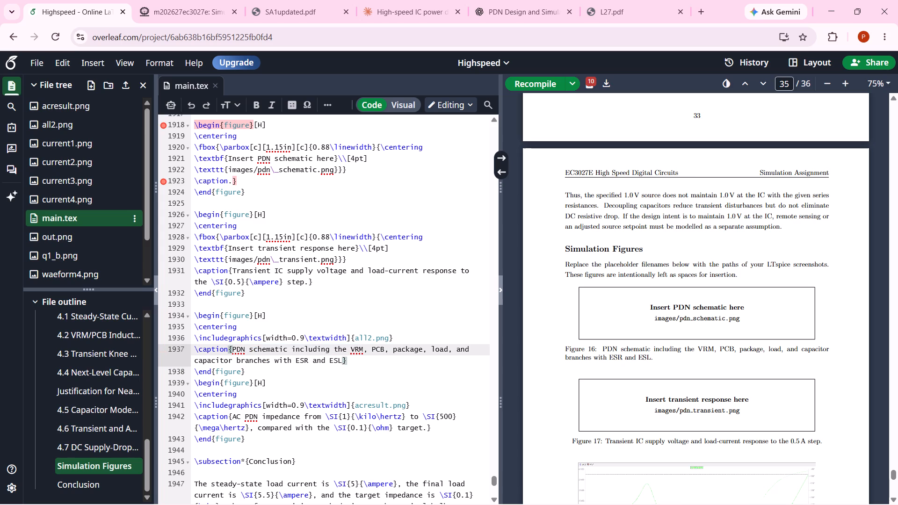
# Clear the all2 file name from the pasted figure's image reference, keeping the .png extension.
pyautogui.click(371, 335)
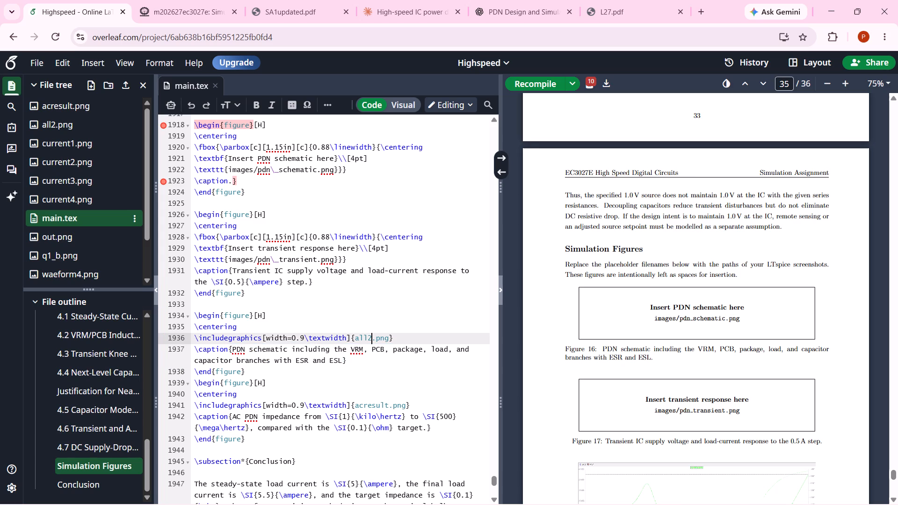
pyautogui.press('BackSpace')
pyautogui.press('BackSpace')
pyautogui.press('BackSpace')
pyautogui.press('BackSpace')
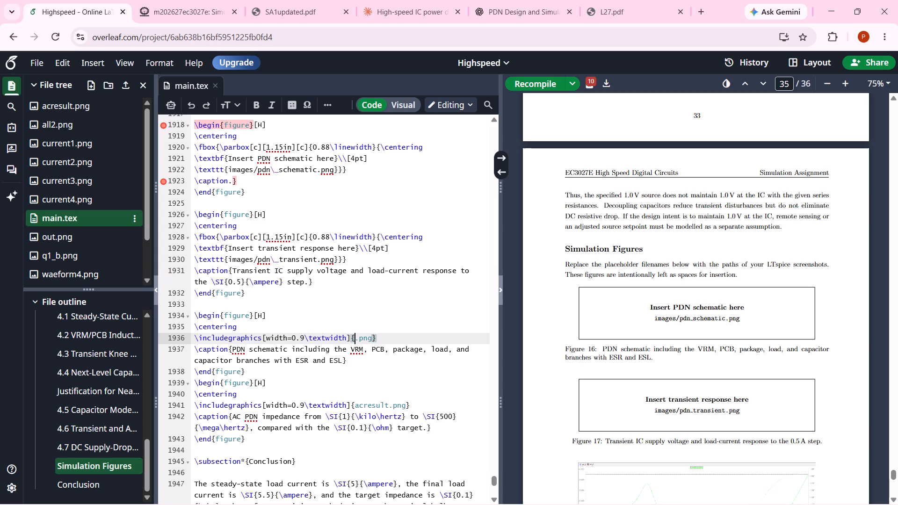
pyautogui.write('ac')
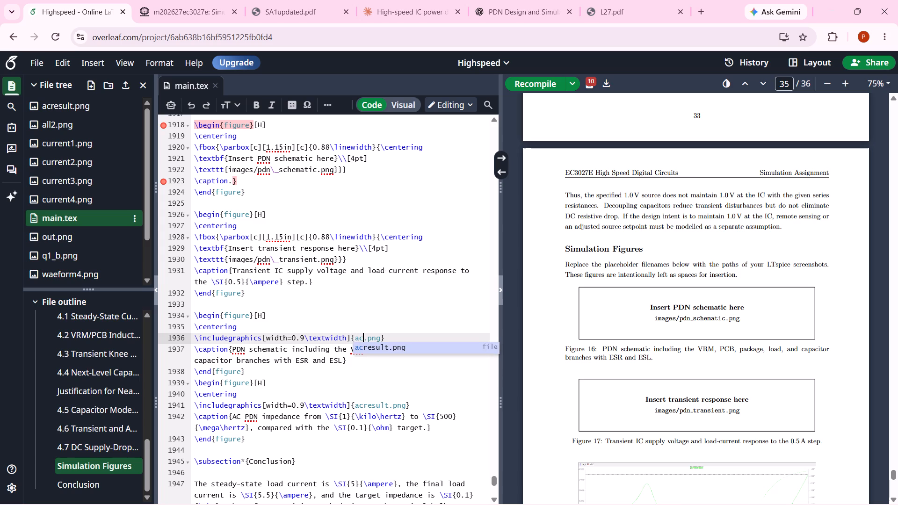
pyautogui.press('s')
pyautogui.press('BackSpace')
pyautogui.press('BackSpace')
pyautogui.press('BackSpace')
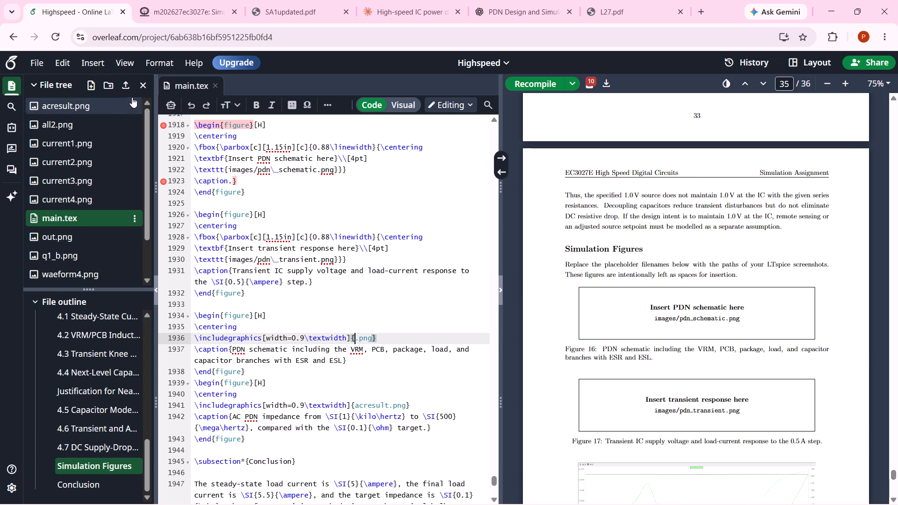
# Upload the acschem image from the q4 results folder to the project.
pyautogui.click(123, 86)
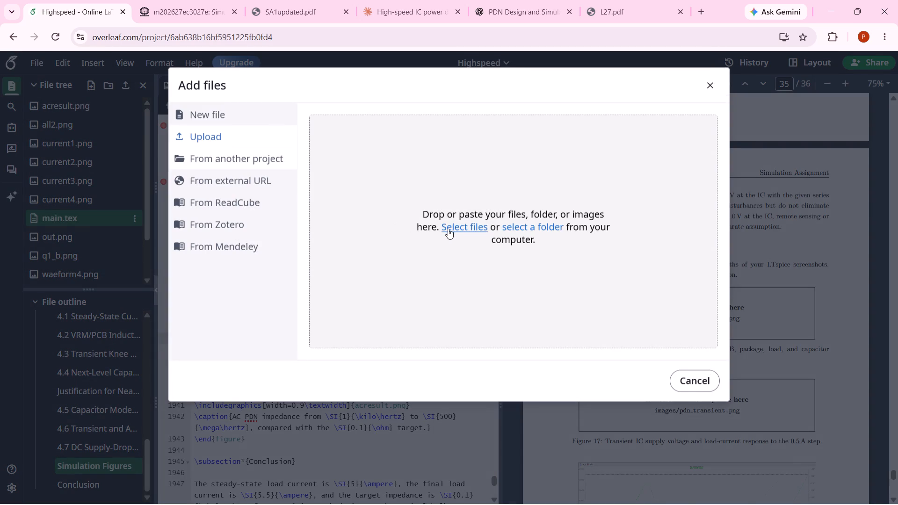
pyautogui.click(448, 229)
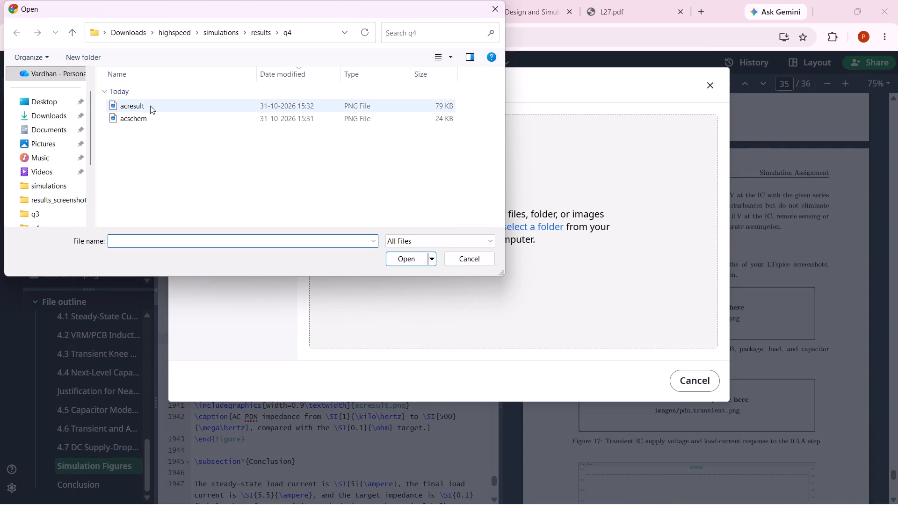
pyautogui.doubleClick(152, 115)
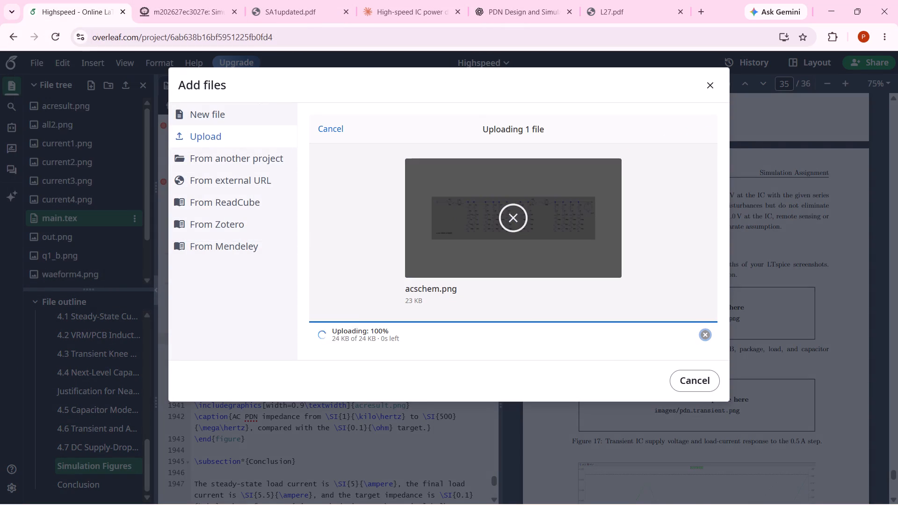
# Set the pasted figure's image file to acschem.png and add a blank line between it and the acresult.png figure.
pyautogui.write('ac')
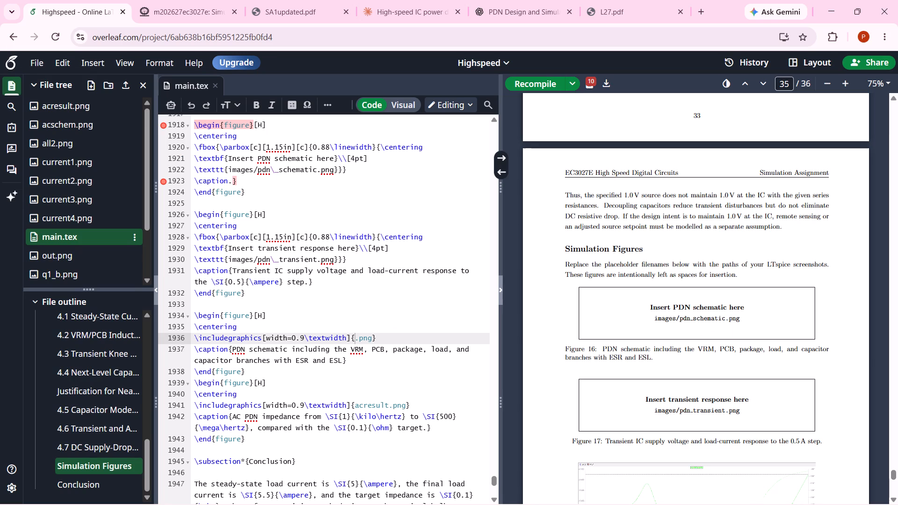
pyautogui.click(355, 340)
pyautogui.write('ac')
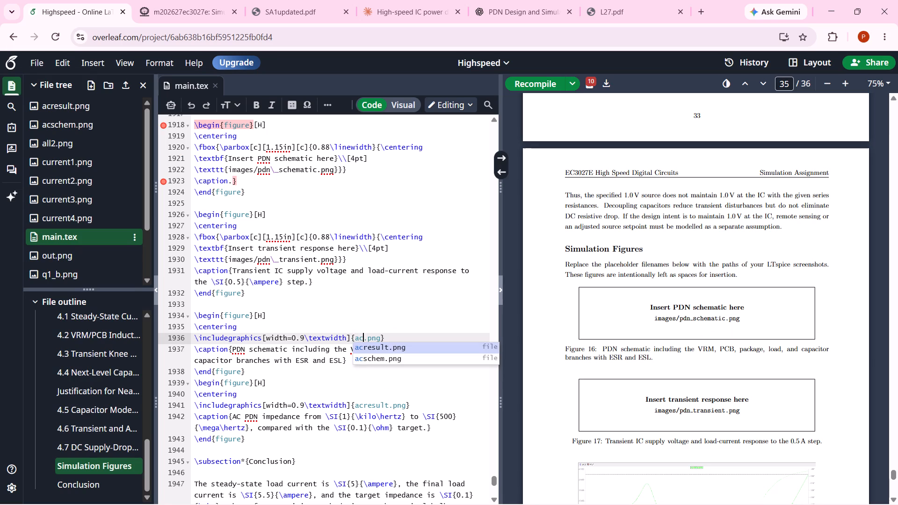
pyautogui.click(362, 359)
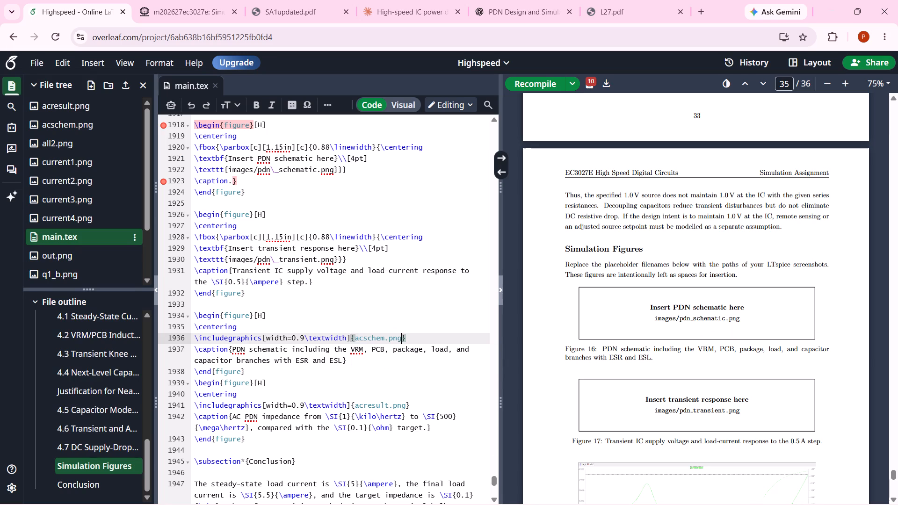
pyautogui.click(362, 362)
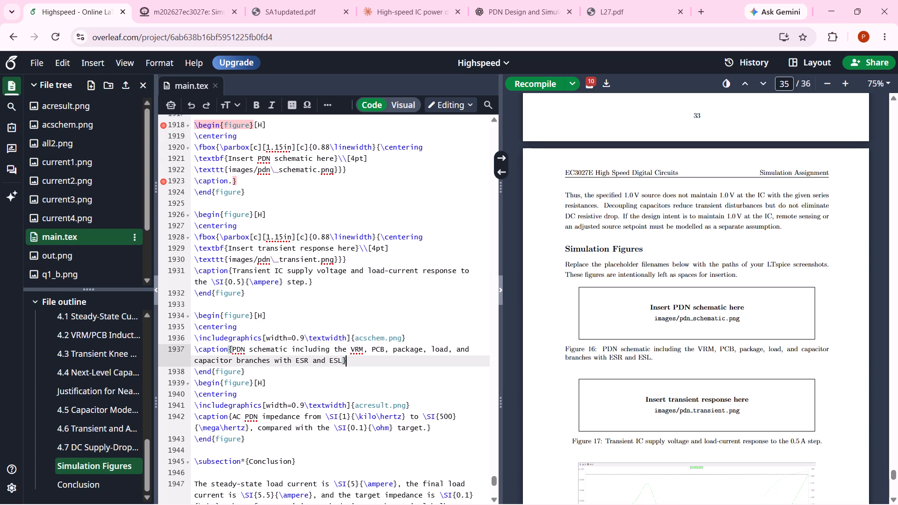
pyautogui.press('Down')
pyautogui.press('Return')
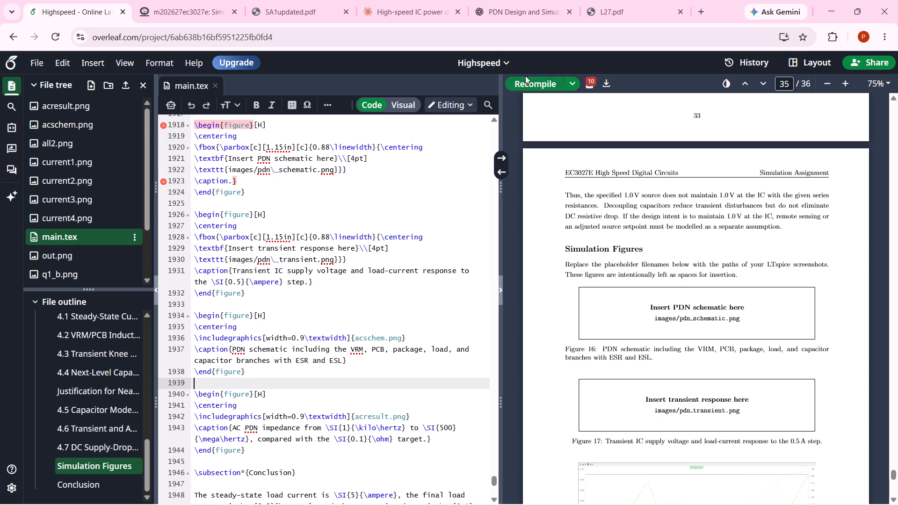
# Recompile the report and check the PDN schematic and AC impedance figures in the PDF preview.
pyautogui.click(526, 81)
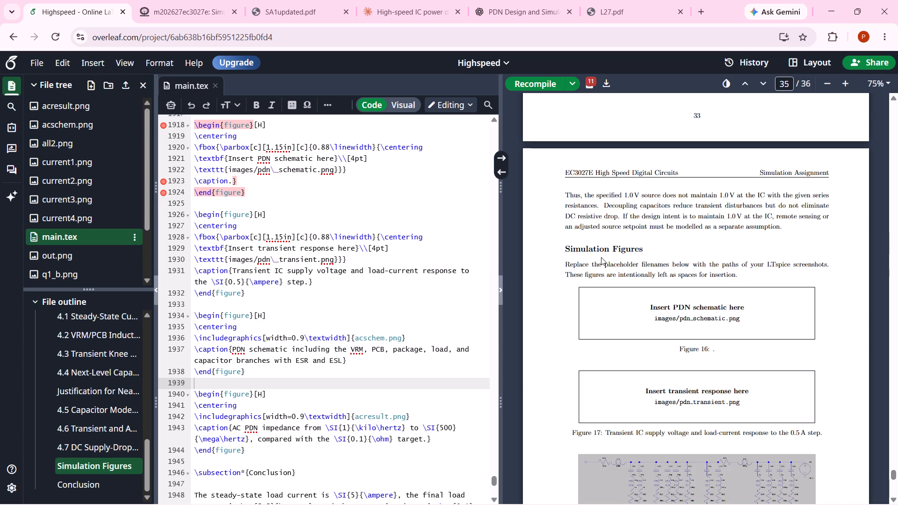
pyautogui.scroll(-5, 601, 257)
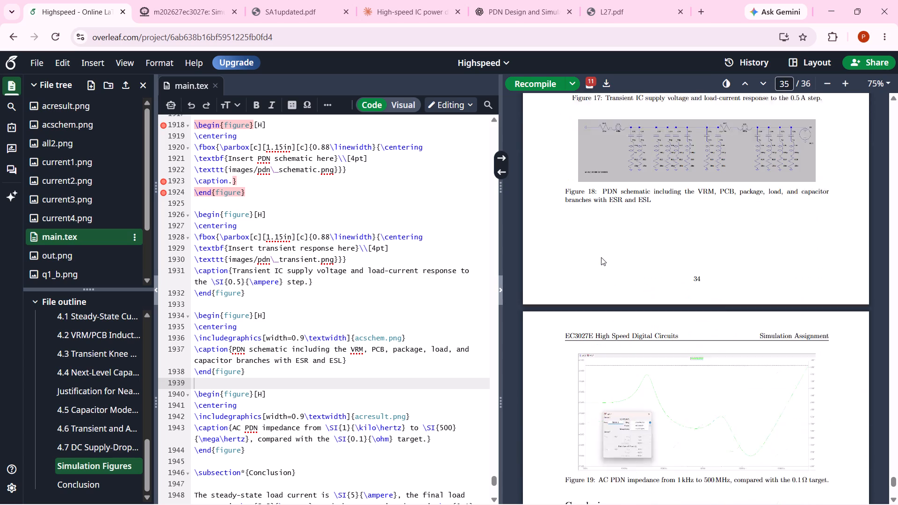
# Review the AC impedance figure, the conclusion and the remaining simulation figure placeholders in the PDF preview and source.
pyautogui.scroll(-3, 601, 257)
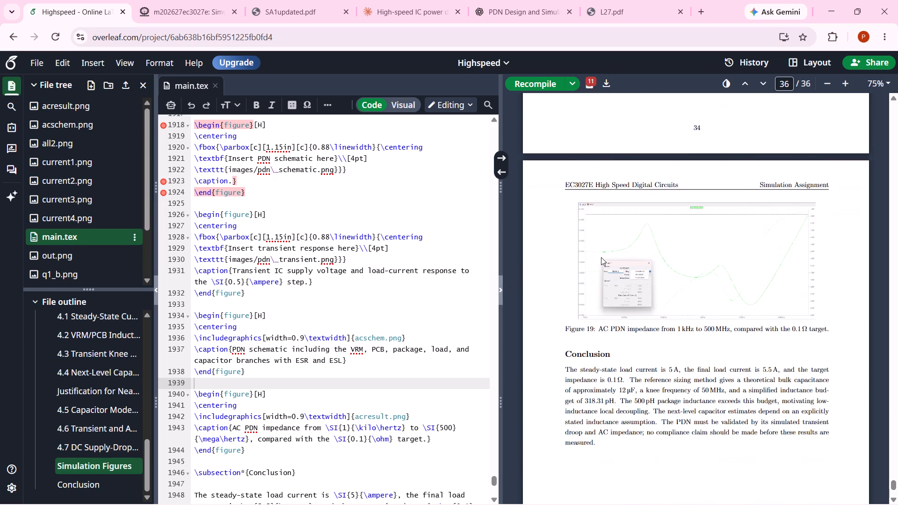
pyautogui.scroll(-2, 601, 257)
pyautogui.scroll(3, 601, 257)
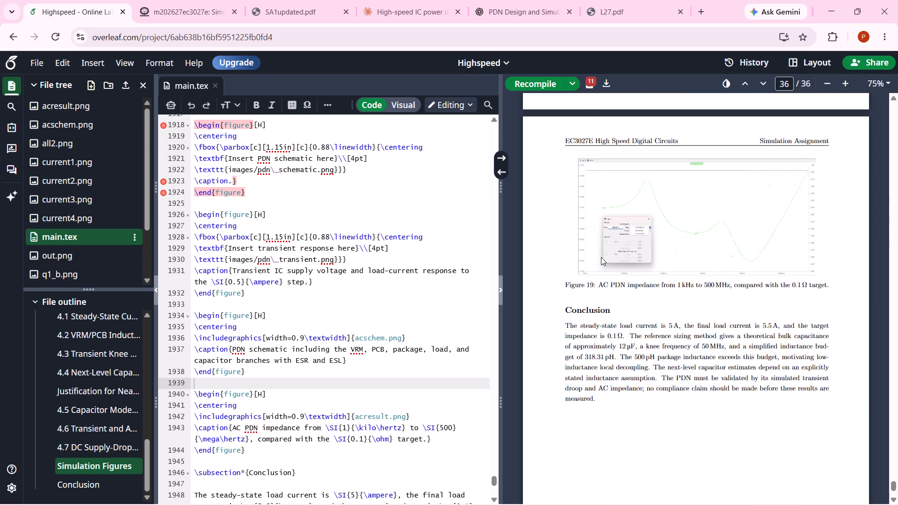
pyautogui.scroll(4, 601, 257)
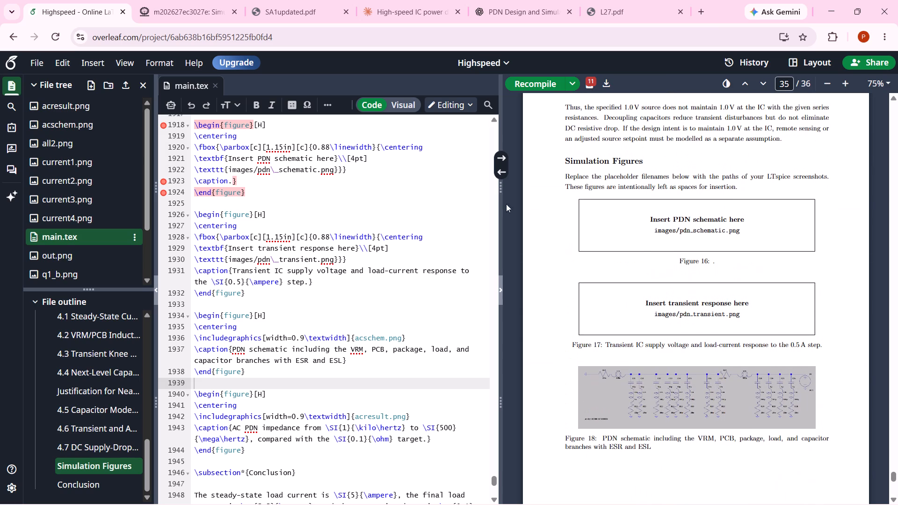
pyautogui.scroll(2, 295, 201)
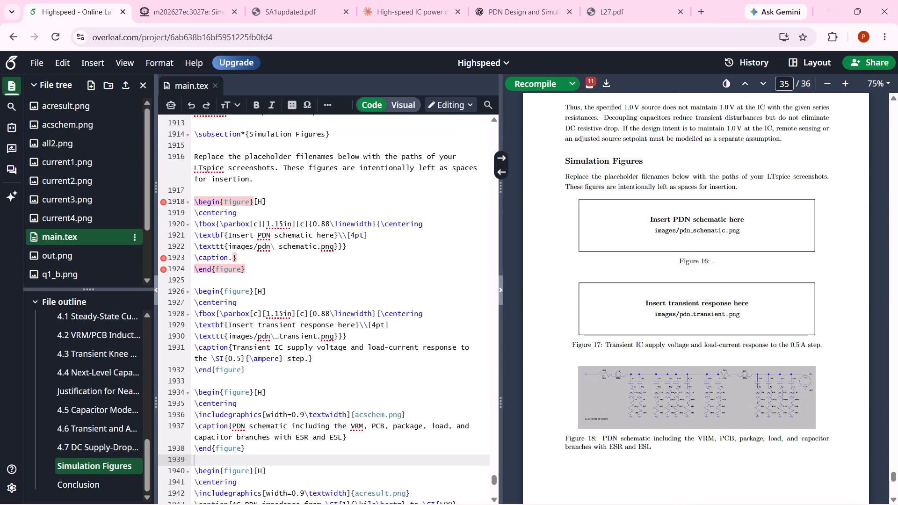
pyautogui.scroll(1, 295, 201)
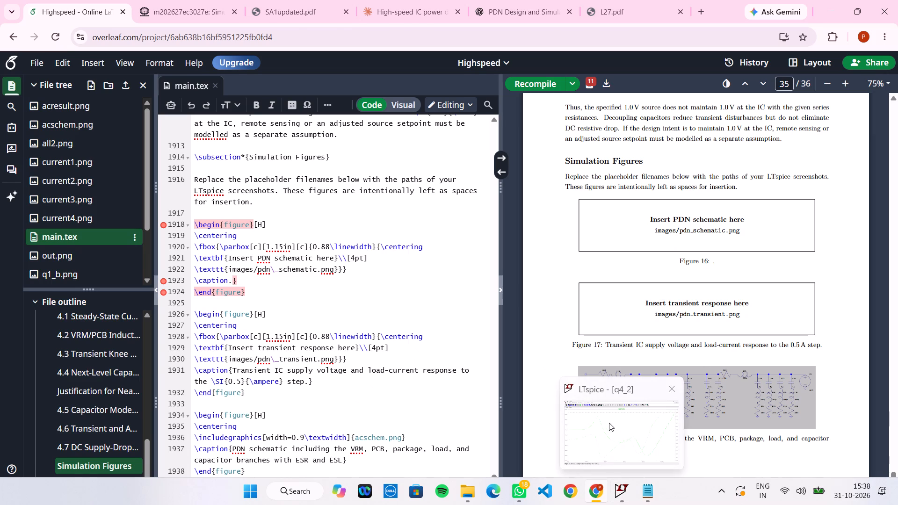
# Switch to LTspice, close the q4_2 AC waveform plot and maximize the q4_2 schematic.
pyautogui.click(609, 423)
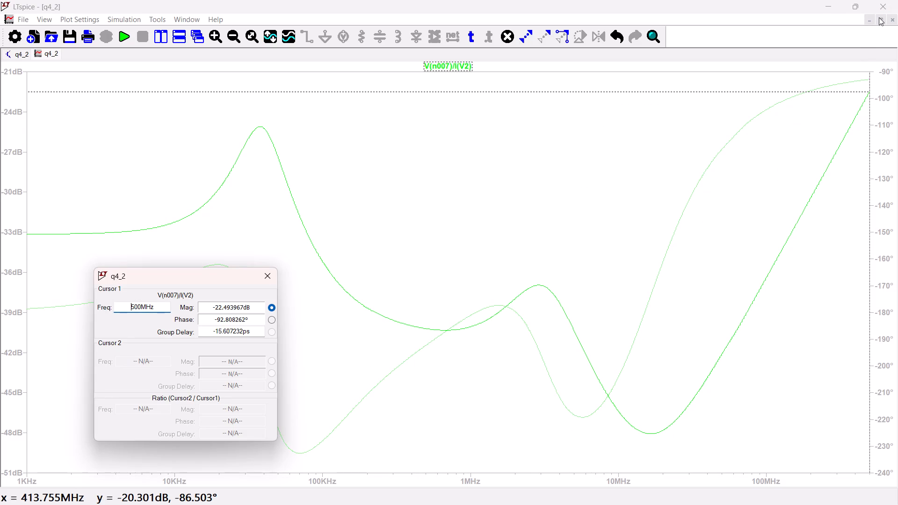
pyautogui.click(879, 17)
pyautogui.click(879, 284)
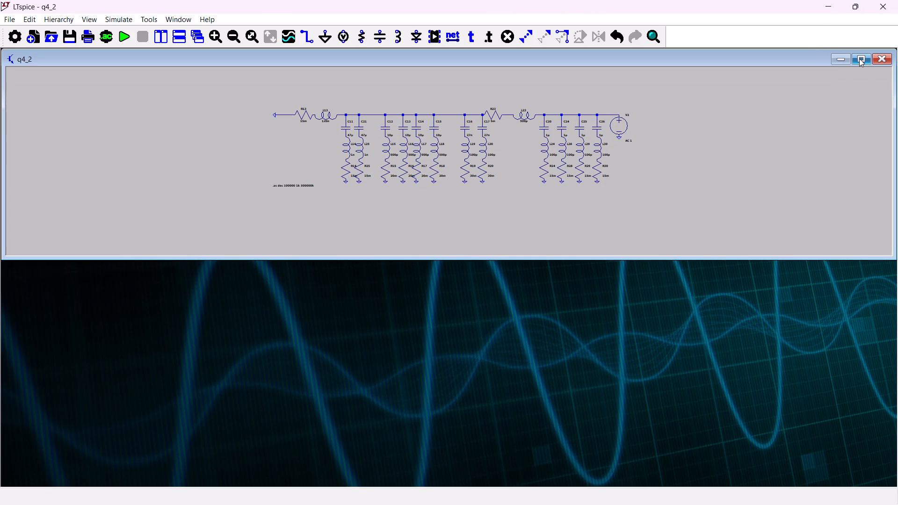
pyautogui.click(859, 58)
# Duplicate the lower AC PDN circuit with its .ac directive and place the copy between the two existing circuits.
pyautogui.keyDown('ctrl'); pyautogui.scroll(-3, 494, 295); pyautogui.keyUp('ctrl')
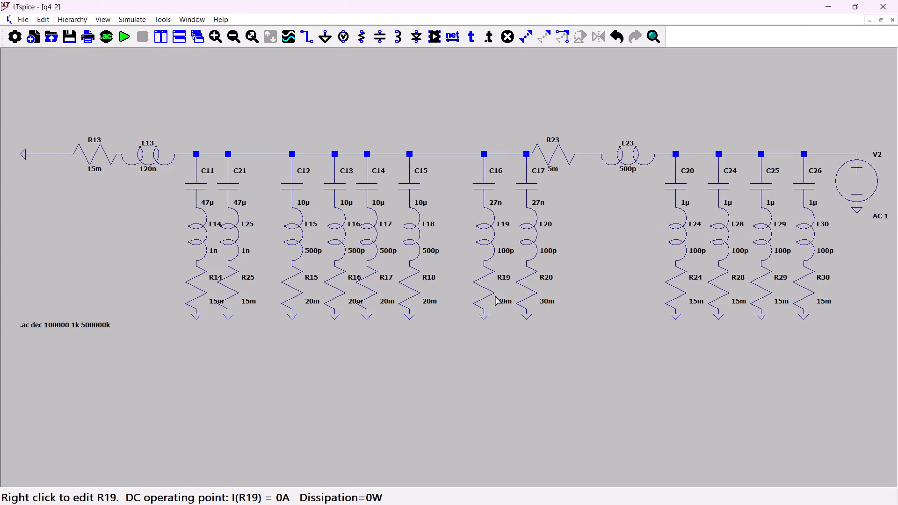
pyautogui.keyDown('ctrl'); pyautogui.scroll(-2, 494, 295); pyautogui.keyUp('ctrl')
pyautogui.keyDown('ctrl'); pyautogui.scroll(8, 494, 295); pyautogui.keyUp('ctrl')
pyautogui.moveTo(446, 190); pyautogui.dragTo(400, 384)
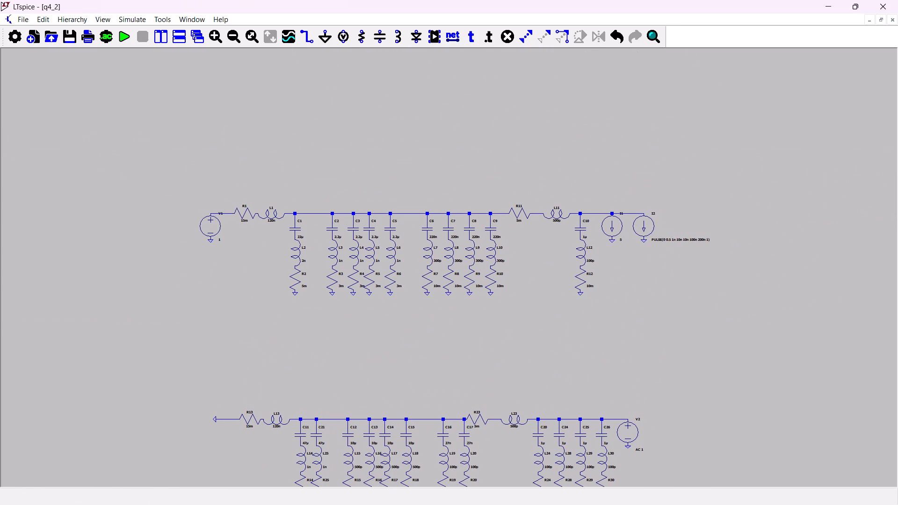
pyautogui.moveTo(400, 384); pyautogui.dragTo(400, 332)
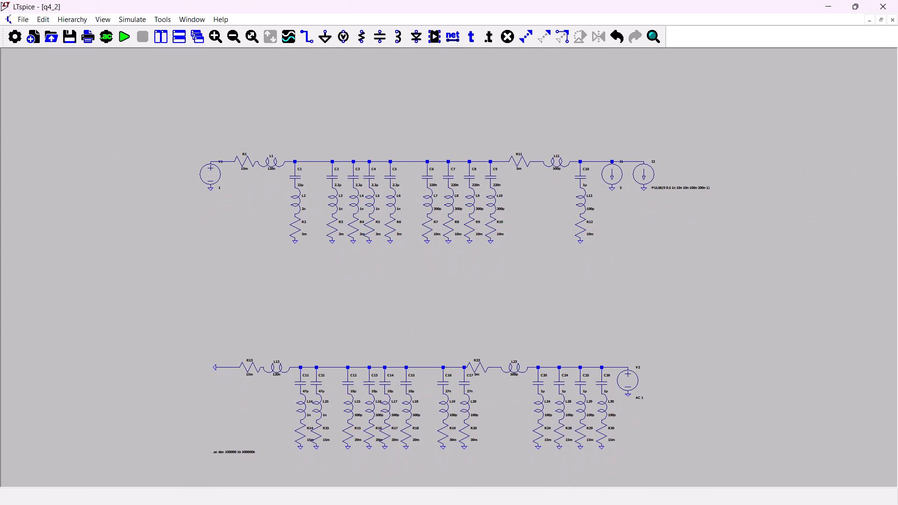
pyautogui.moveTo(400, 332); pyautogui.dragTo(409, 264)
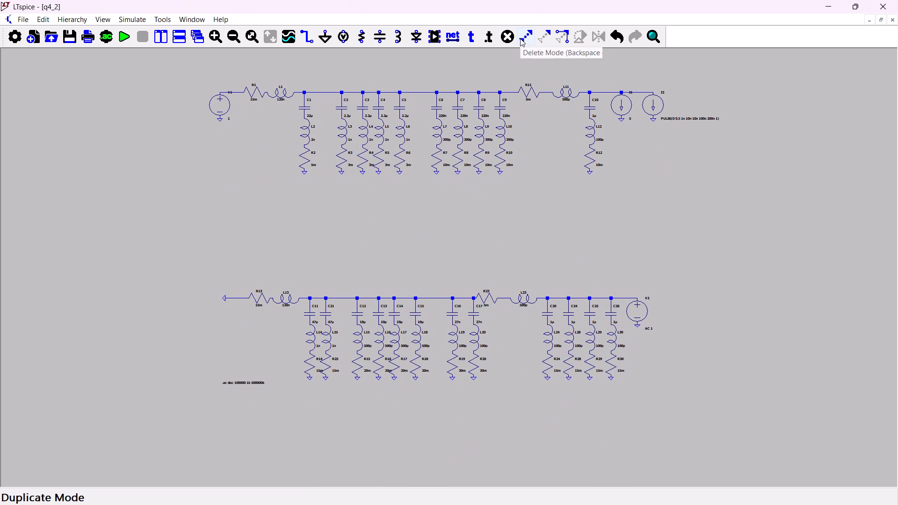
pyautogui.click(520, 38)
pyautogui.moveTo(184, 256); pyautogui.dragTo(683, 433)
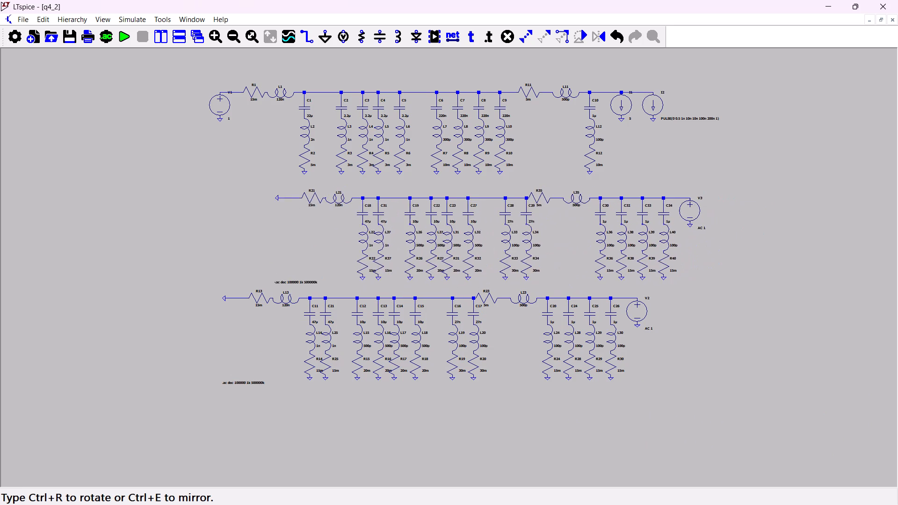
pyautogui.click(427, 238)
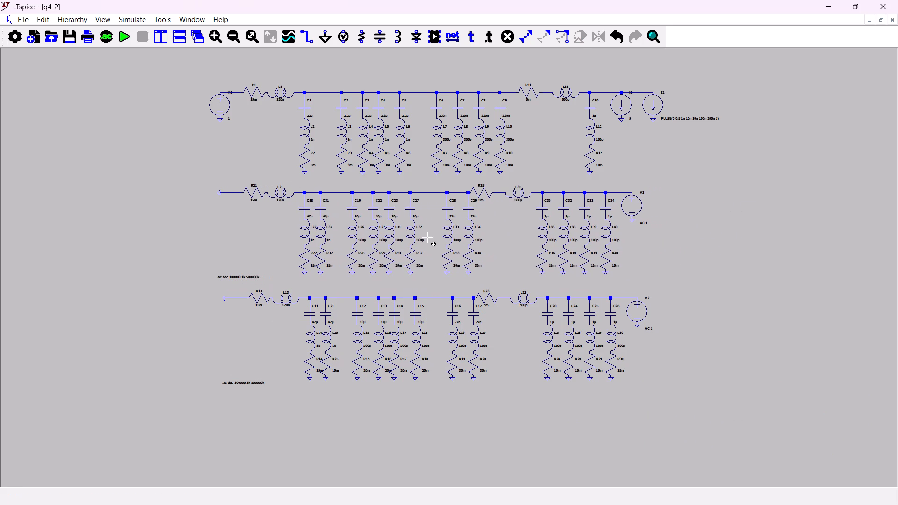
pyautogui.press('Escape')
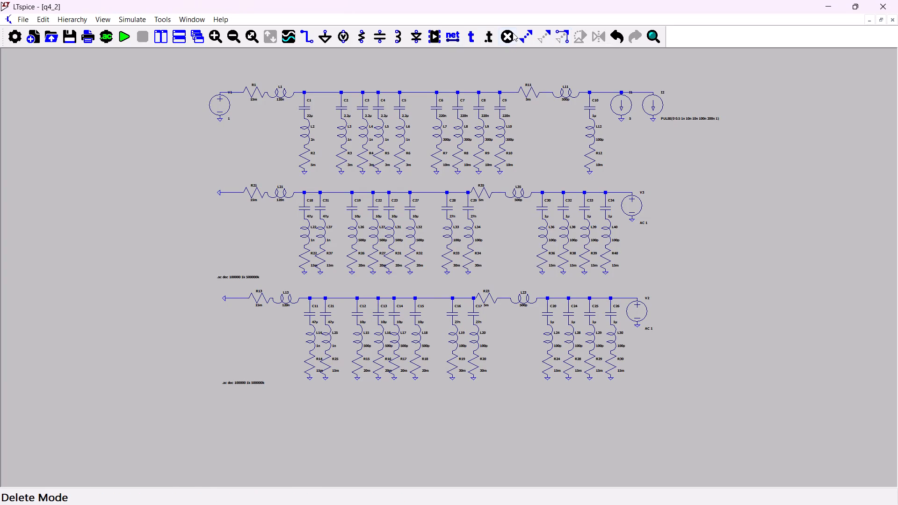
# Delete the whole old transient circuit at the top of the schematic, including its pulse current source.
pyautogui.click(509, 32)
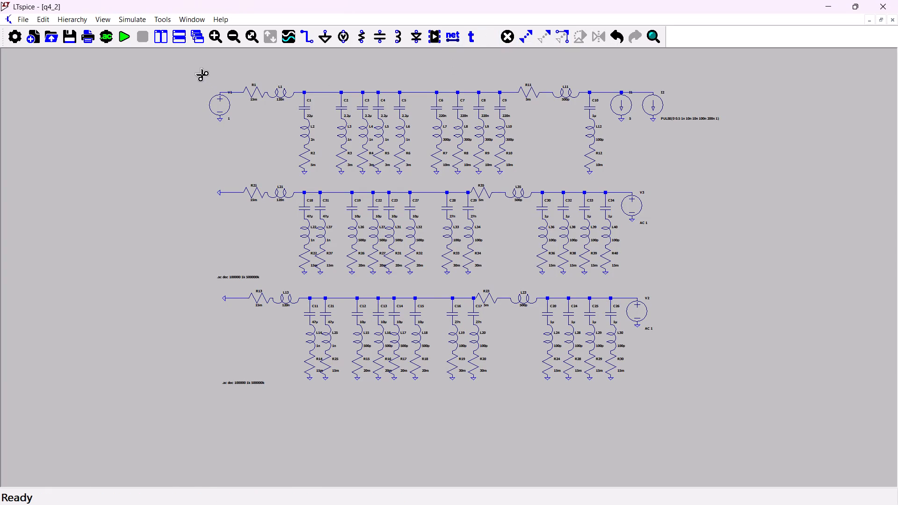
pyautogui.moveTo(200, 73); pyautogui.dragTo(611, 154)
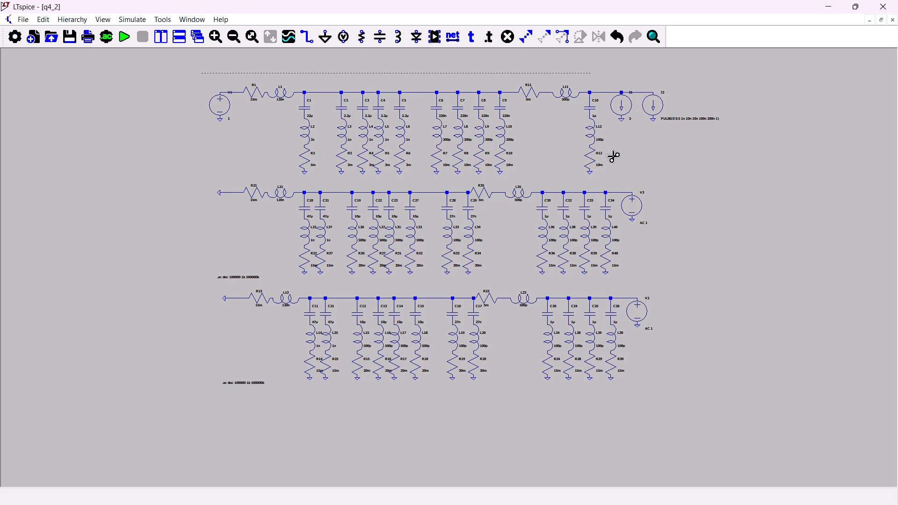
pyautogui.moveTo(611, 154); pyautogui.dragTo(739, 178)
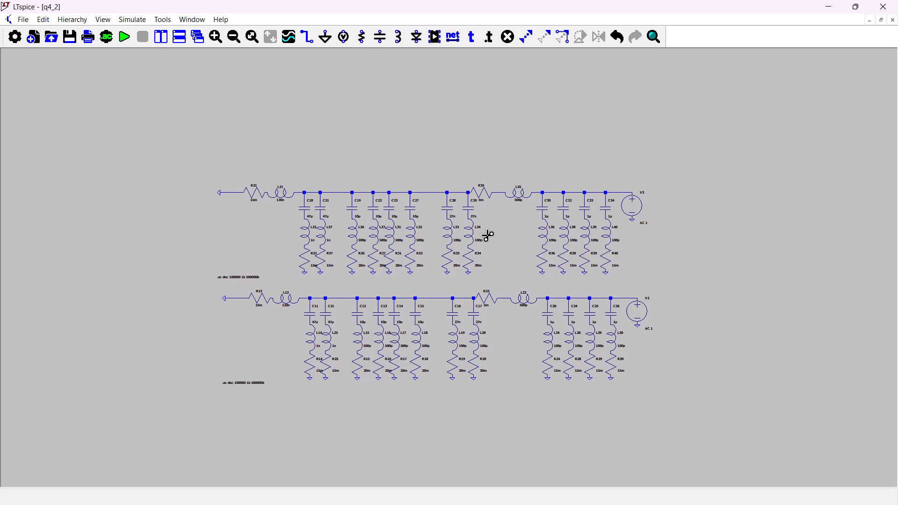
pyautogui.press('Escape')
# Move the copied PDN circuit, with its .ac directive, farther above the original AC circuit.
pyautogui.moveTo(488, 233); pyautogui.dragTo(480, 171)
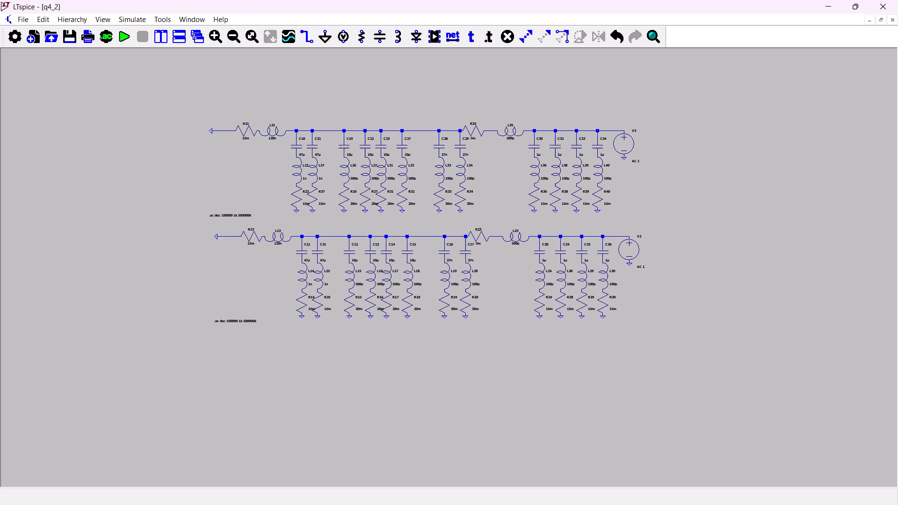
pyautogui.moveTo(480, 171); pyautogui.dragTo(477, 168)
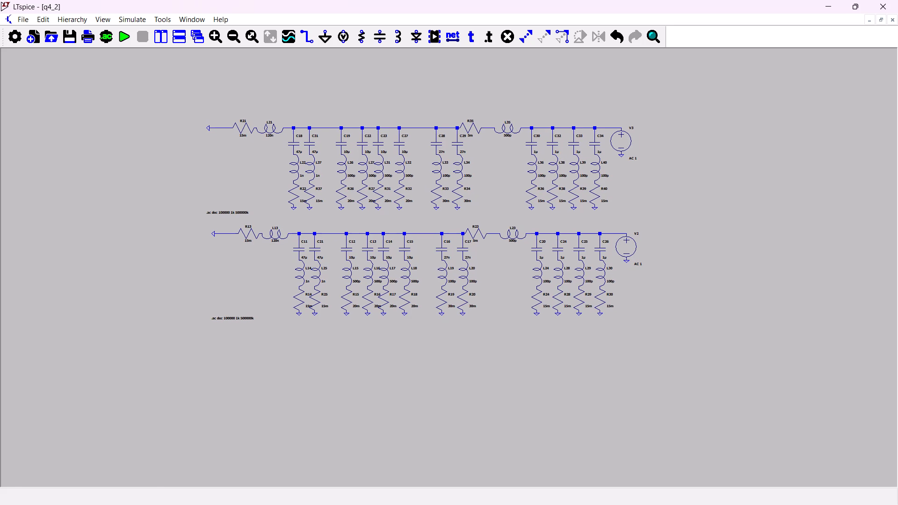
pyautogui.click(545, 41)
pyautogui.moveTo(195, 99); pyautogui.dragTo(270, 143)
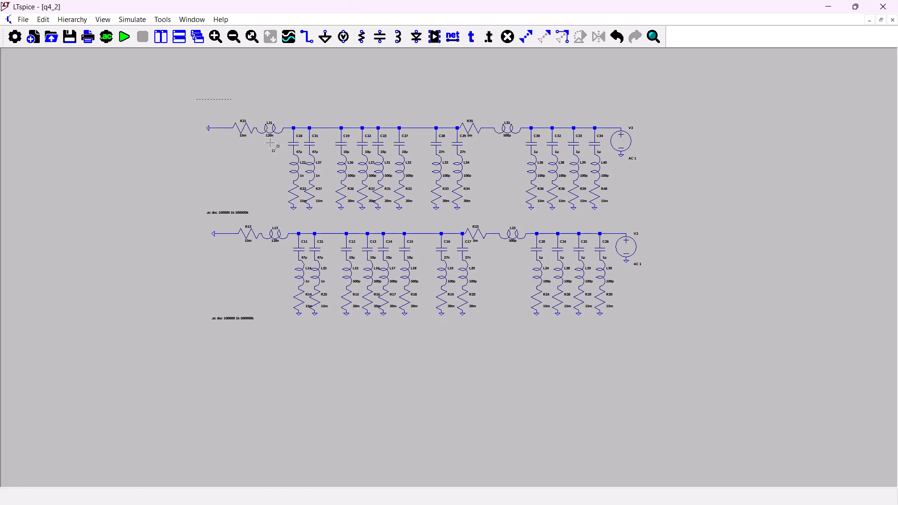
pyautogui.moveTo(270, 143); pyautogui.dragTo(628, 212)
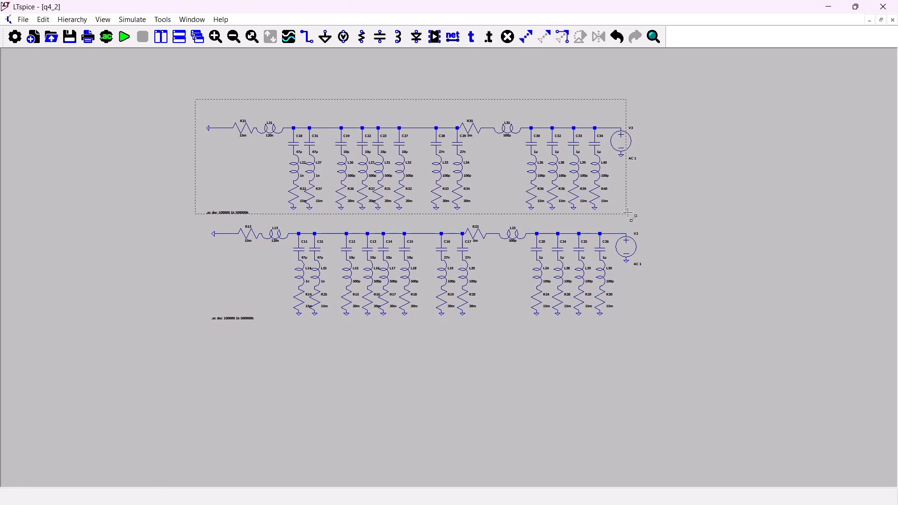
pyautogui.moveTo(628, 212); pyautogui.dragTo(650, 222)
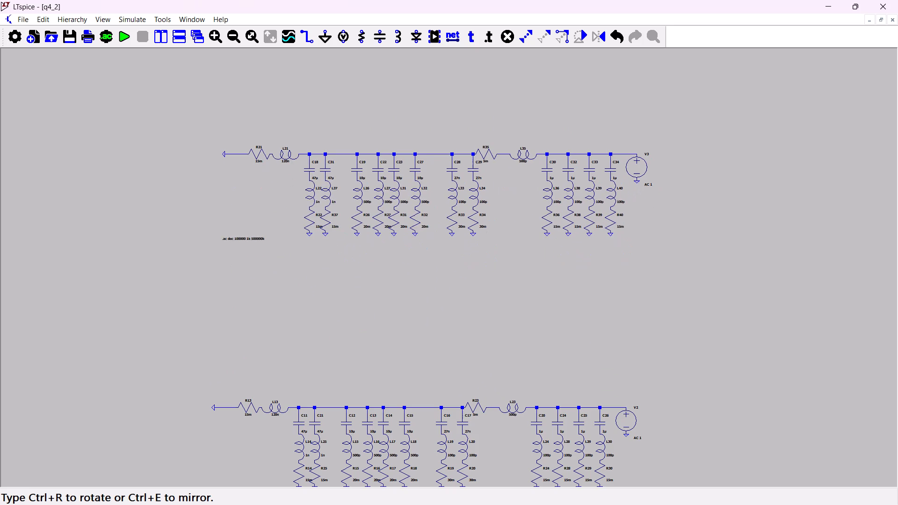
pyautogui.click(435, 178)
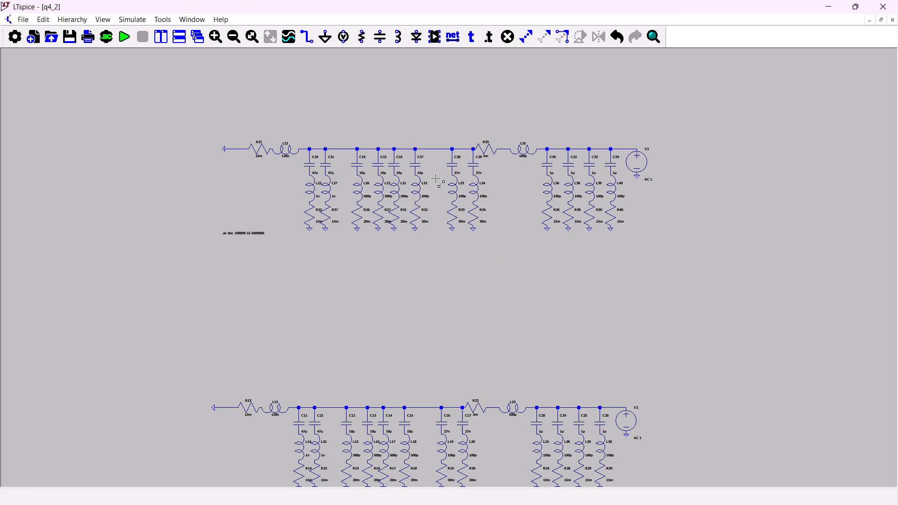
pyautogui.press('Escape')
# Delete the ground symbol and the wire ahead of the 15m series resistor at the copied circuit's input end.
pyautogui.press('Delete')
pyautogui.click(226, 147)
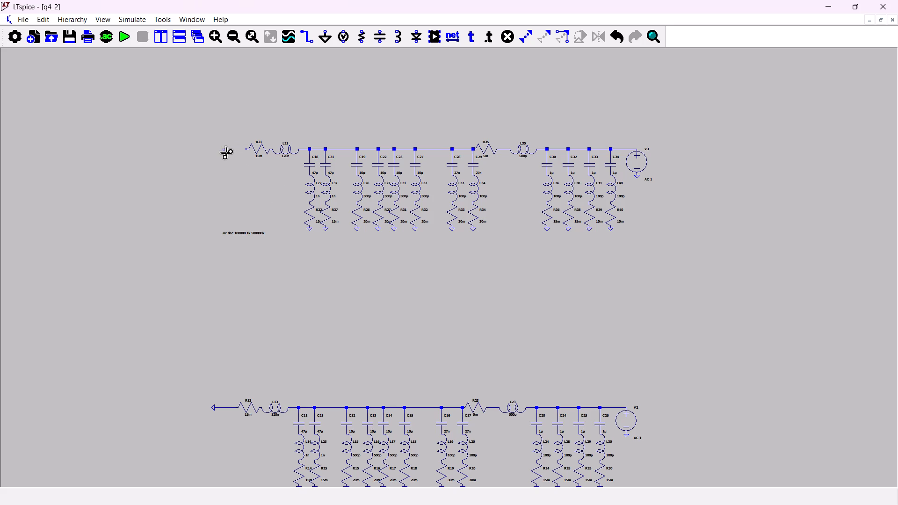
pyautogui.click(224, 151)
pyautogui.press('Escape')
# Add a voltage source at the copied circuit's input end, wire it to the 15m series resistor and ground its negative terminal.
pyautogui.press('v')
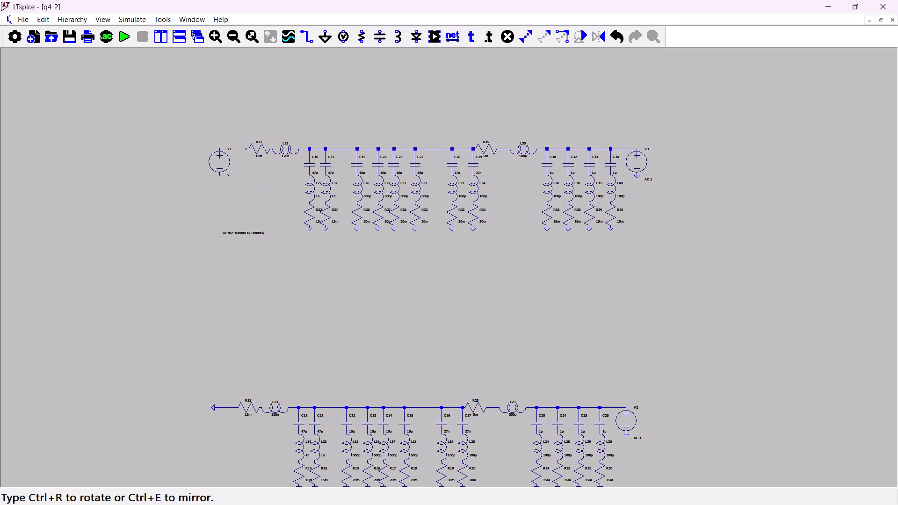
pyautogui.click(221, 160)
pyautogui.press('Escape')
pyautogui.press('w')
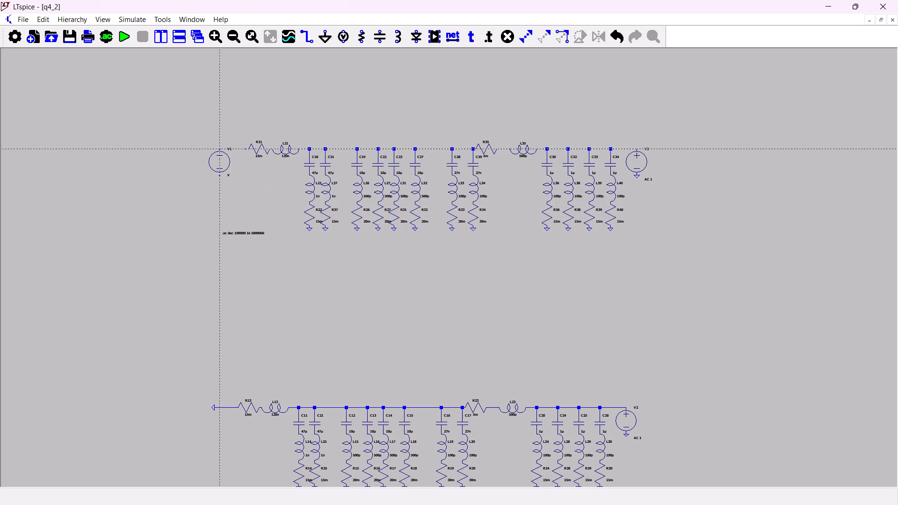
pyautogui.click(221, 147)
pyautogui.click(245, 147)
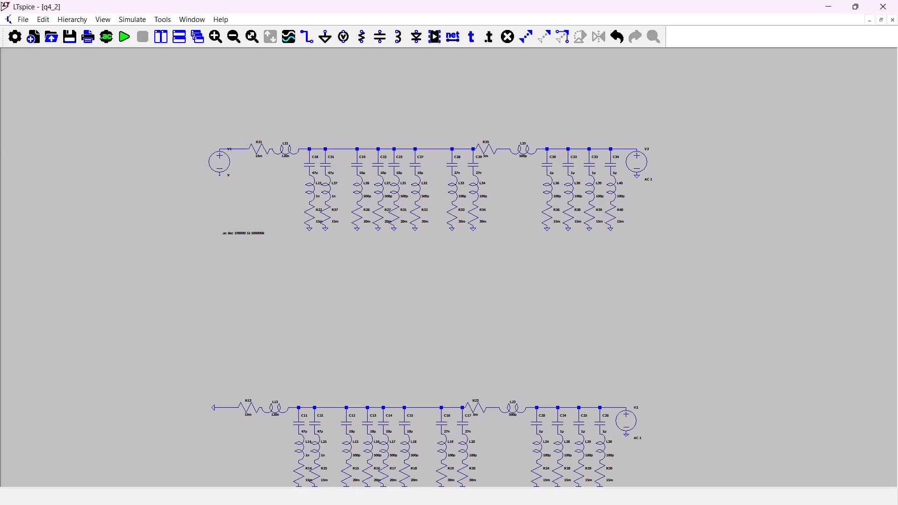
pyautogui.press('Escape')
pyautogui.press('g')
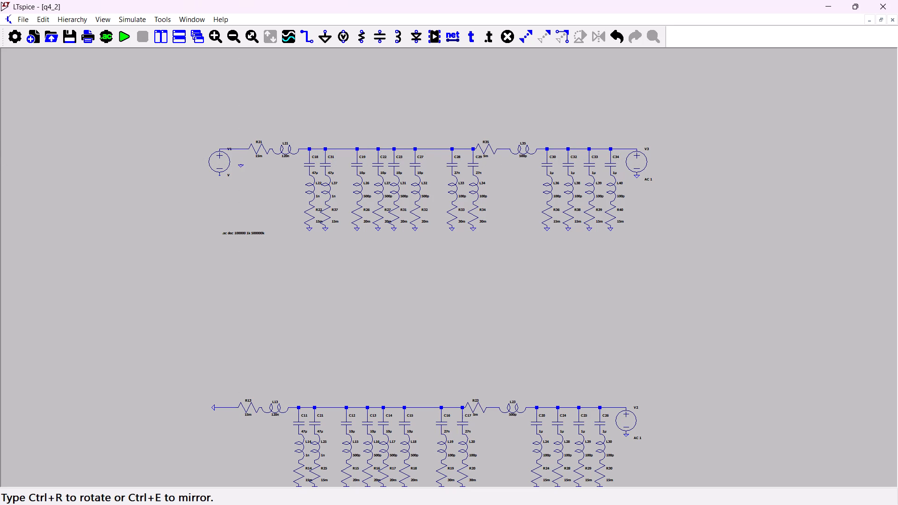
pyautogui.click(220, 176)
pyautogui.press('Escape')
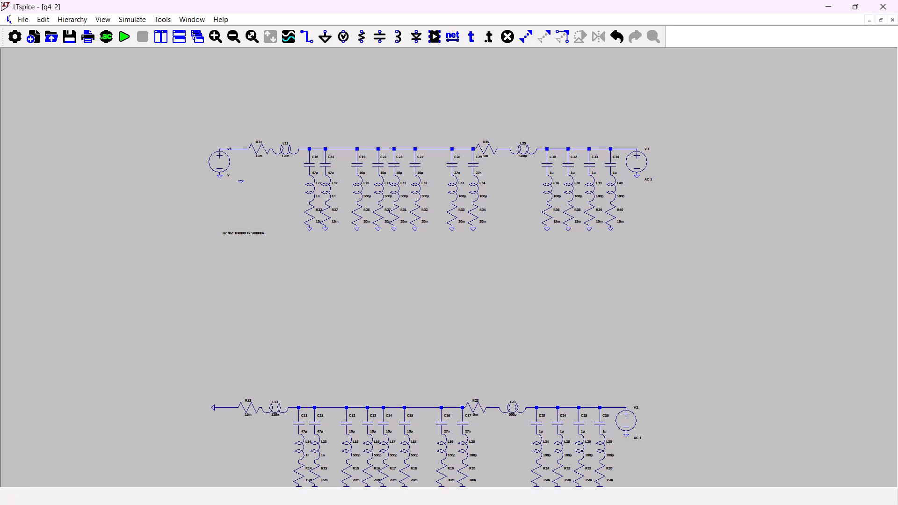
# Set the new voltage source V1's DC value to 1 V.
pyautogui.rightClick(212, 160)
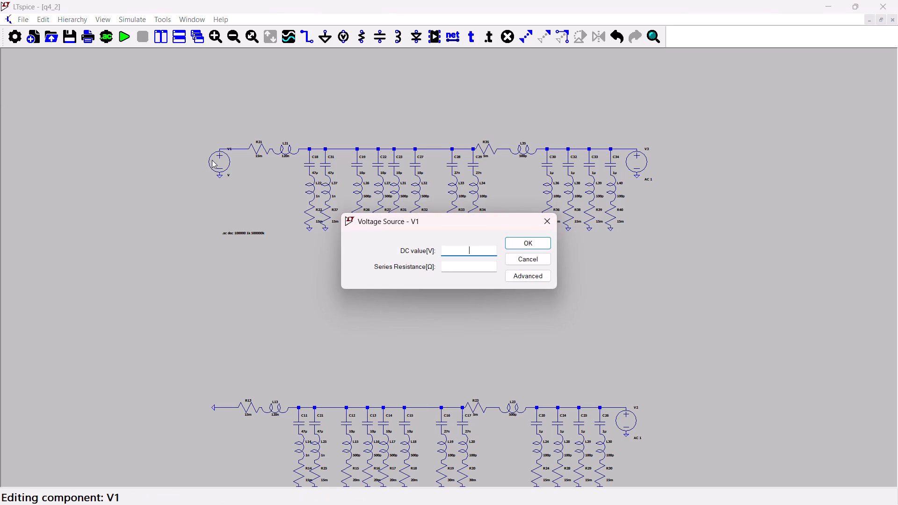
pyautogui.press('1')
pyautogui.press('Return')
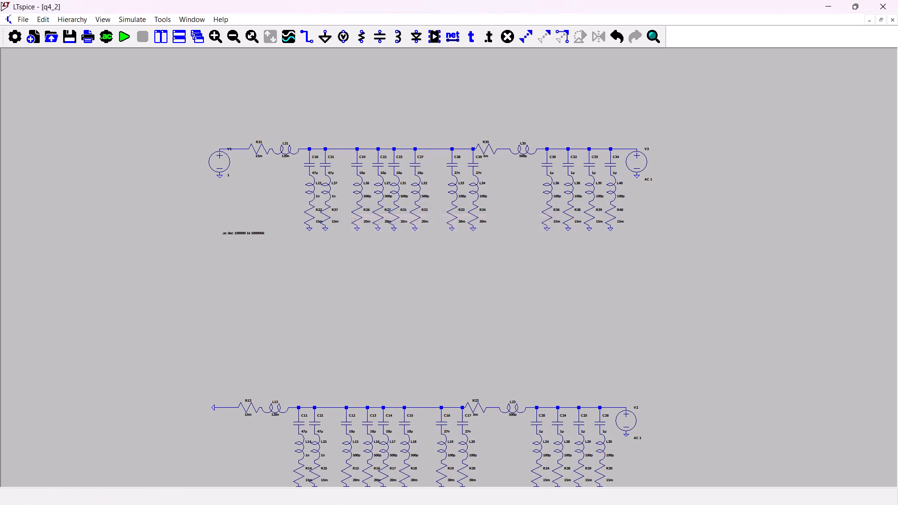
# Delete the AC 1 voltage source and its ground symbol at the copied circuit's output end.
pyautogui.rightClick(639, 165)
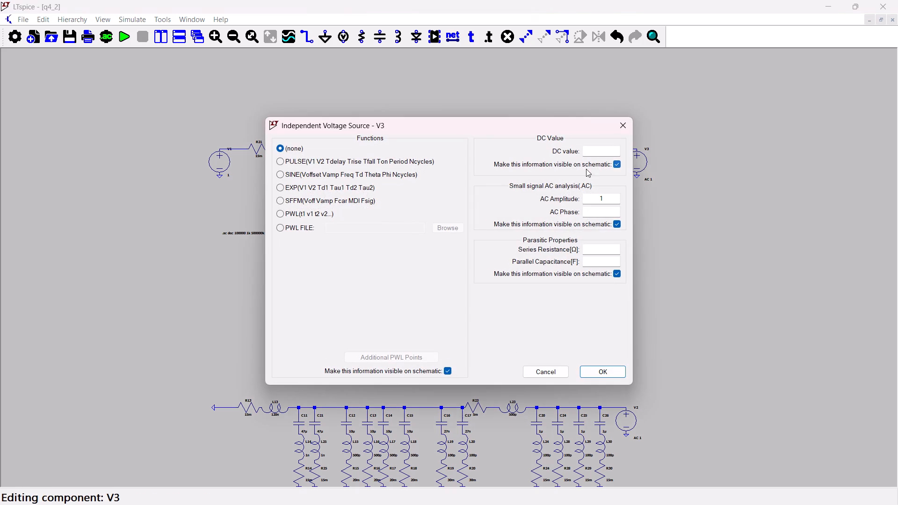
pyautogui.click(623, 125)
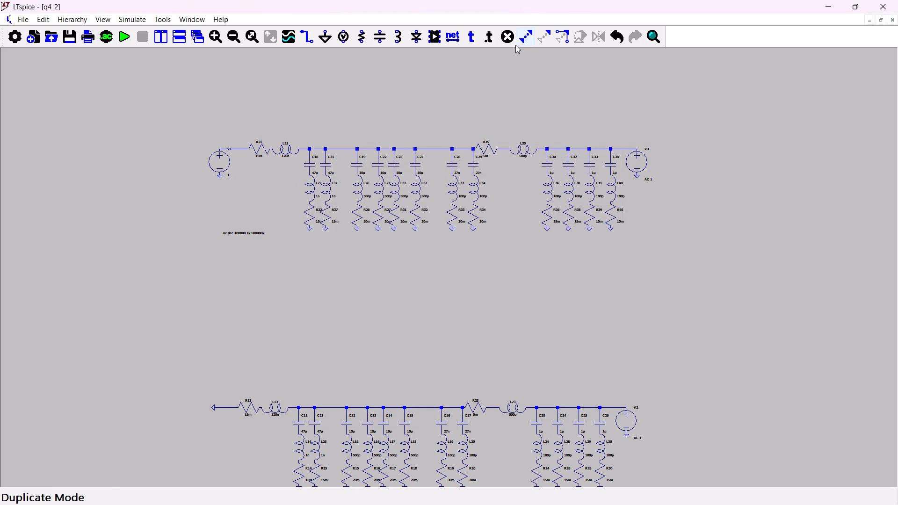
pyautogui.click(518, 41)
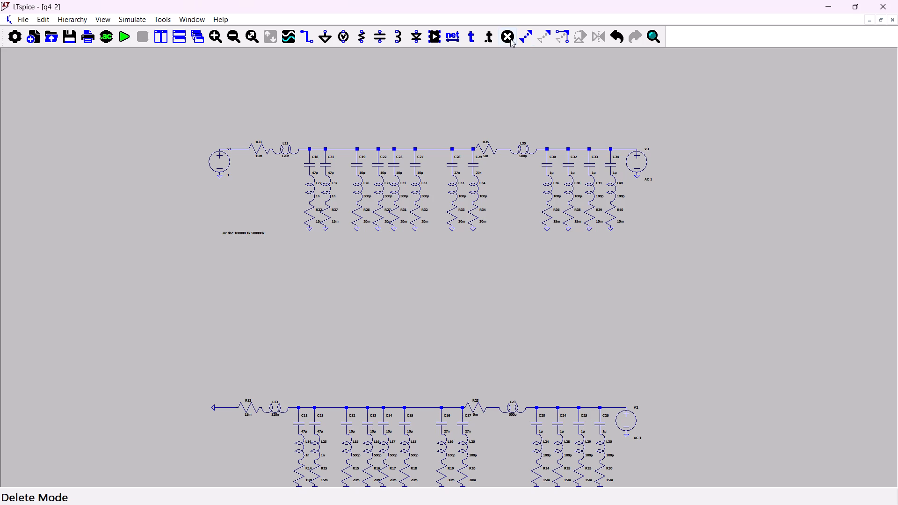
pyautogui.click(510, 39)
pyautogui.click(633, 162)
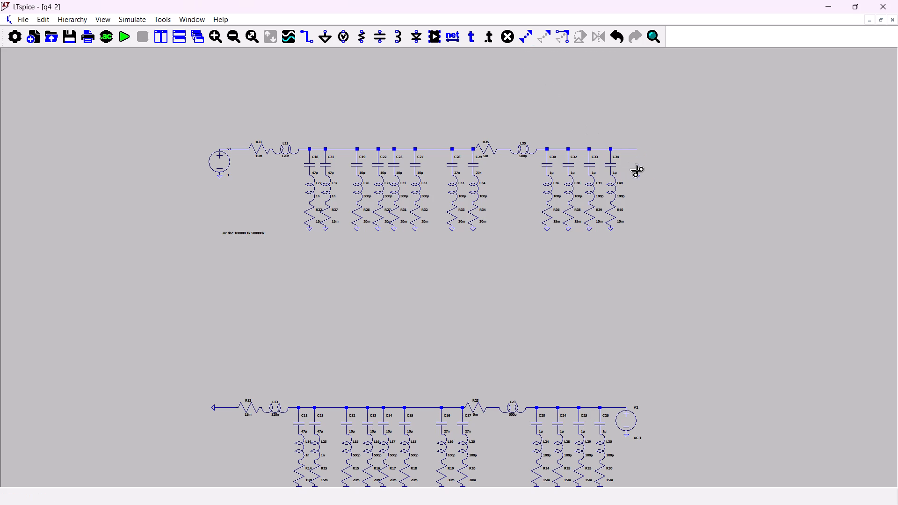
pyautogui.click(637, 175)
pyautogui.press('Escape')
# Place a current source at the copied circuit's output end, pointing downward, and ground its lower terminal.
pyautogui.click(429, 39)
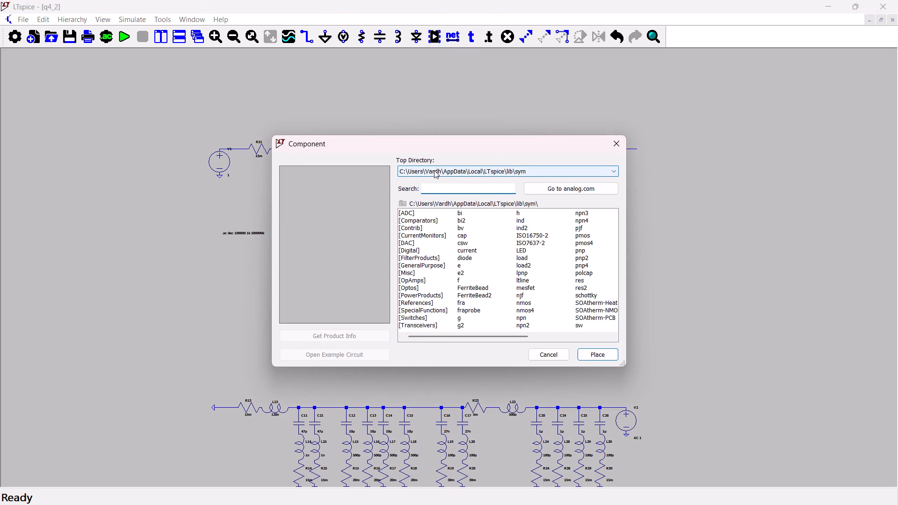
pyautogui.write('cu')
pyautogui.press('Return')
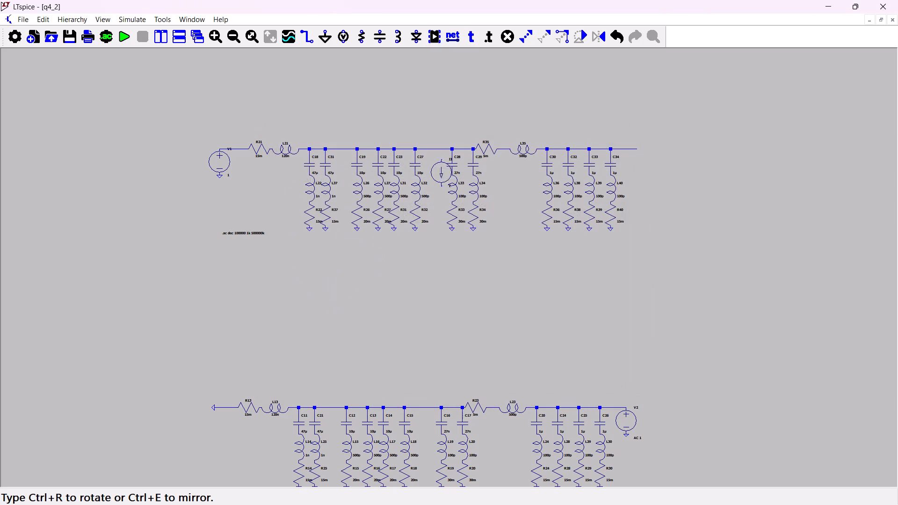
pyautogui.click(637, 159)
pyautogui.press('Escape')
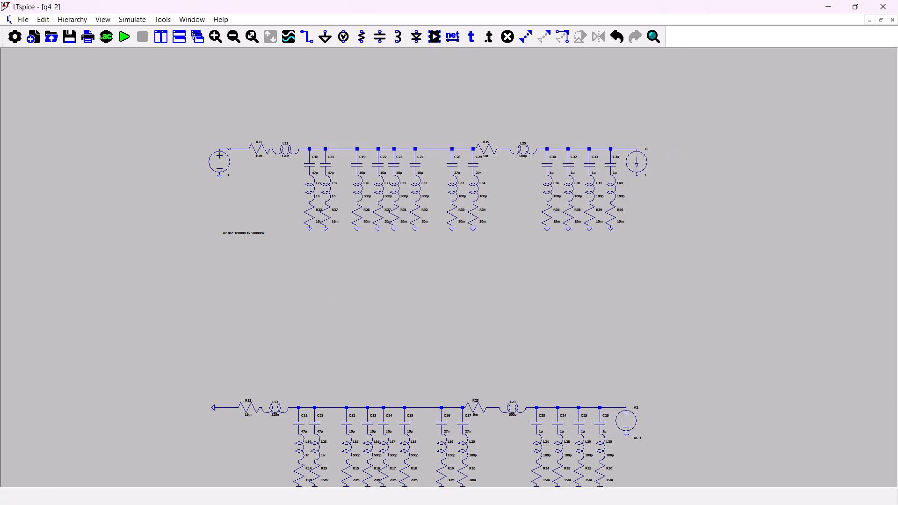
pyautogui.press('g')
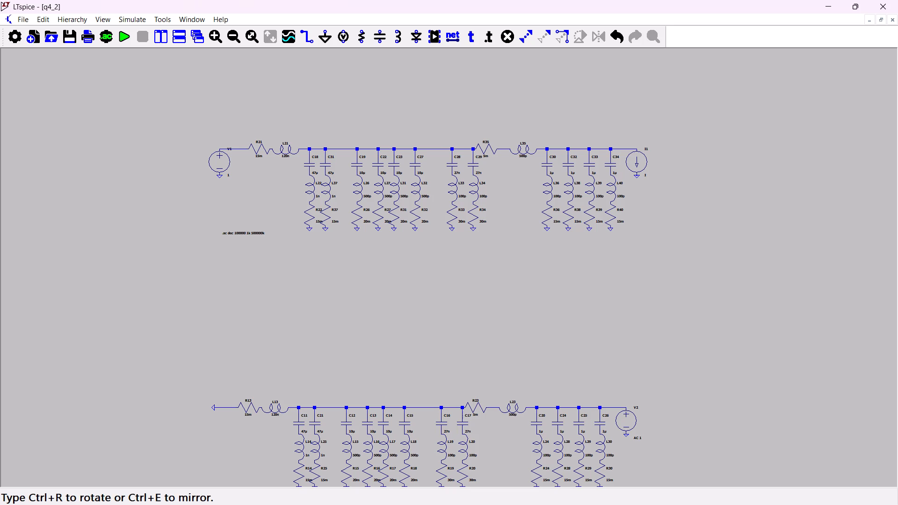
pyautogui.click(637, 177)
pyautogui.press('Escape')
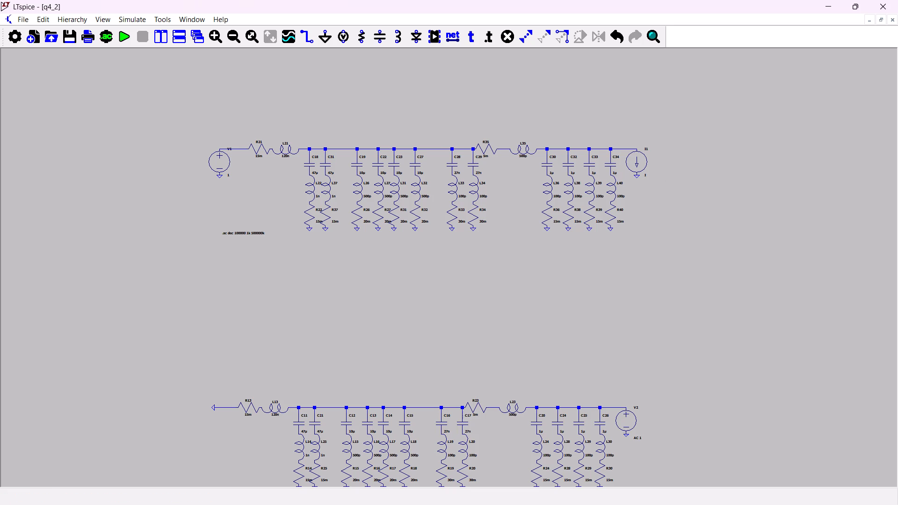
# Make the new current source I1 a PULSE source with I1 of 5 A, I2 of 5.5 A and a delay of 1ns.
pyautogui.rightClick(641, 164)
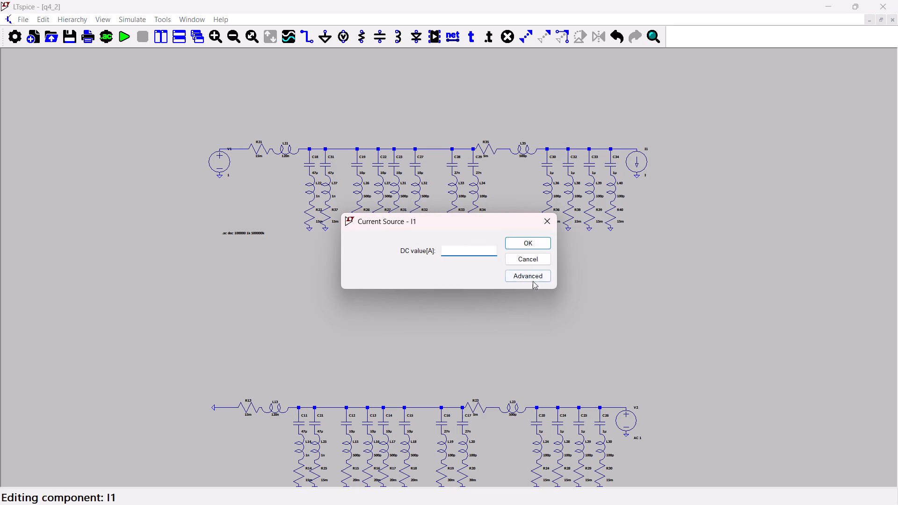
pyautogui.click(529, 278)
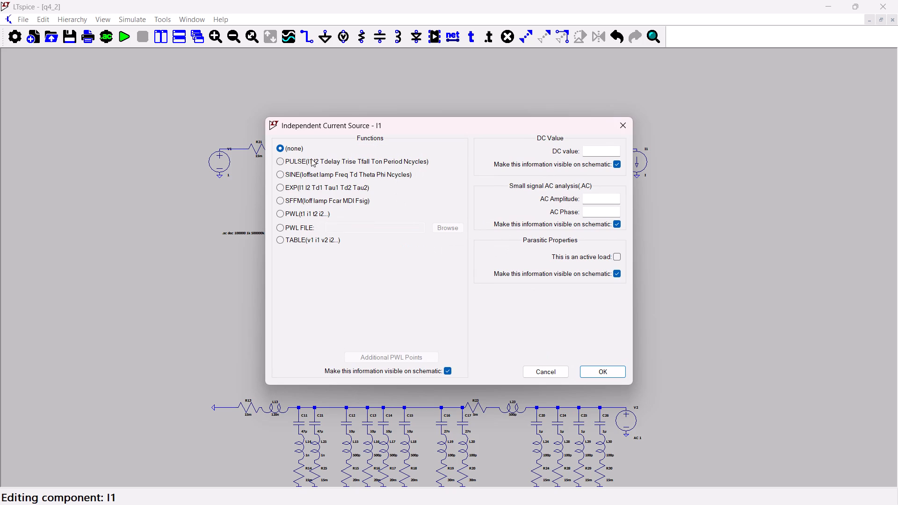
pyautogui.click(311, 159)
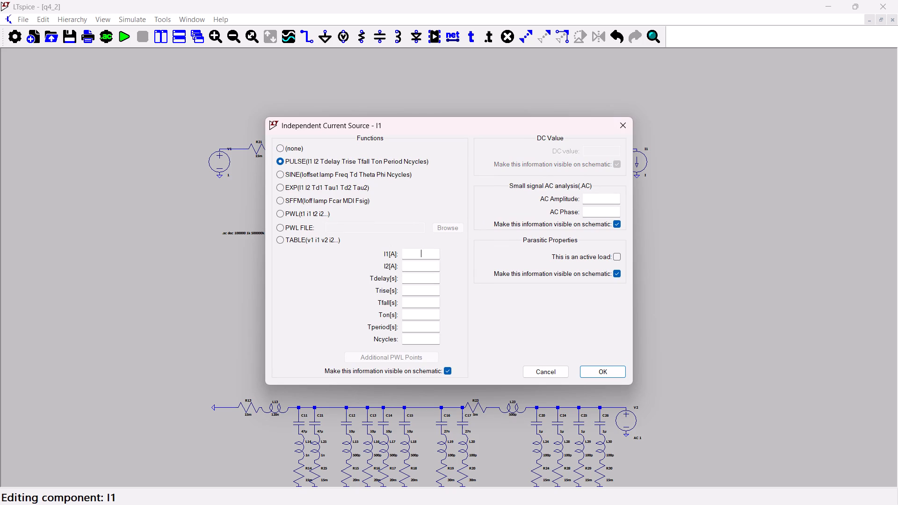
pyautogui.click(412, 256)
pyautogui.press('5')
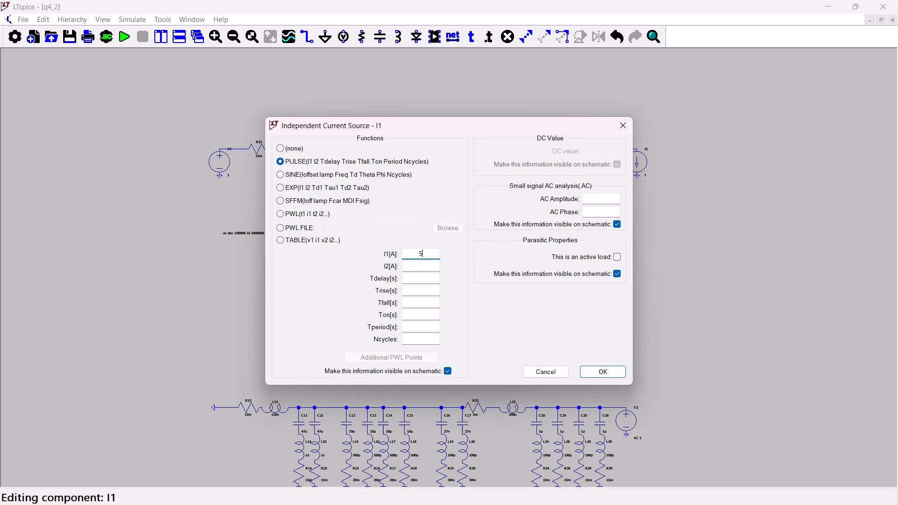
pyautogui.click(414, 266)
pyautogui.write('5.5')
pyautogui.click(416, 281)
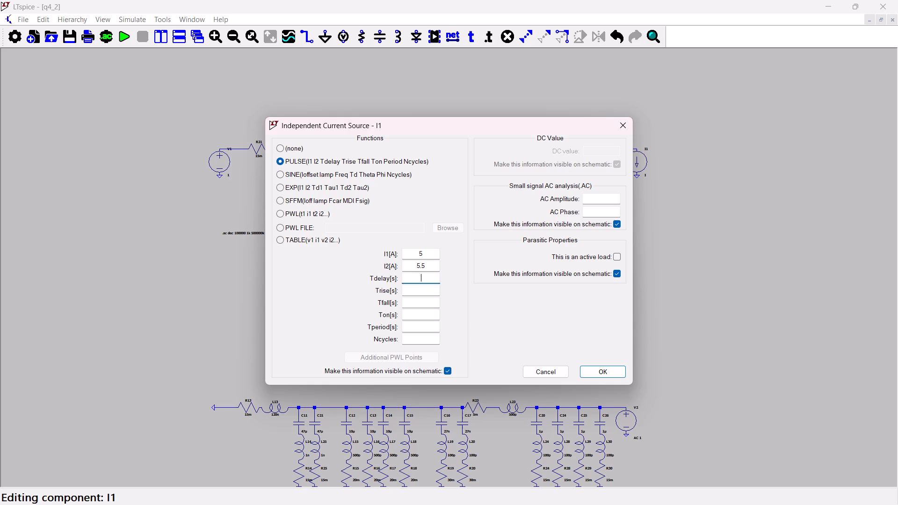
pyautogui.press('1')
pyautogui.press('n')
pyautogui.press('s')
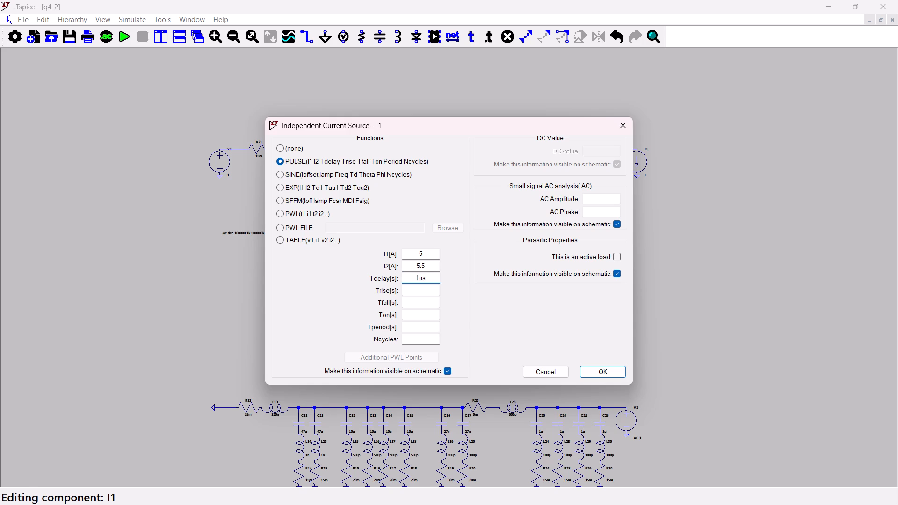
# Set the pulse's rise and fall times to 10n, on-time to 100n, period to 200n and number of cycles to 1, and apply.
pyautogui.click(419, 291)
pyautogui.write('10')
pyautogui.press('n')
pyautogui.click(416, 303)
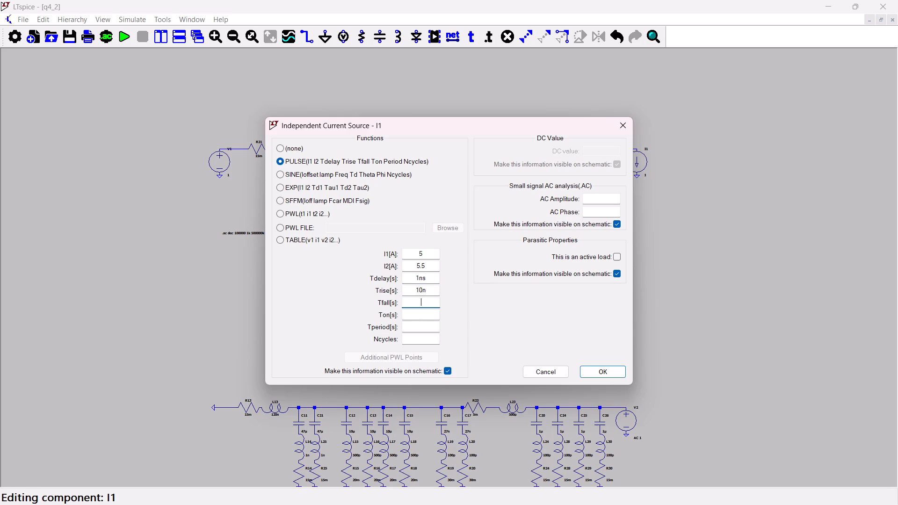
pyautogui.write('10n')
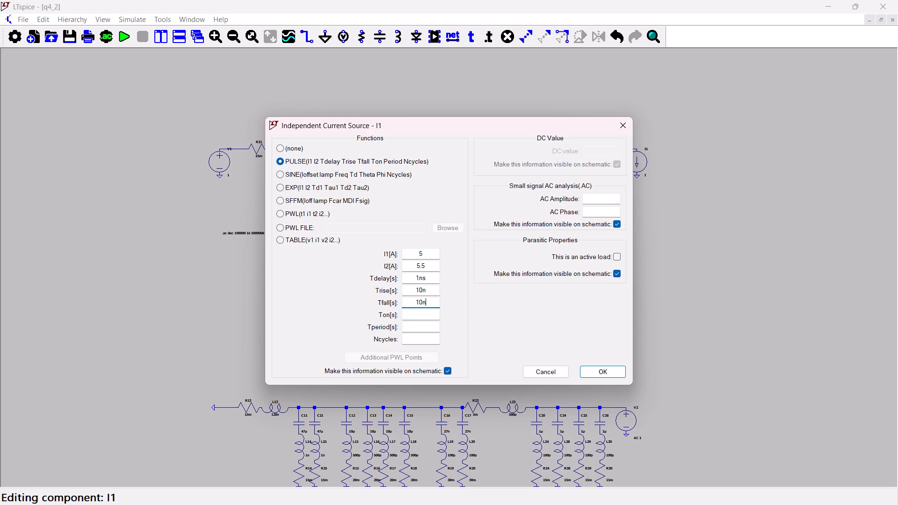
pyautogui.click(418, 312)
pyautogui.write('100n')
pyautogui.click(417, 326)
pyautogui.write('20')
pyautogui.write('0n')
pyautogui.click(417, 342)
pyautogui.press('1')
pyautogui.press('Return')
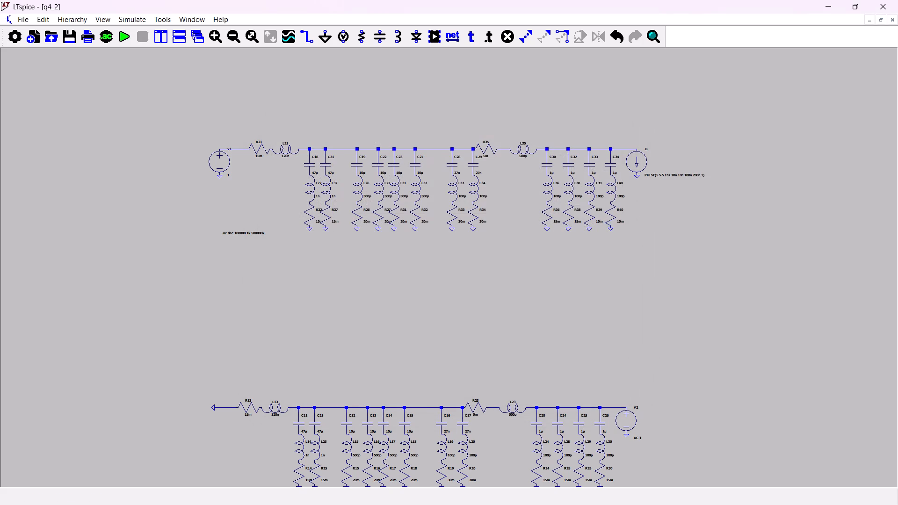
# Delete the .ac directives beneath both the copied circuit and the original AC circuit.
pyautogui.click(508, 29)
pyautogui.click(248, 235)
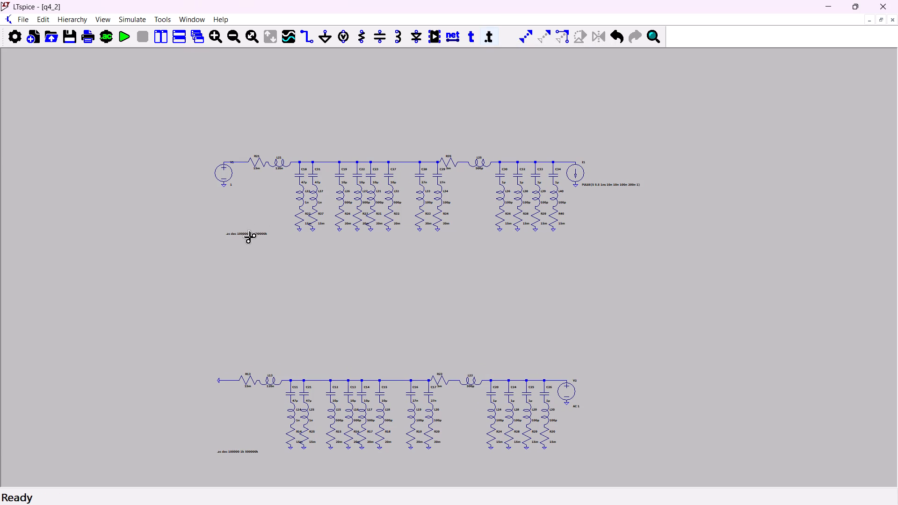
pyautogui.click(258, 233)
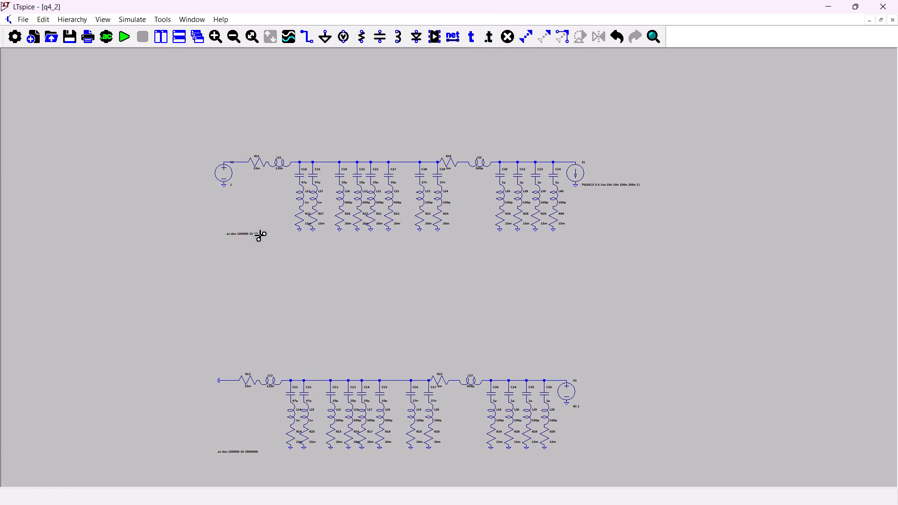
pyautogui.click(242, 453)
pyautogui.press('Escape')
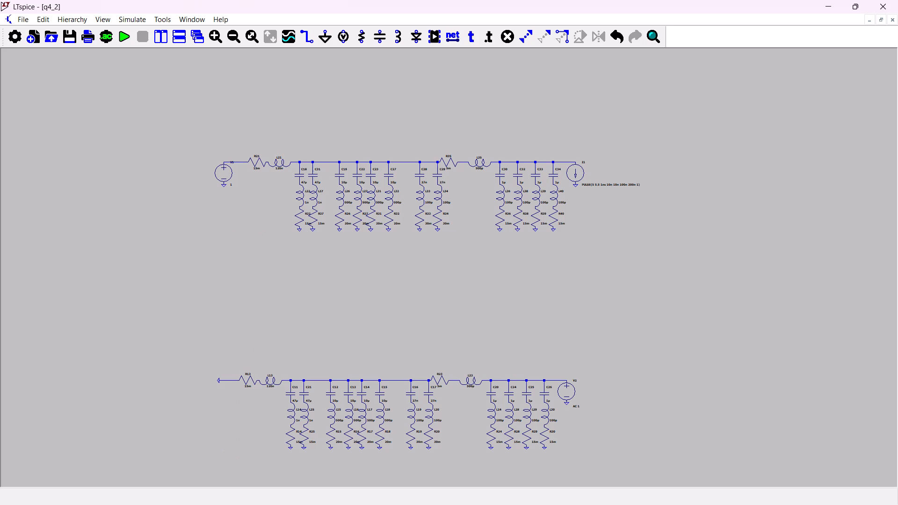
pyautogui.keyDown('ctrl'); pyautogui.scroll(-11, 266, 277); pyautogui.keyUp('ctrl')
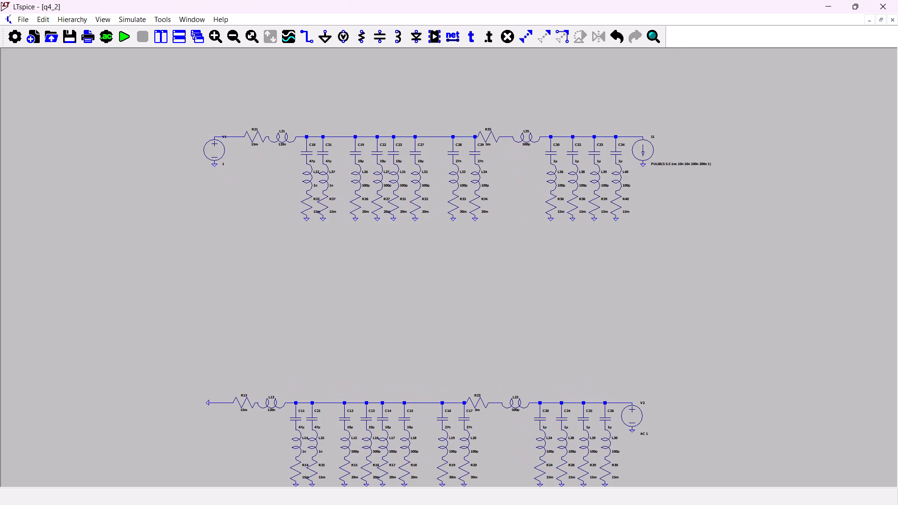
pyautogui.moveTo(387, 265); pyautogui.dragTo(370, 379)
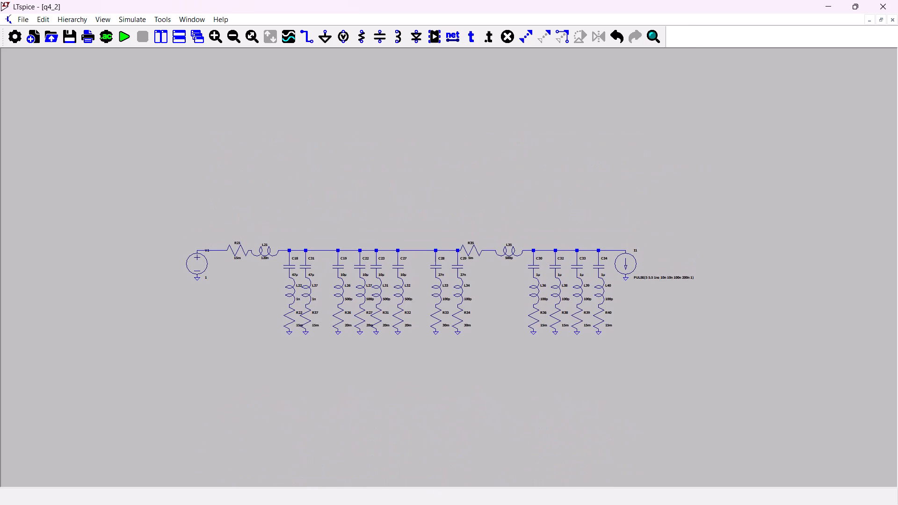
# Capture a screenshot of the whole transient PDN schematic, from source V1 through current source I1 and its PULSE text.
pyautogui.keyDown('ctrl'); pyautogui.scroll(-7, 370, 379); pyautogui.keyUp('ctrl')
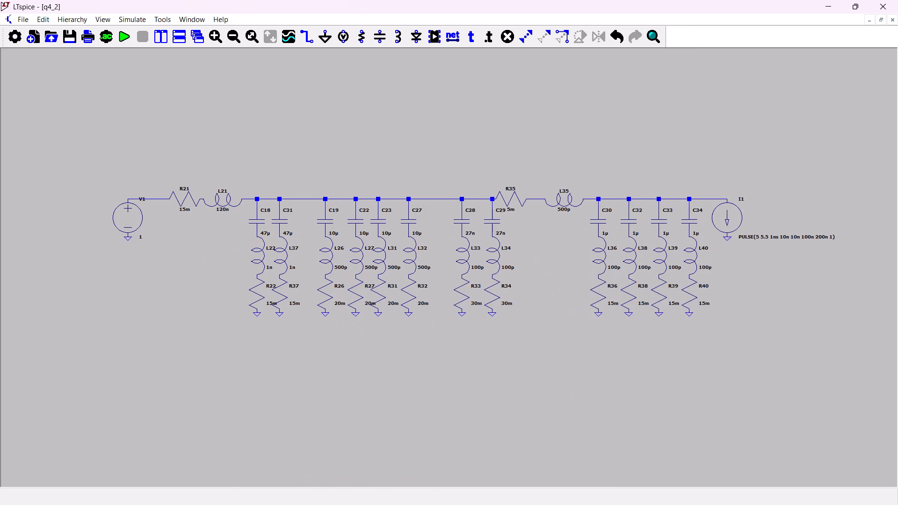
pyautogui.keyDown('ctrl'); pyautogui.scroll(-6, 370, 379); pyautogui.keyUp('ctrl')
pyautogui.keyDown('ctrl'); pyautogui.scroll(3, 370, 379); pyautogui.keyUp('ctrl')
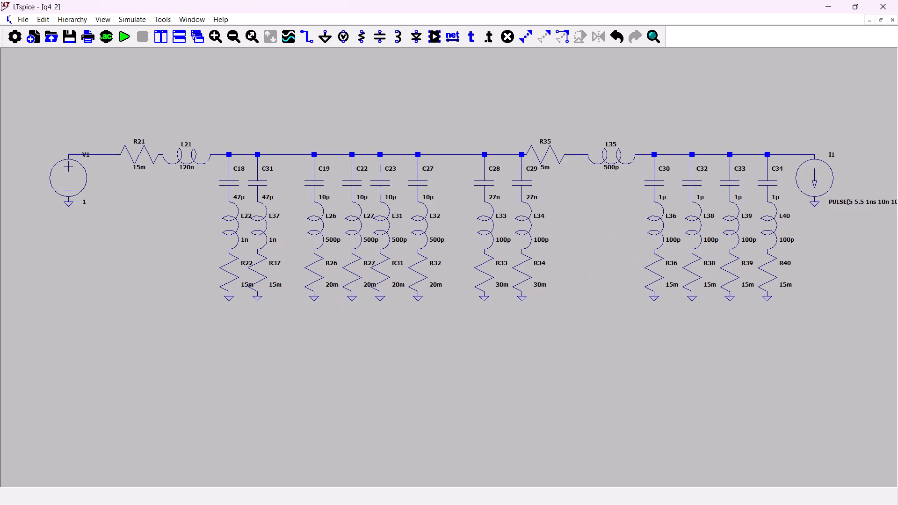
pyautogui.keyDown('ctrl'); pyautogui.scroll(10, 370, 379); pyautogui.keyUp('ctrl')
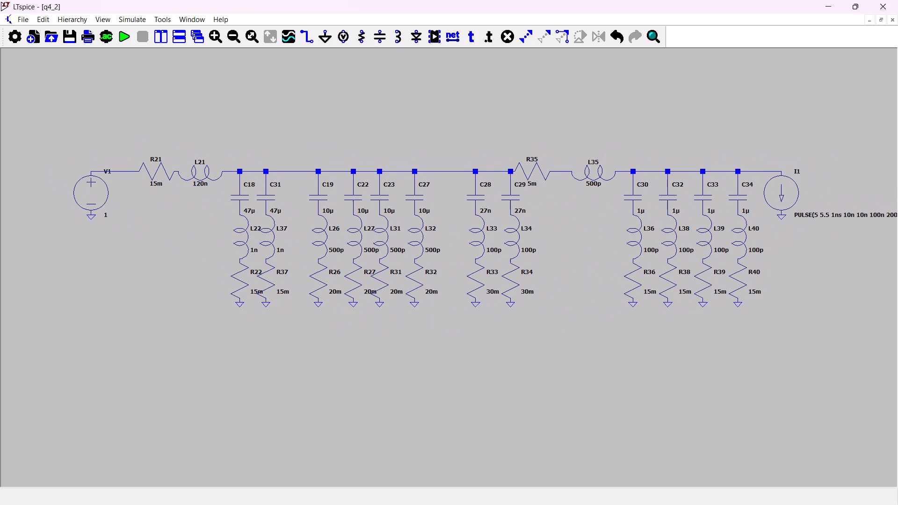
pyautogui.keyDown('ctrl'); pyautogui.scroll(4, 370, 379); pyautogui.keyUp('ctrl')
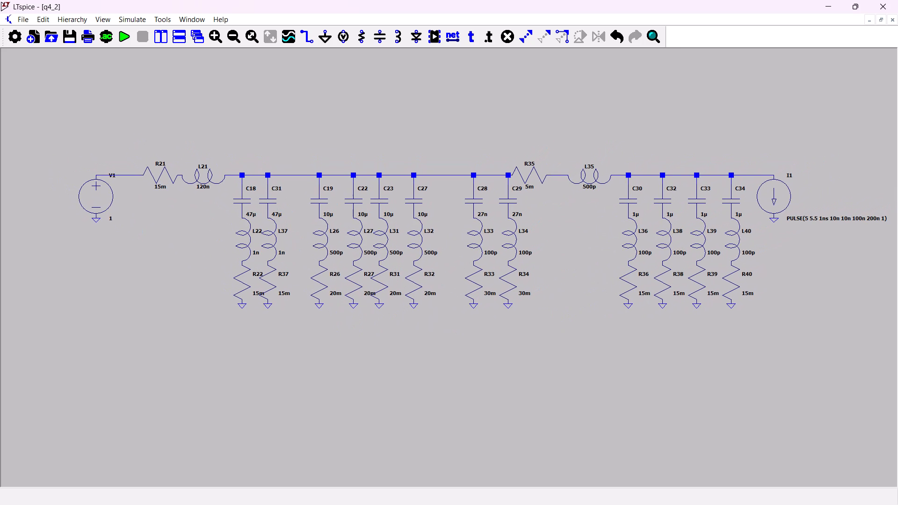
pyautogui.press('Print')
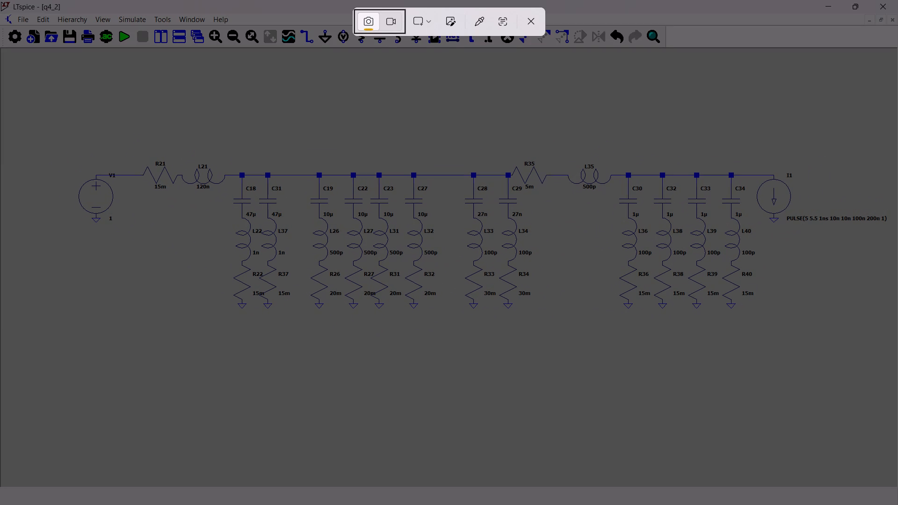
pyautogui.moveTo(62, 147); pyautogui.dragTo(892, 301)
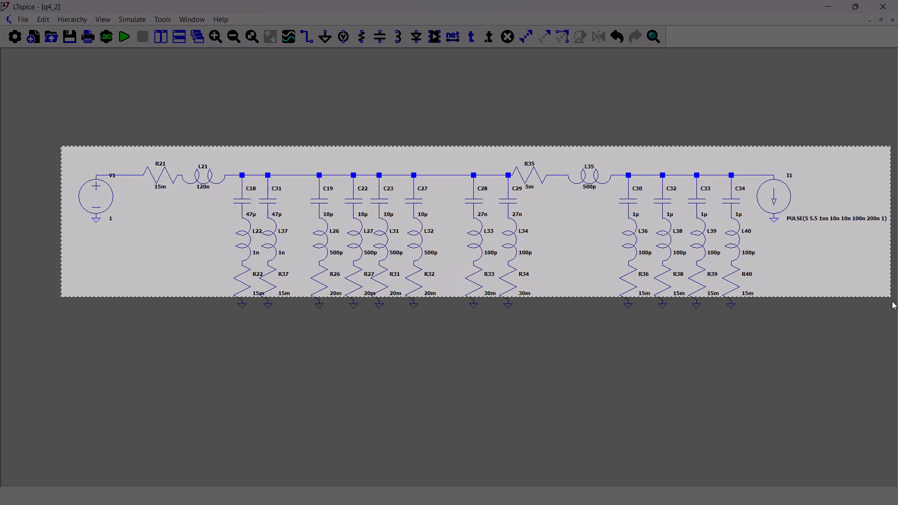
pyautogui.moveTo(892, 301); pyautogui.dragTo(897, 326)
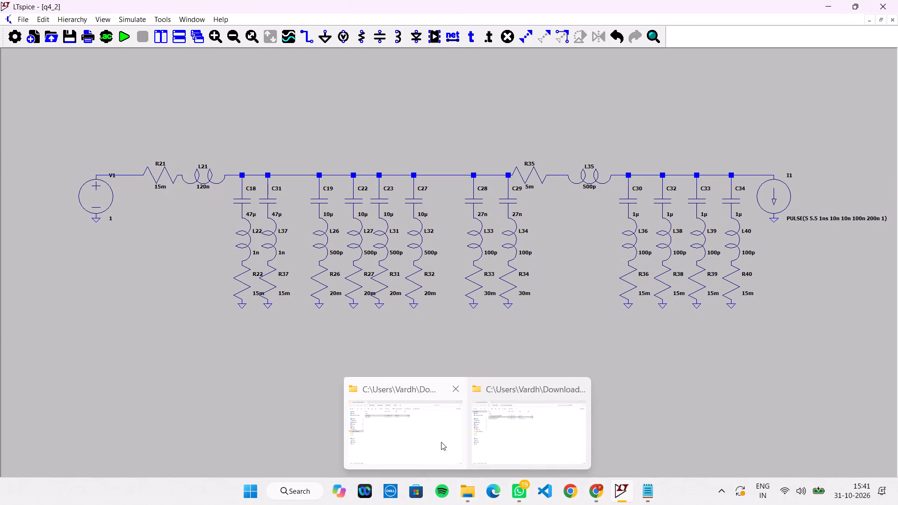
# In File Explorer, move the new schematic screenshot from the Gallery into the simulations/results/q4 folder.
pyautogui.click(441, 442)
pyautogui.click(74, 101)
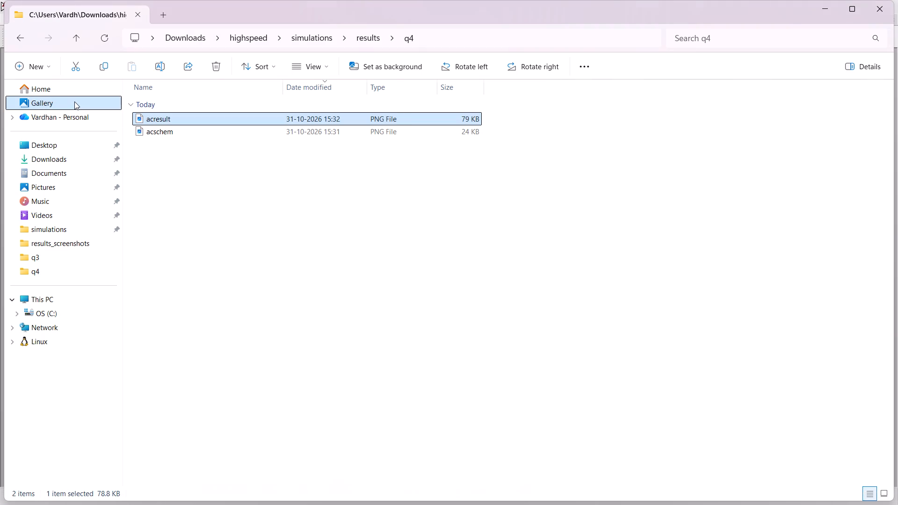
pyautogui.click(213, 166)
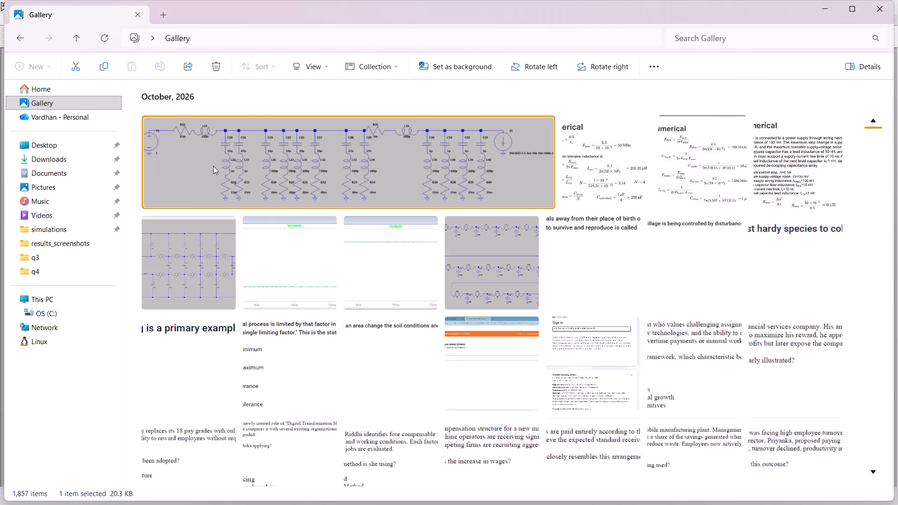
pyautogui.hotkey('ctrl', 'x')
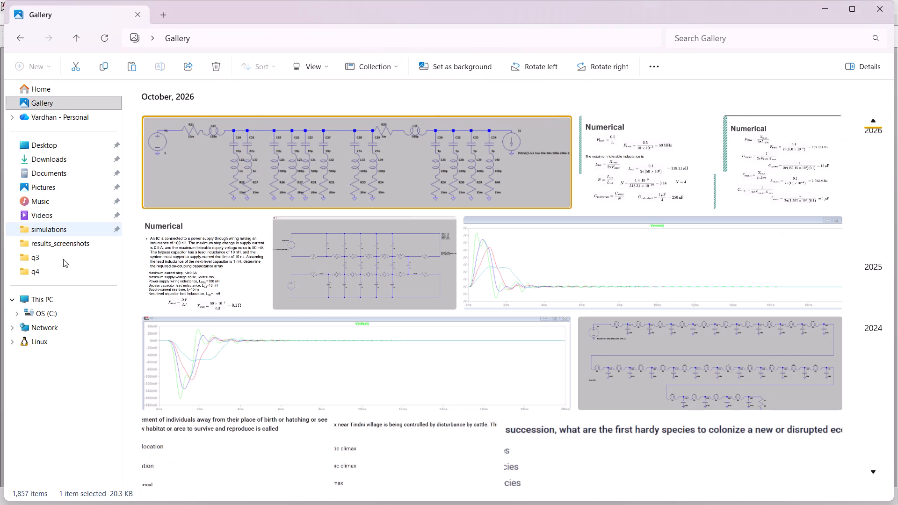
pyautogui.doubleClick(62, 245)
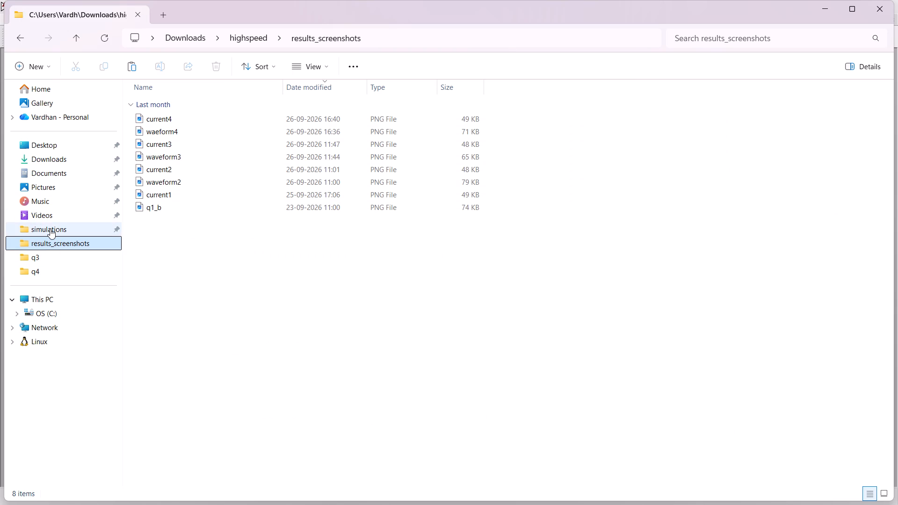
pyautogui.doubleClick(50, 229)
pyautogui.scroll(-1, 198, 274)
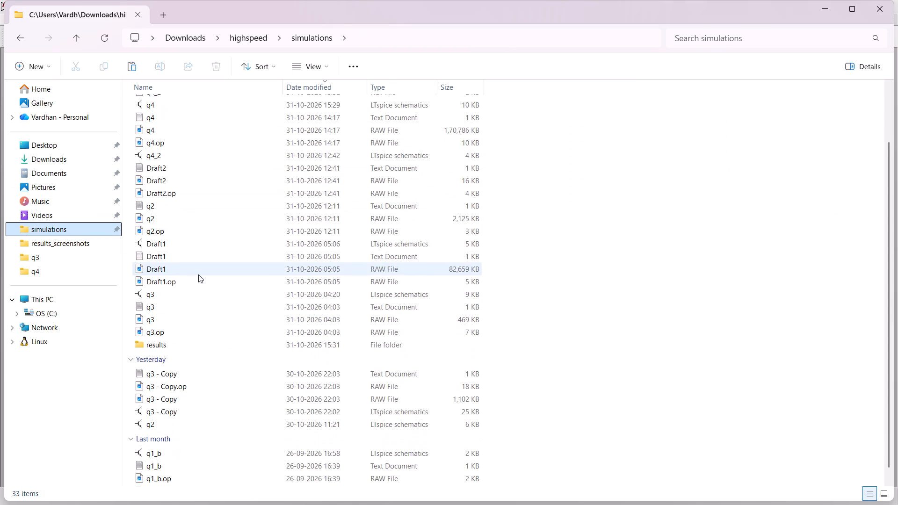
pyautogui.doubleClick(200, 340)
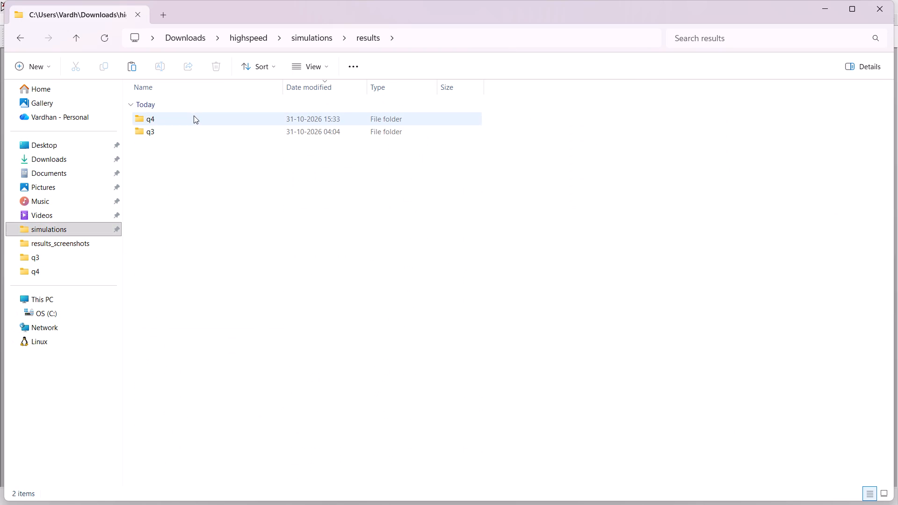
pyautogui.doubleClick(197, 118)
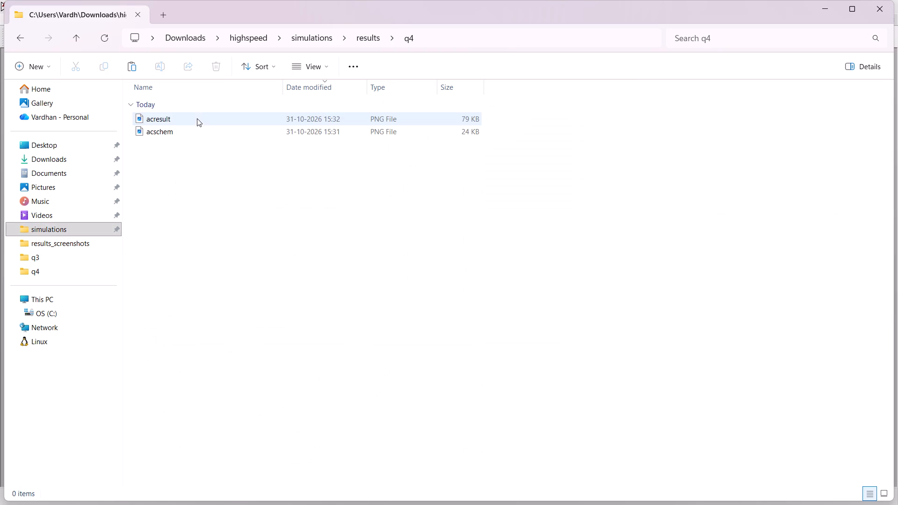
pyautogui.hotkey('ctrl', 'v')
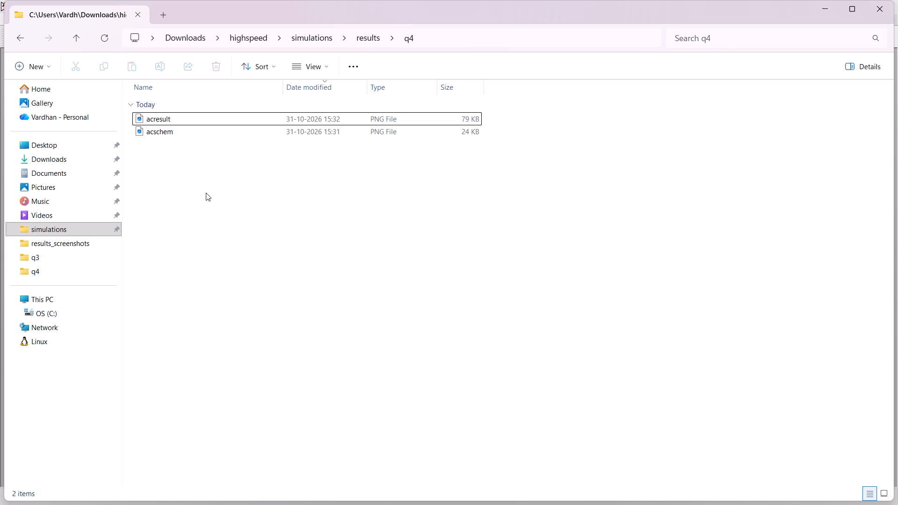
# Rename the moved schematic screenshot as transschem.
pyautogui.click(207, 115)
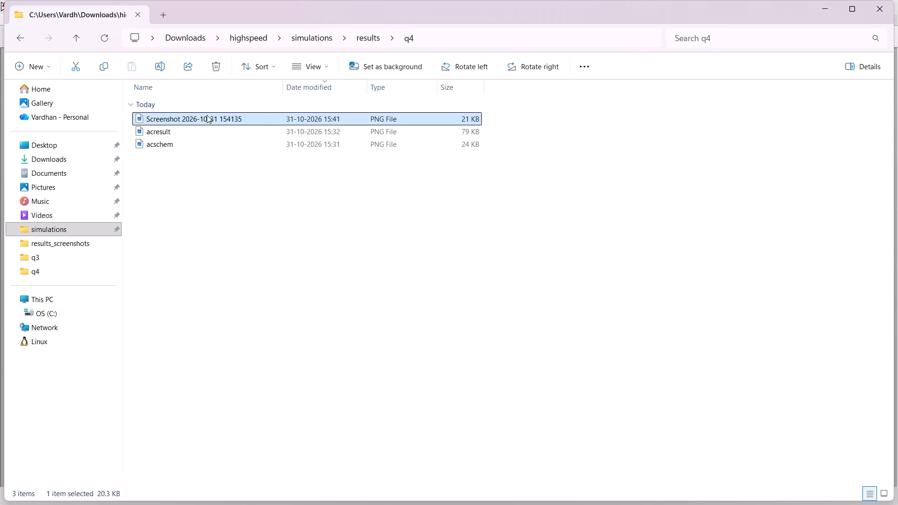
pyautogui.press('BackSpace')
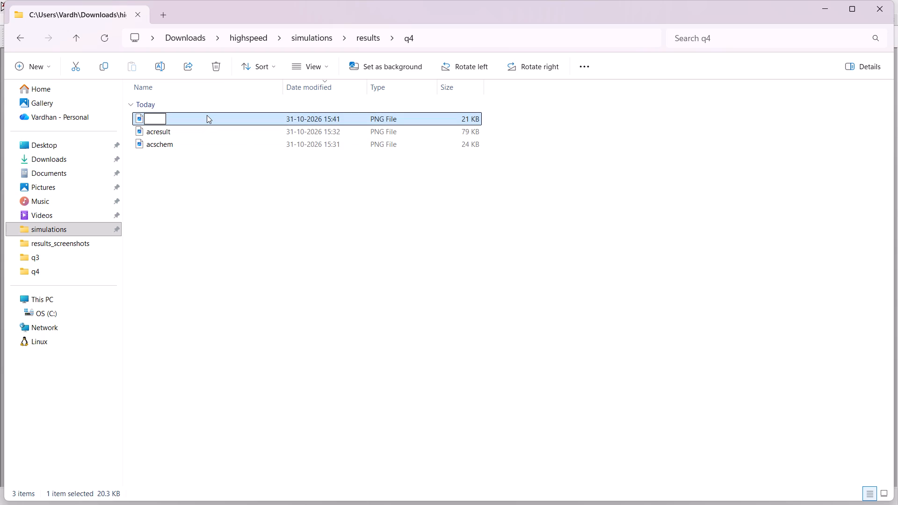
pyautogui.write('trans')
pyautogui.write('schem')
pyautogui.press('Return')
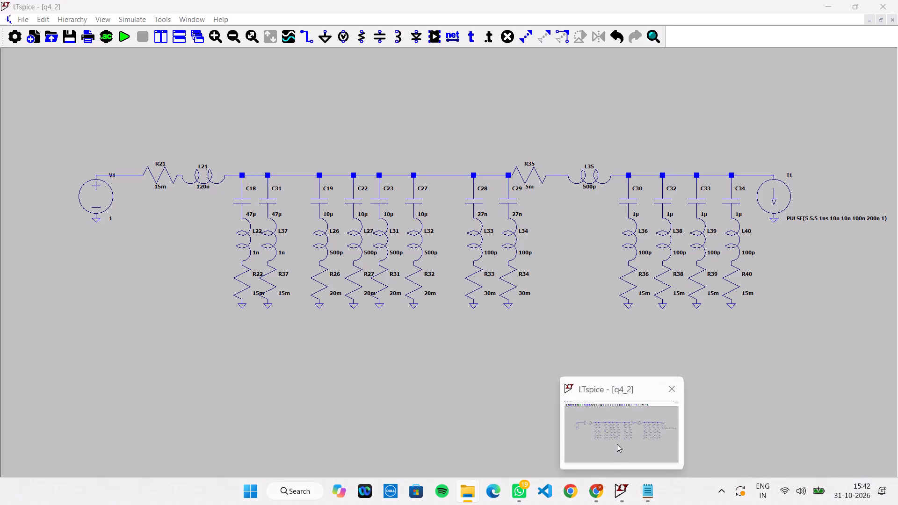
# Switch to the Overleaf report in Chrome and review the Simulation Figures placeholders and the DC Supply-Drop Check section.
pyautogui.click(617, 444)
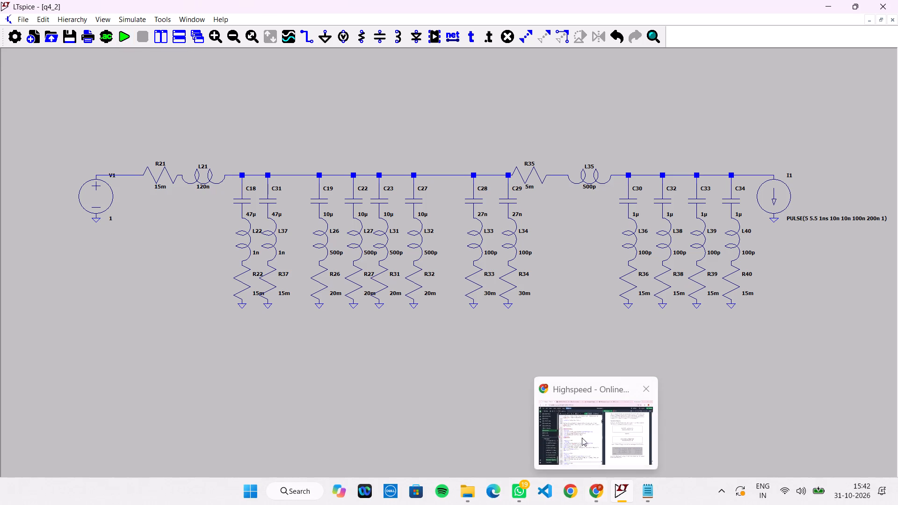
pyautogui.click(581, 435)
pyautogui.scroll(3, 624, 329)
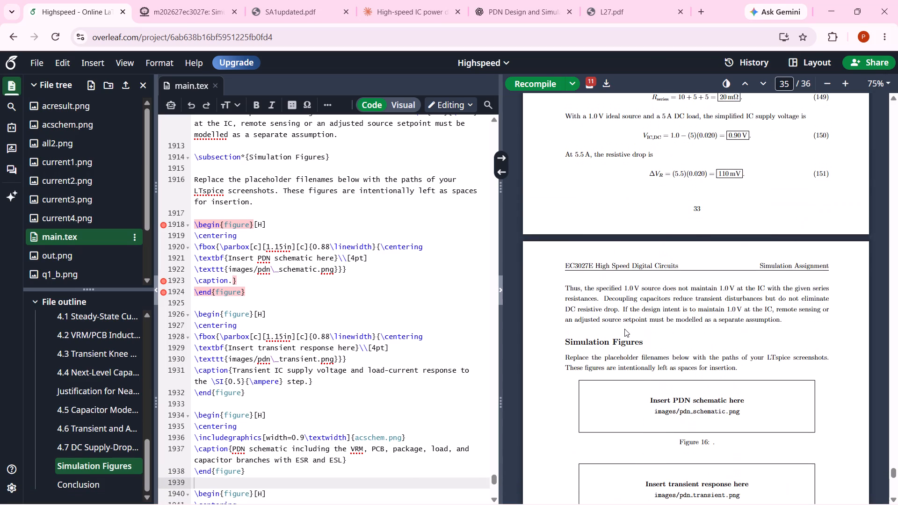
pyautogui.scroll(-10, 624, 329)
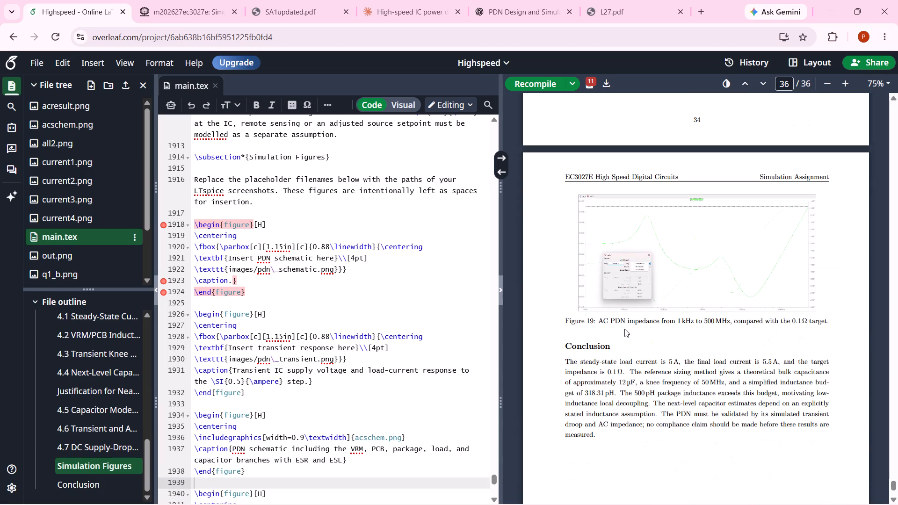
pyautogui.scroll(7, 624, 329)
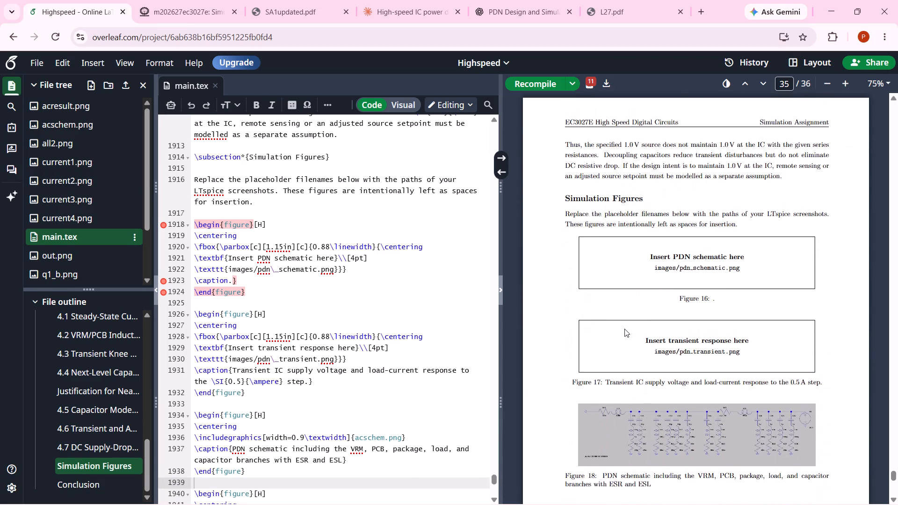
pyautogui.scroll(2, 624, 329)
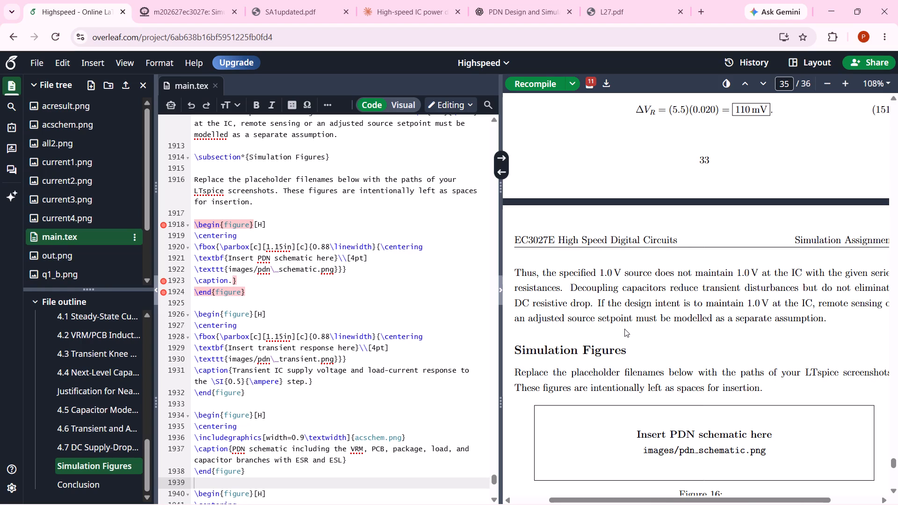
pyautogui.scroll(4, 624, 329)
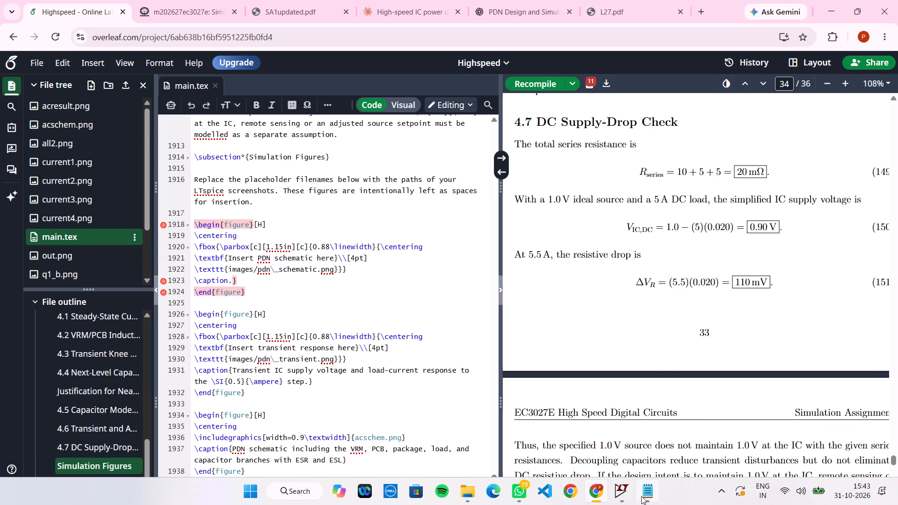
# Back in LTspice, run a transient analysis with a stop time of 100n and plot the voltage at current source I1's upper node.
pyautogui.click(624, 494)
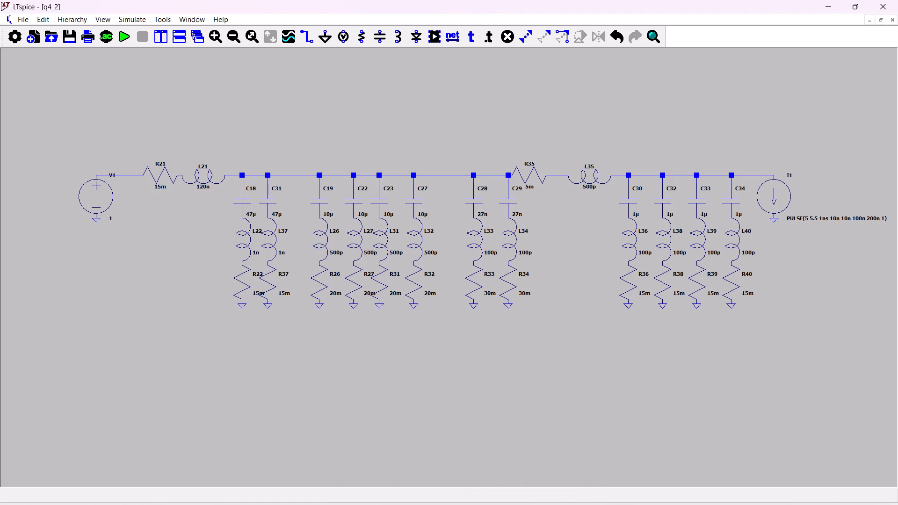
pyautogui.click(118, 35)
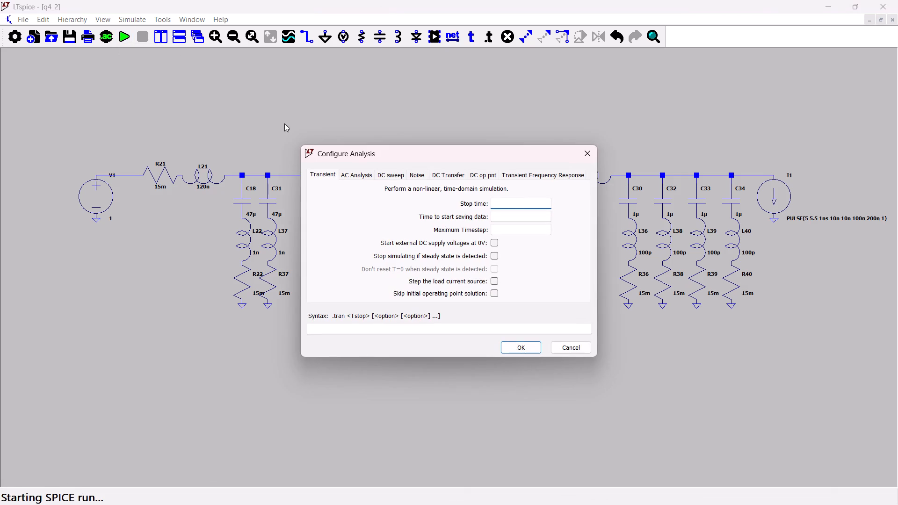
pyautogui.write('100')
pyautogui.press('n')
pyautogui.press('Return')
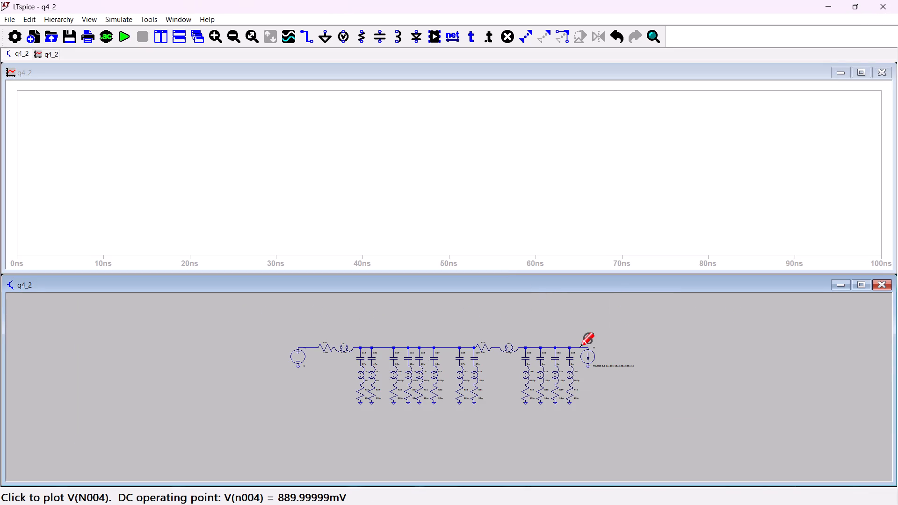
pyautogui.click(579, 347)
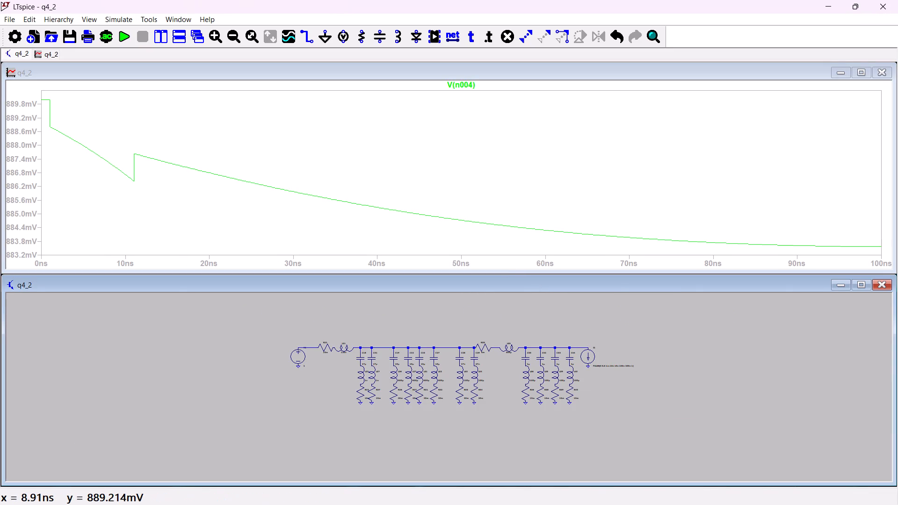
# Attach a cursor to the plotted node-voltage trace and read the voltage at 0 s and at 100 ns.
pyautogui.click(455, 84)
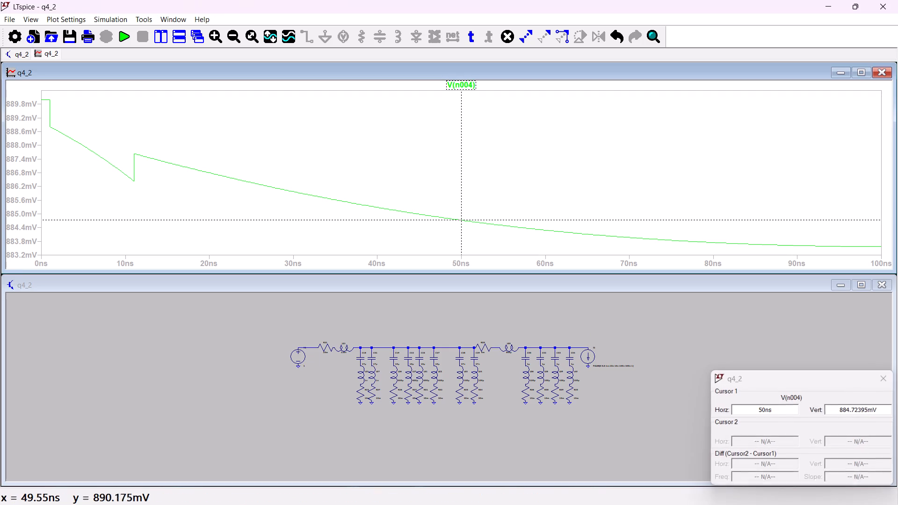
pyautogui.moveTo(461, 122); pyautogui.dragTo(66, 112)
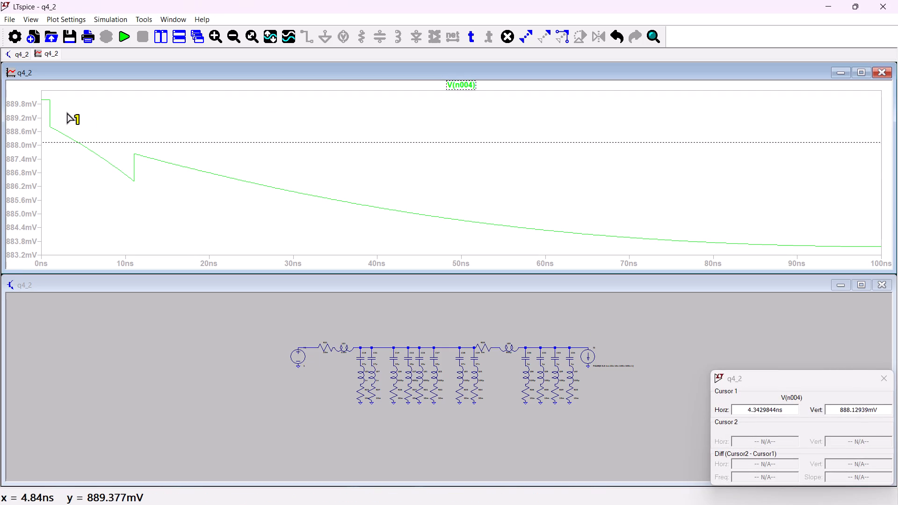
pyautogui.moveTo(66, 112); pyautogui.dragTo(29, 108)
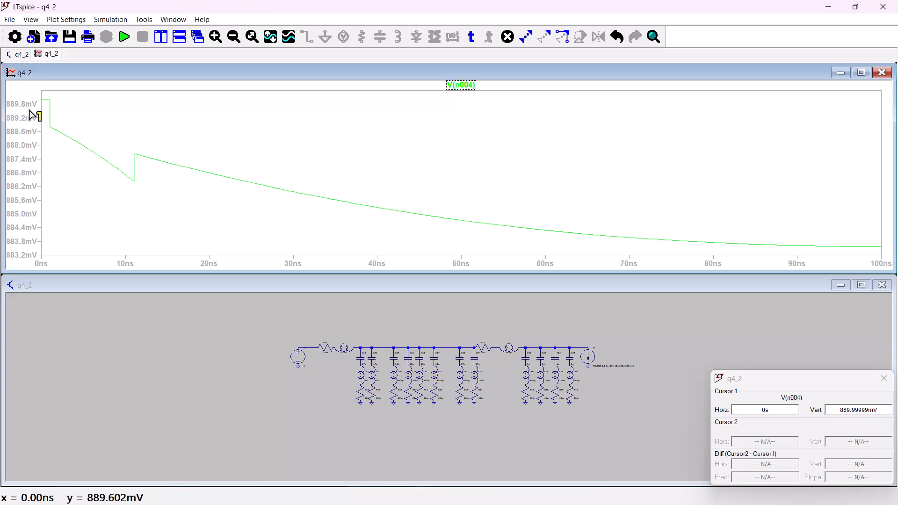
pyautogui.moveTo(29, 108); pyautogui.dragTo(581, 179)
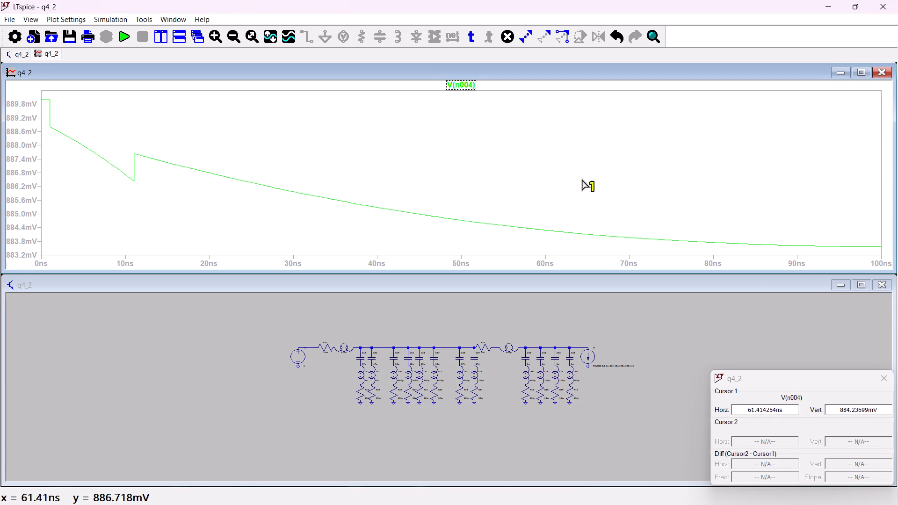
pyautogui.moveTo(581, 179); pyautogui.dragTo(880, 188)
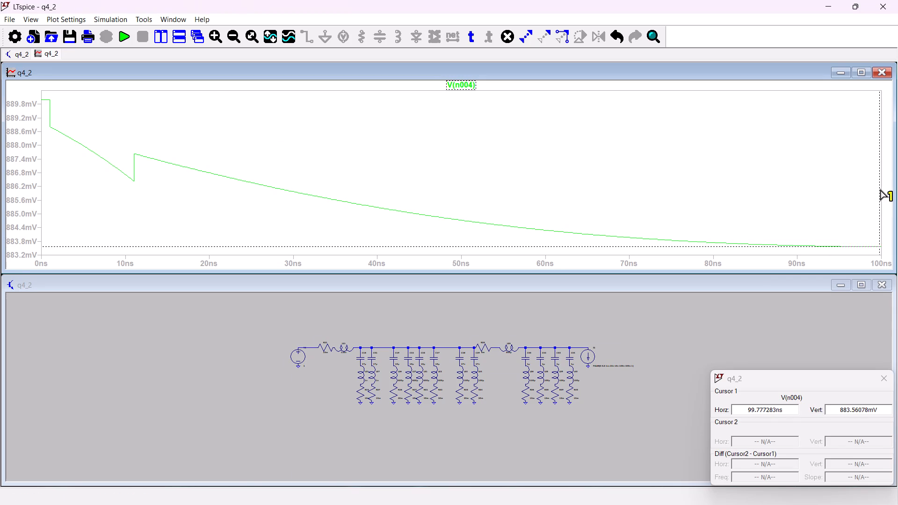
pyautogui.moveTo(880, 188); pyautogui.dragTo(884, 189)
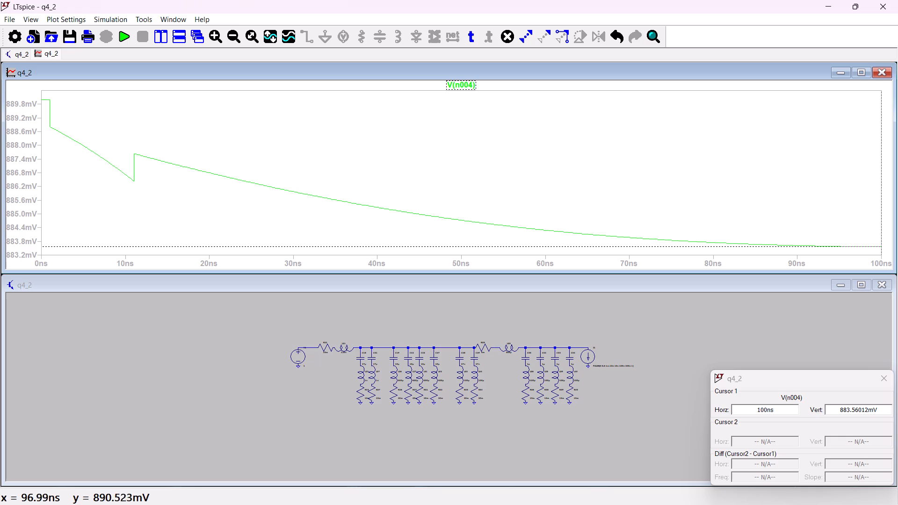
# Maximize the transient plot, move the cursor readout into its empty area, and capture a screenshot of the whole waveform with the readout.
pyautogui.click(862, 77)
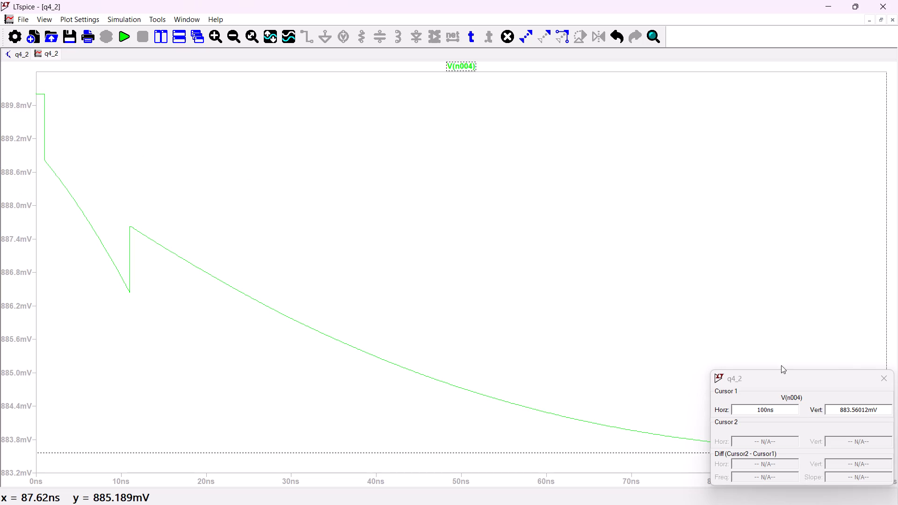
pyautogui.moveTo(780, 374); pyautogui.dragTo(621, 186)
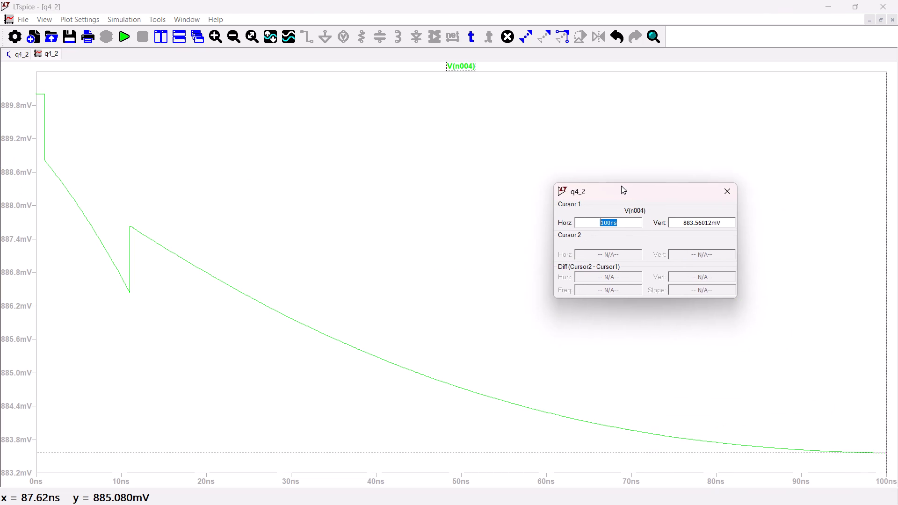
pyautogui.moveTo(621, 186); pyautogui.dragTo(597, 173)
pyautogui.click(599, 207)
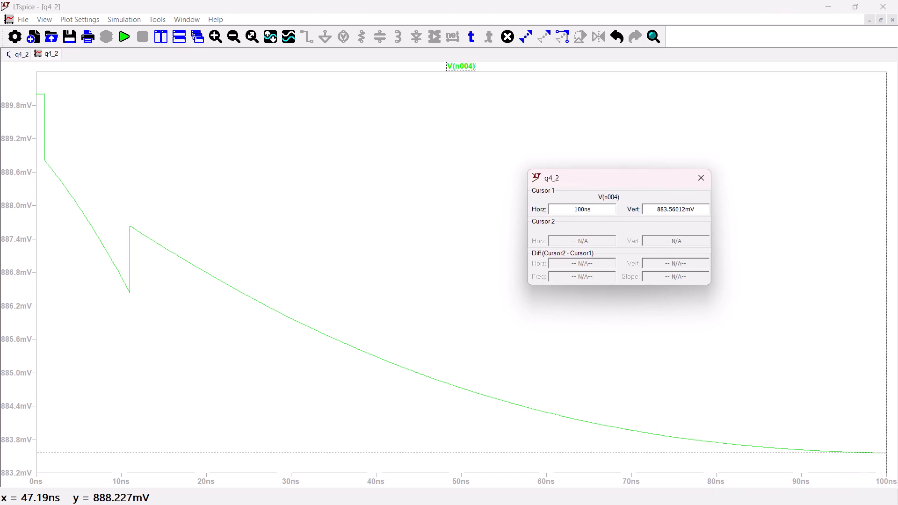
pyautogui.press('Print')
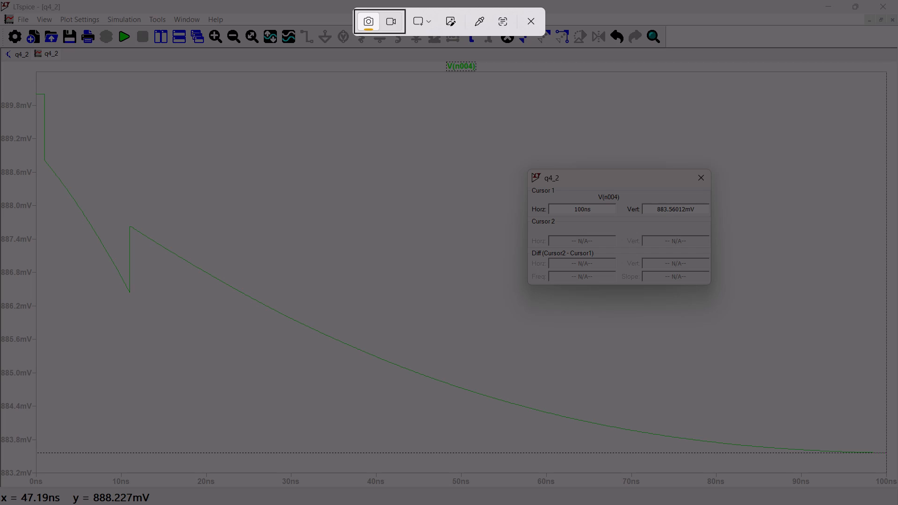
pyautogui.moveTo(0, 46); pyautogui.dragTo(831, 348)
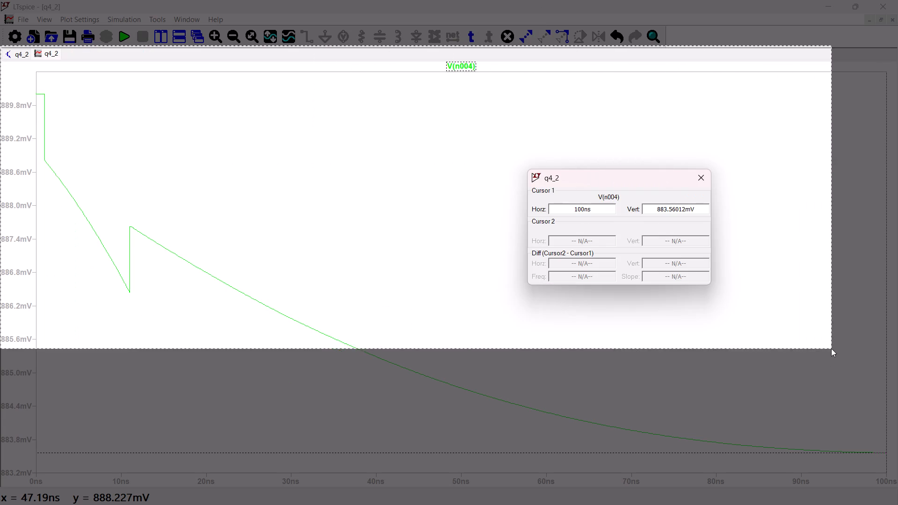
pyautogui.moveTo(831, 348); pyautogui.dragTo(897, 488)
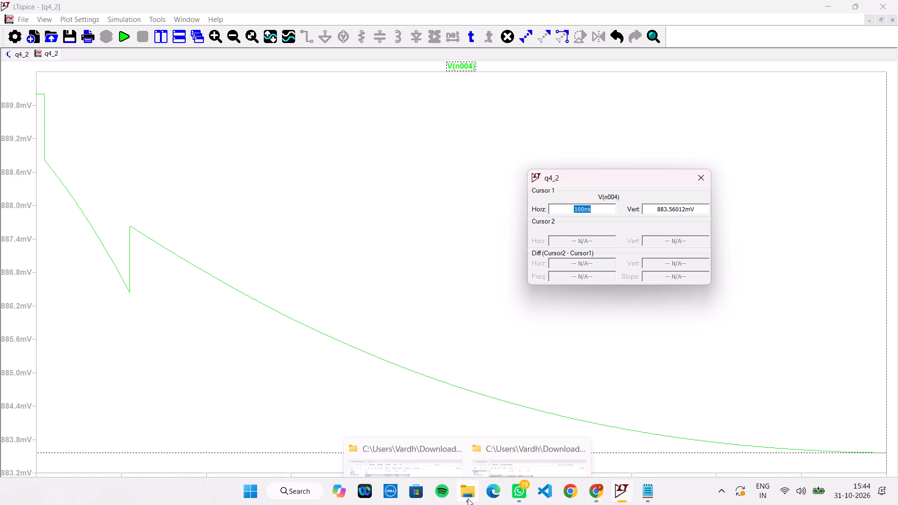
# In File Explorer, move the new waveform screenshot from the Gallery into the simulations/results/q4 folder.
pyautogui.click(468, 498)
pyautogui.click(390, 414)
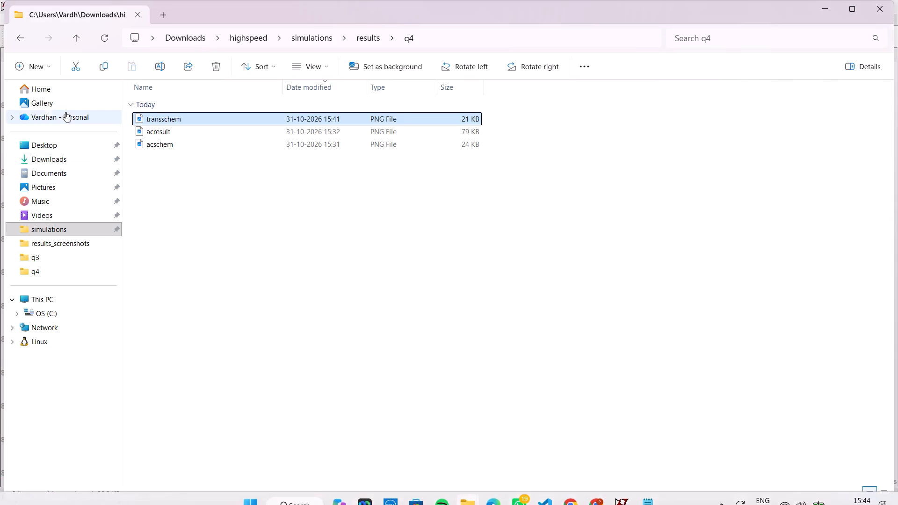
pyautogui.click(59, 90)
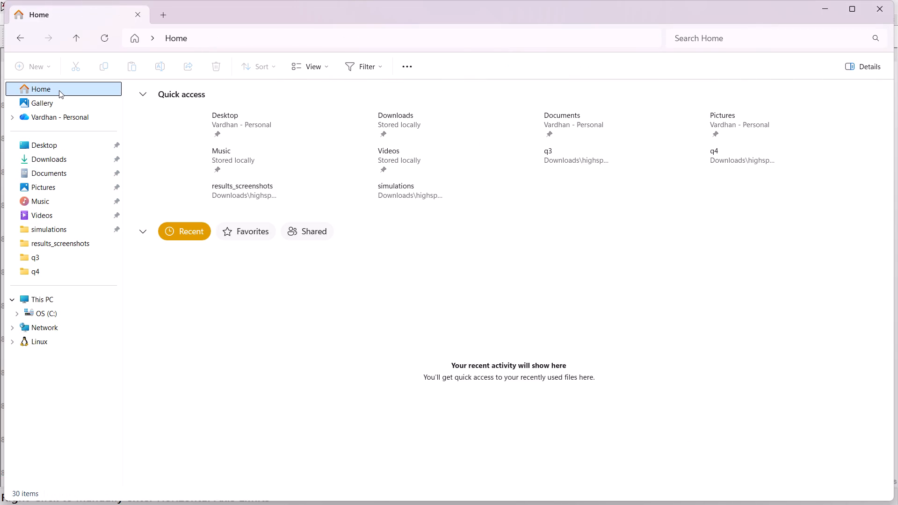
pyautogui.click(55, 102)
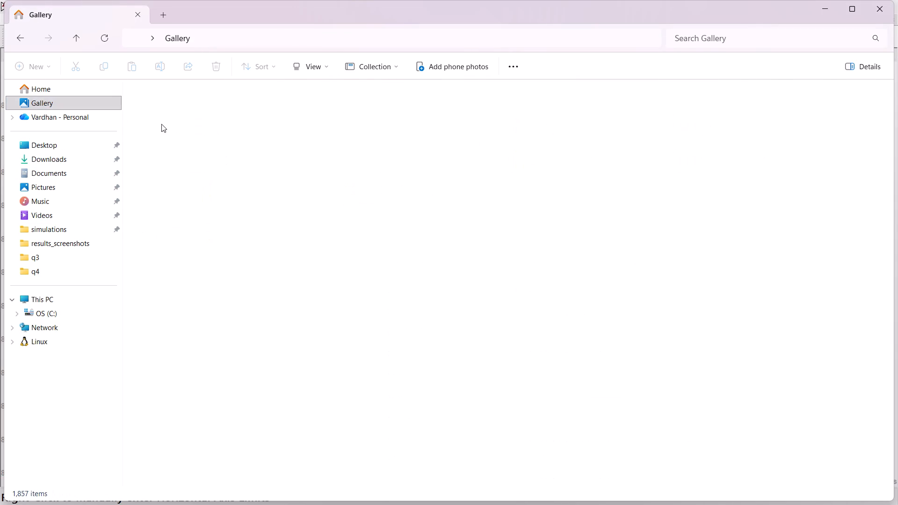
pyautogui.click(194, 141)
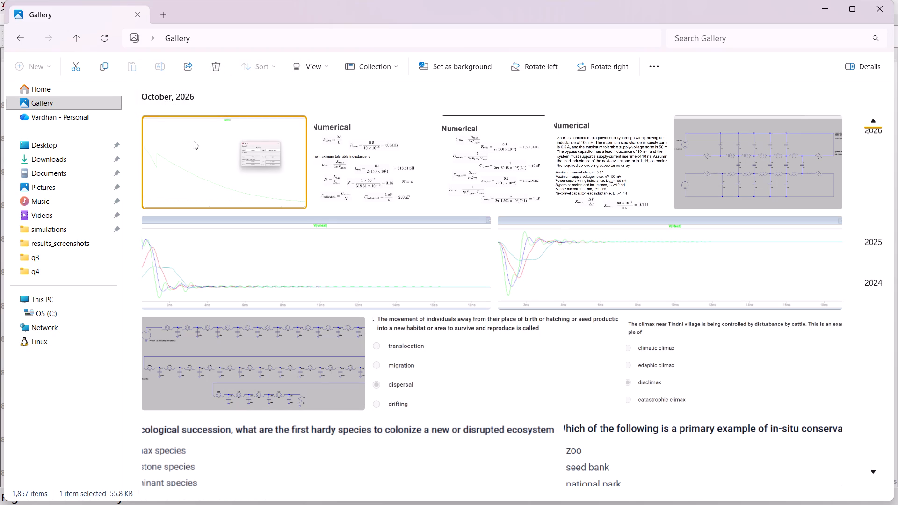
pyautogui.hotkey('ctrl', 'x')
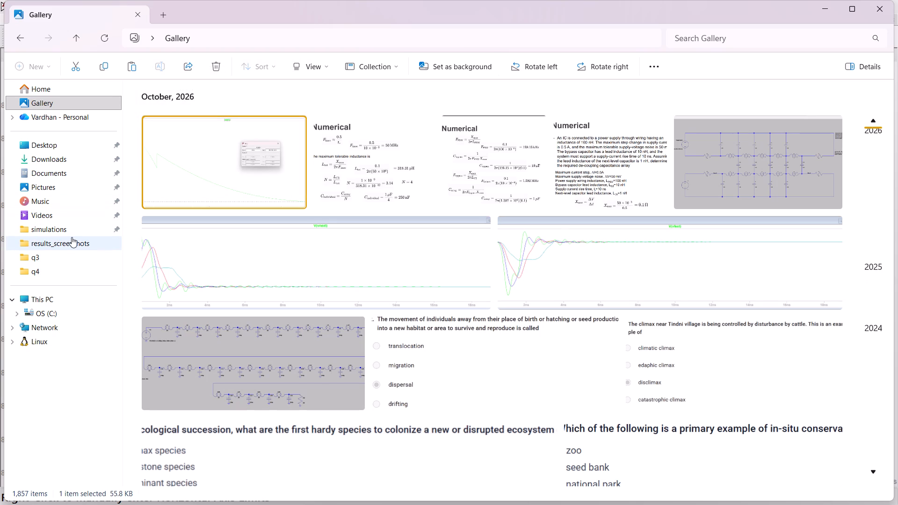
pyautogui.doubleClick(71, 231)
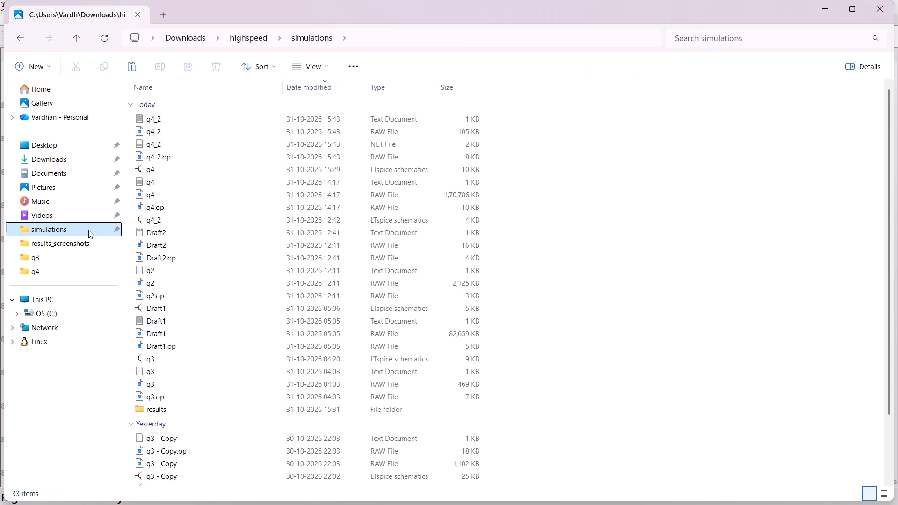
pyautogui.doubleClick(178, 407)
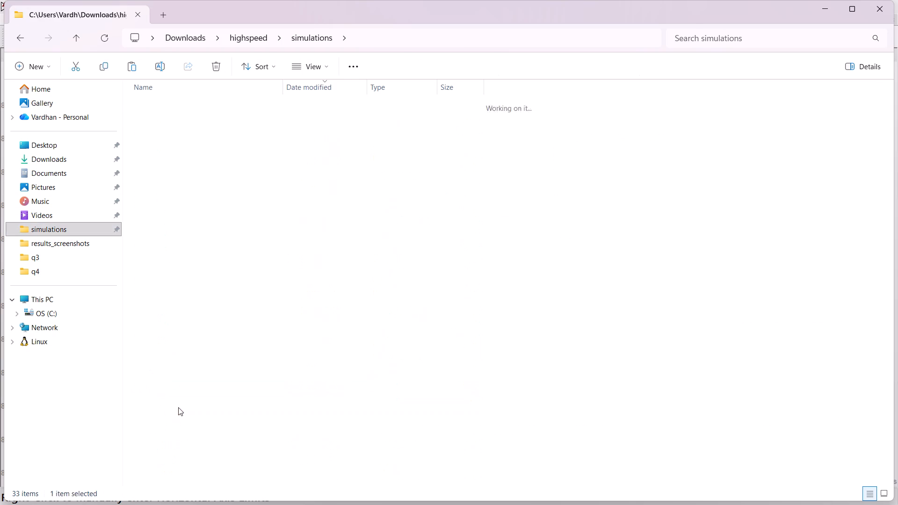
pyautogui.doubleClick(159, 123)
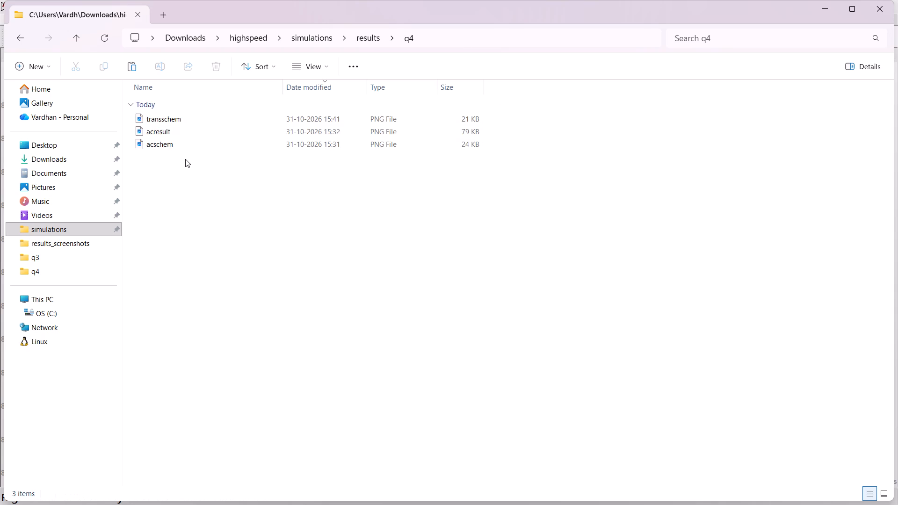
pyautogui.hotkey('ctrl', 'v')
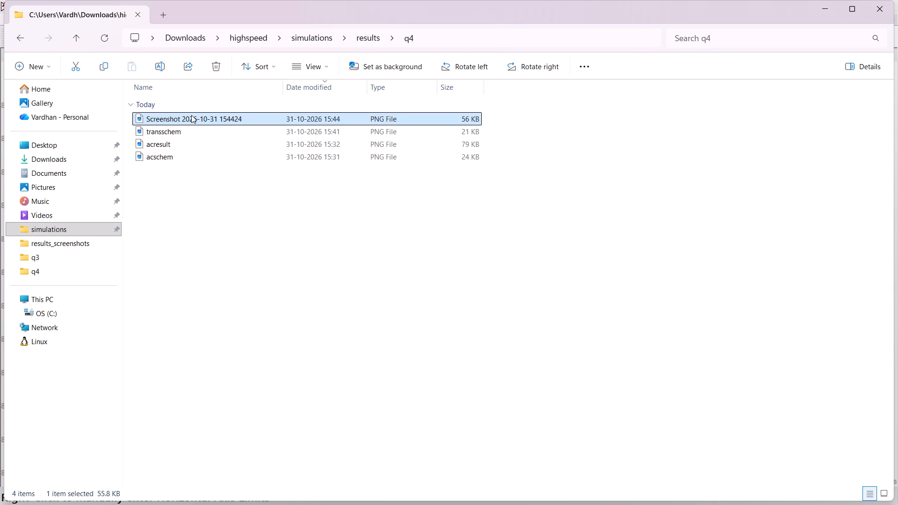
# Rename the moved waveform screenshot as transresult.
pyautogui.rightClick(191, 115)
pyautogui.click(285, 10)
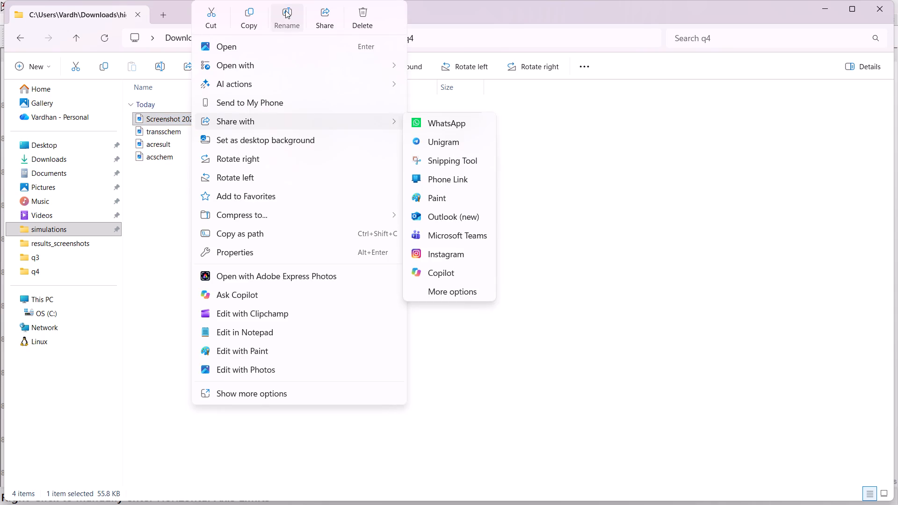
pyautogui.press('BackSpace')
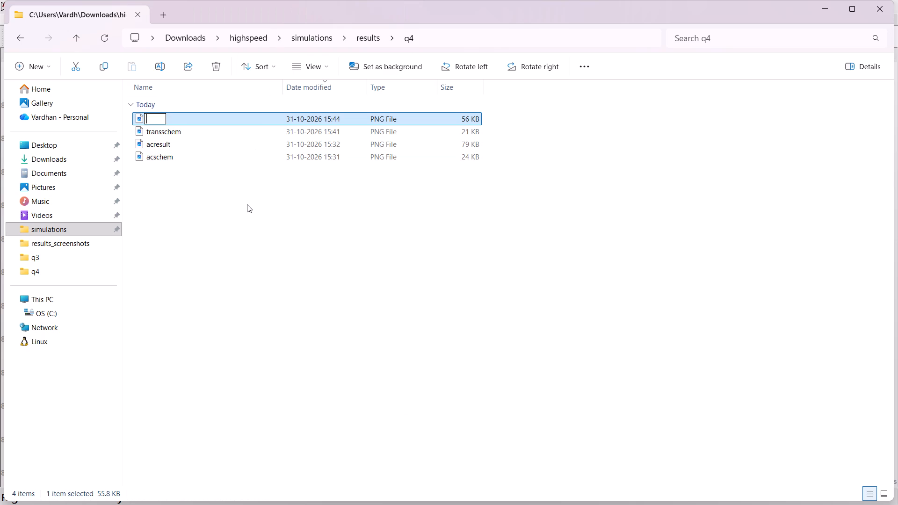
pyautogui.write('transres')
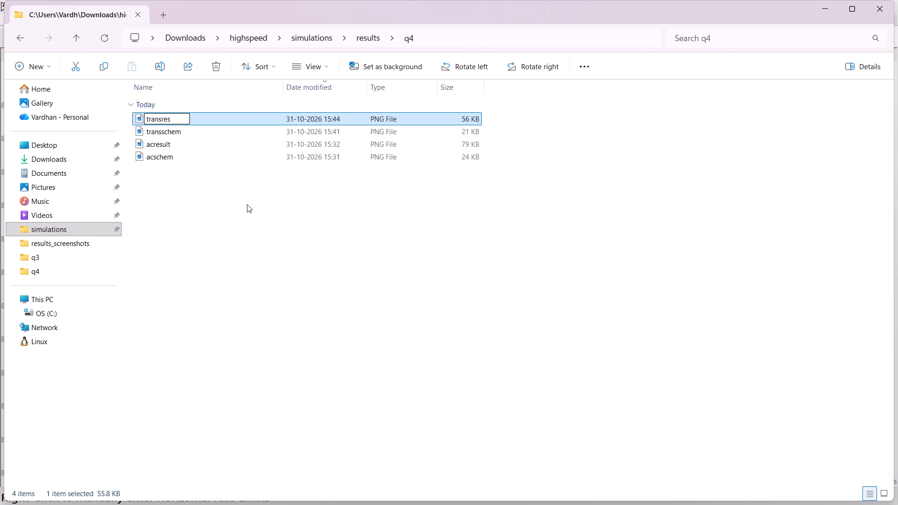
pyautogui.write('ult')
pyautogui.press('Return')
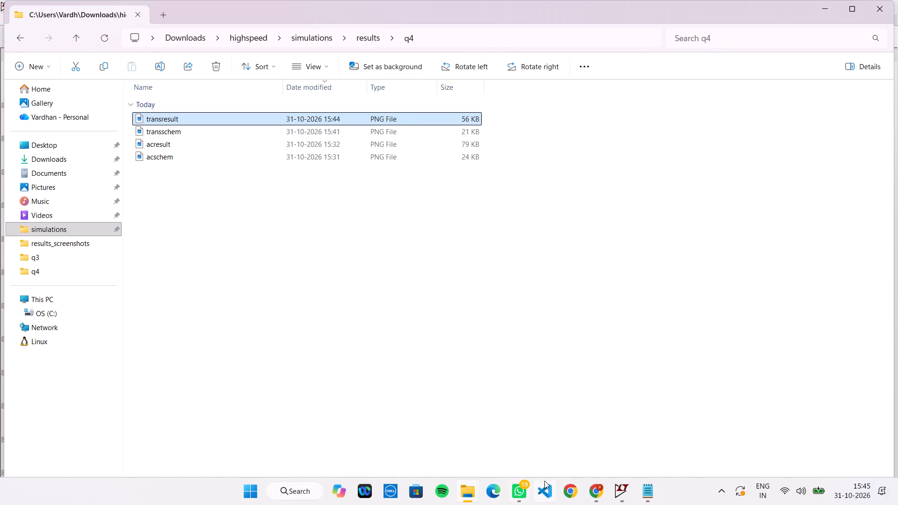
# Switch to the Overleaf project in Chrome and upload the transresult and transschem images from the q4 folder.
pyautogui.click(590, 490)
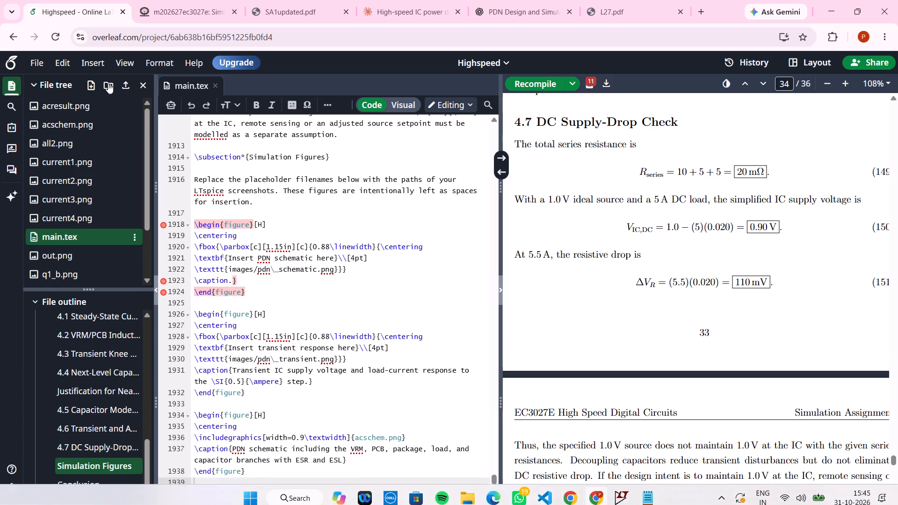
pyautogui.click(127, 86)
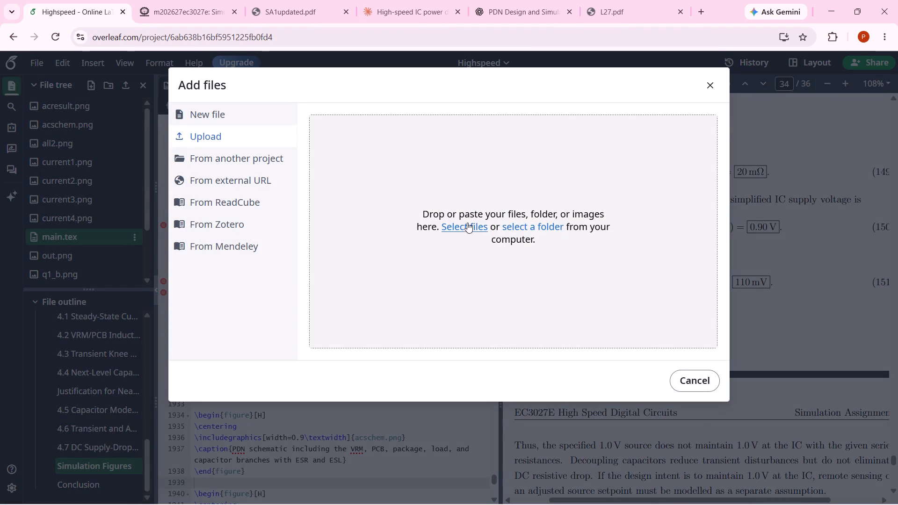
pyautogui.click(467, 228)
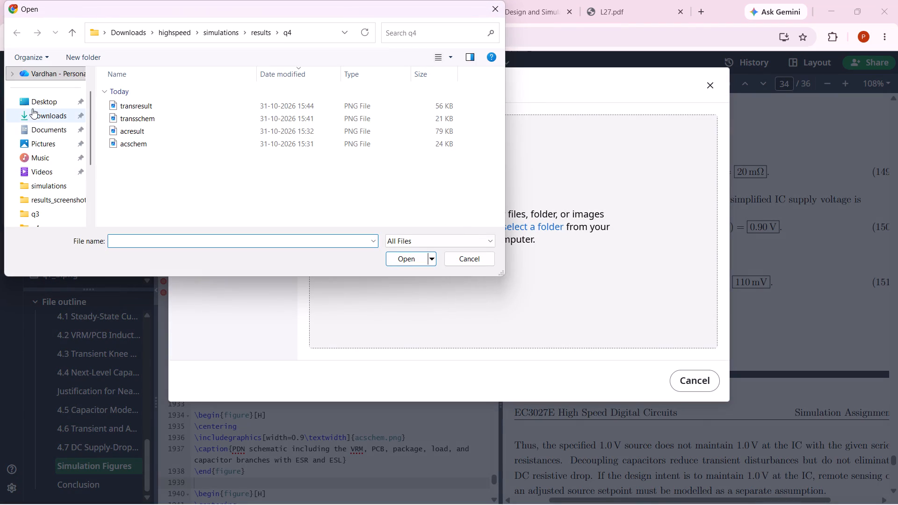
pyautogui.keyDown('ctrl'); pyautogui.click(122, 102); pyautogui.keyUp('ctrl')
pyautogui.keyDown('ctrl'); pyautogui.click(124, 115); pyautogui.keyUp('ctrl')
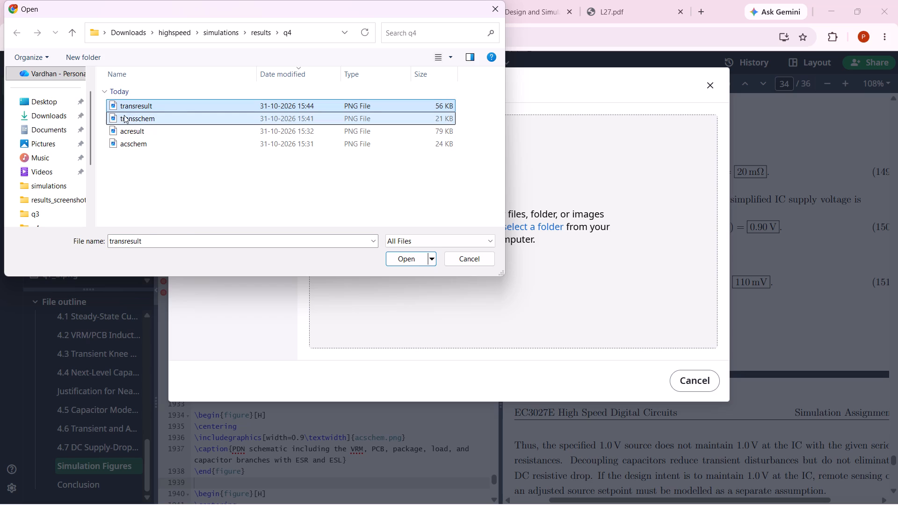
pyautogui.click(398, 260)
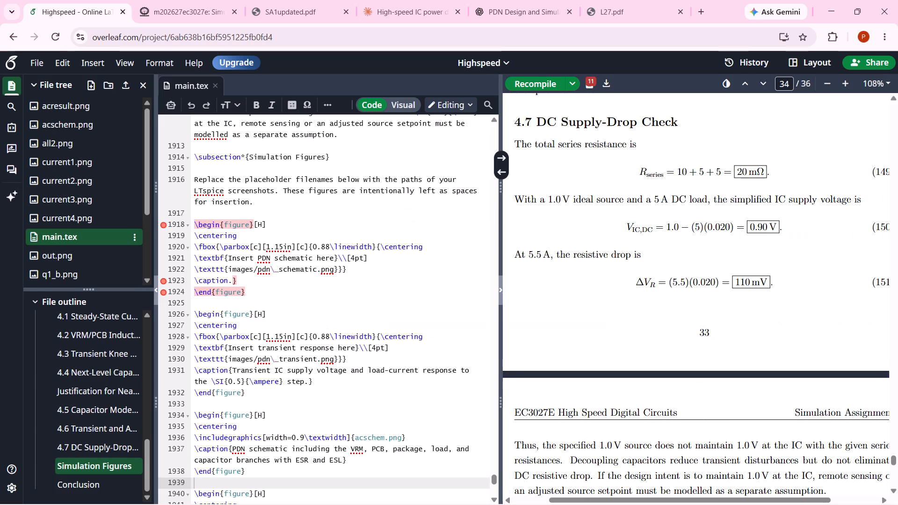
# Insert two copies of the acschem.png figure block in main.tex, directly after the transient response placeholder figure, separated by blank lines.
pyautogui.scroll(-1, 312, 310)
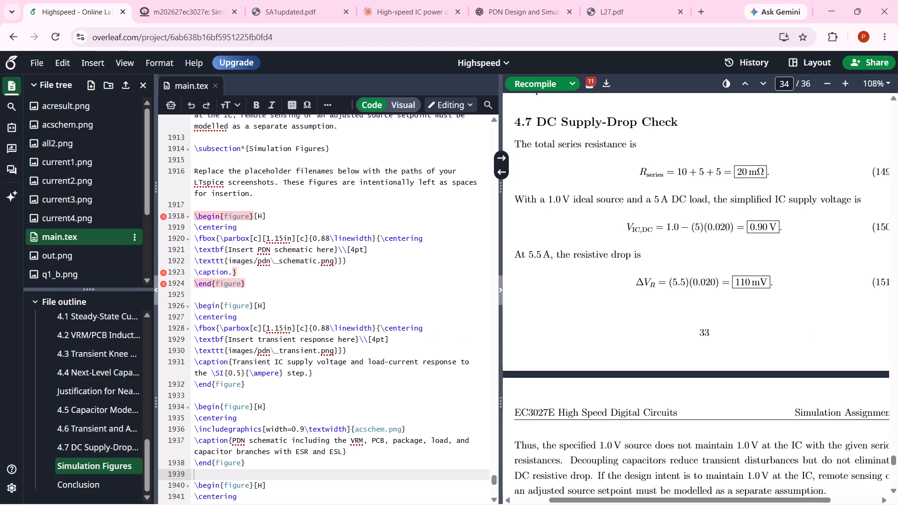
pyautogui.scroll(-2, 312, 310)
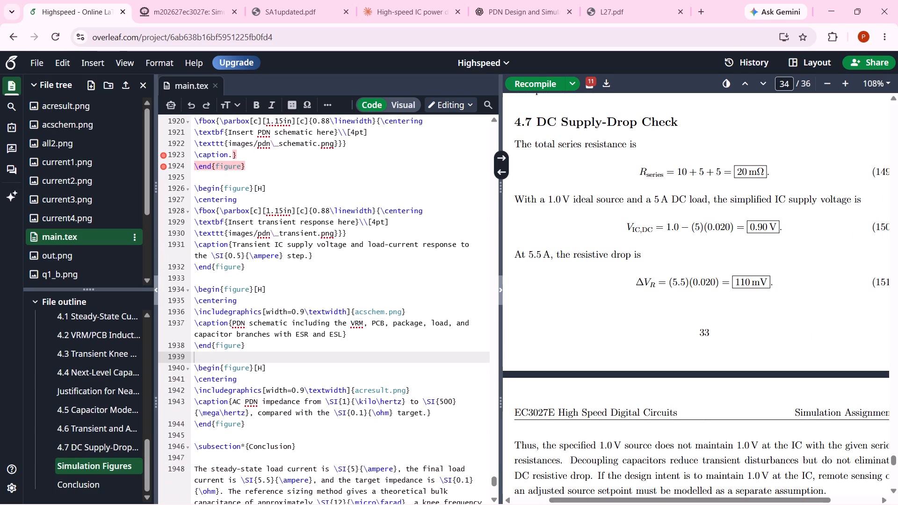
pyautogui.moveTo(254, 345); pyautogui.dragTo(196, 290)
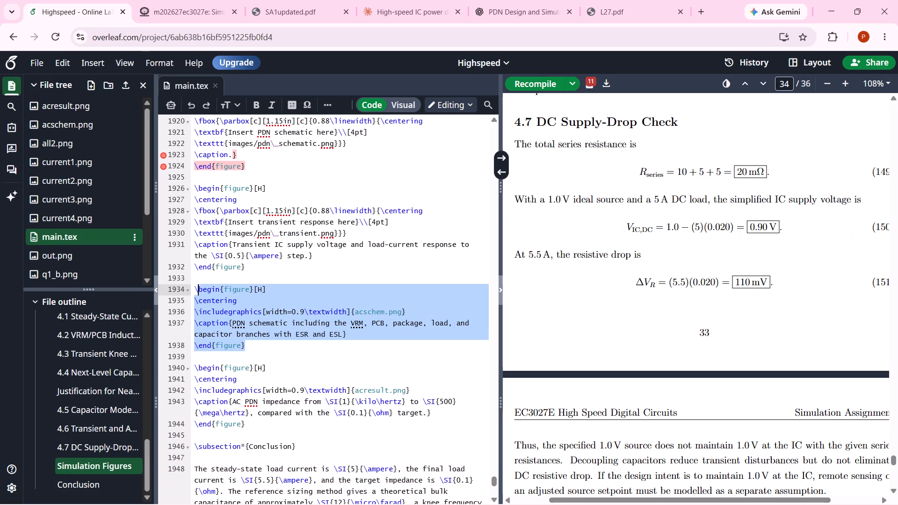
pyautogui.moveTo(196, 290); pyautogui.dragTo(196, 290)
pyautogui.hotkey('ctrl', 'c')
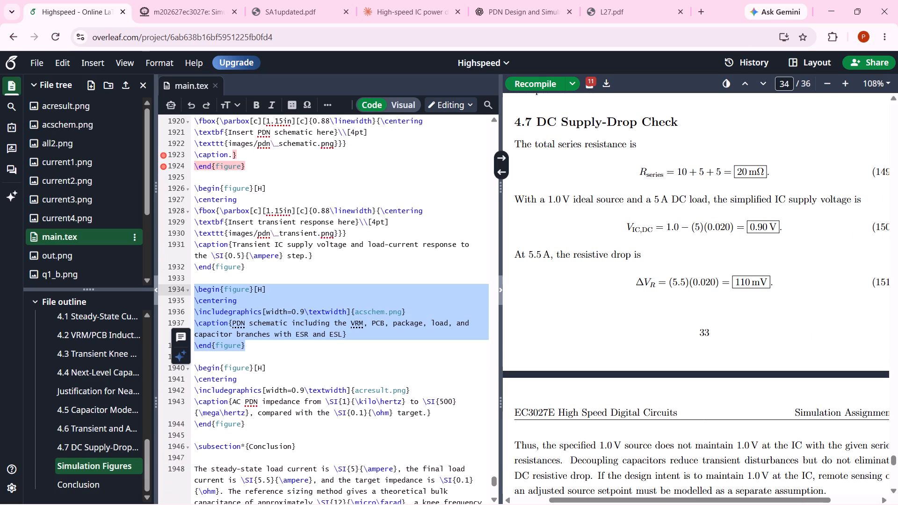
pyautogui.click(252, 265)
pyautogui.press('Return')
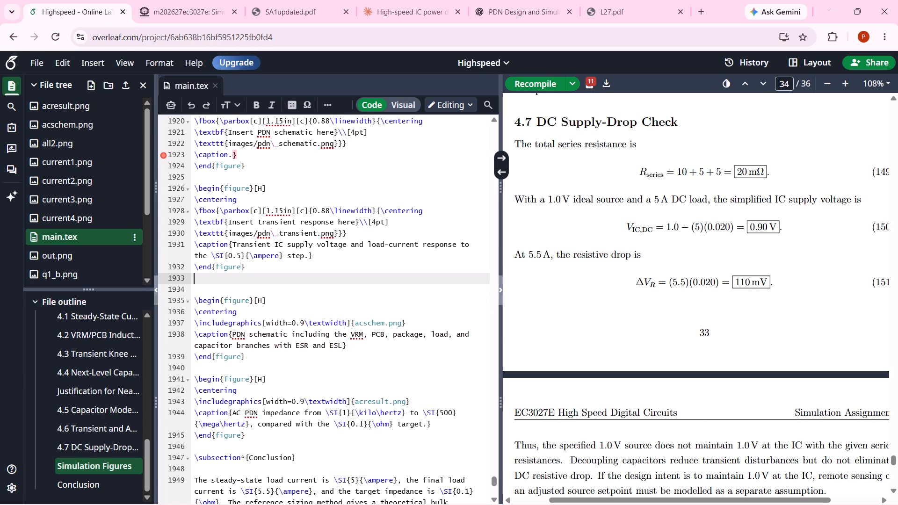
pyautogui.hotkey('ctrl', 'v')
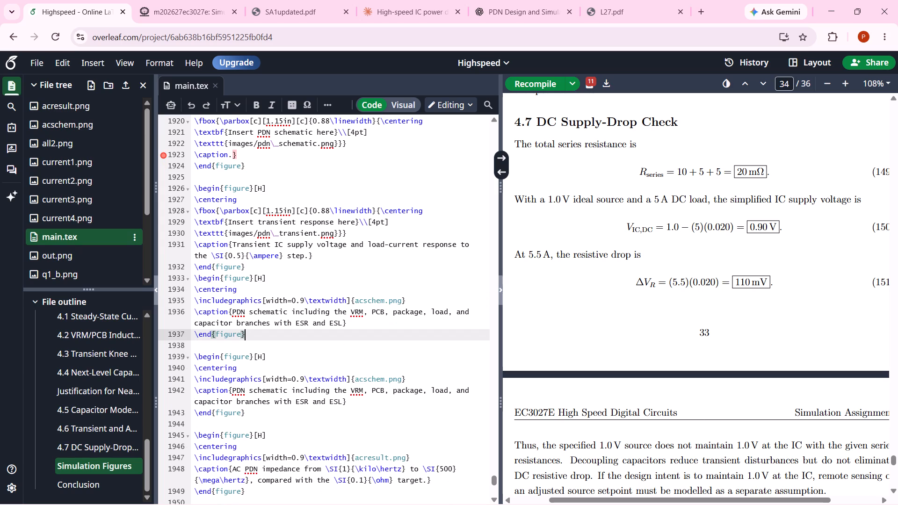
pyautogui.click(249, 267)
pyautogui.press('Return')
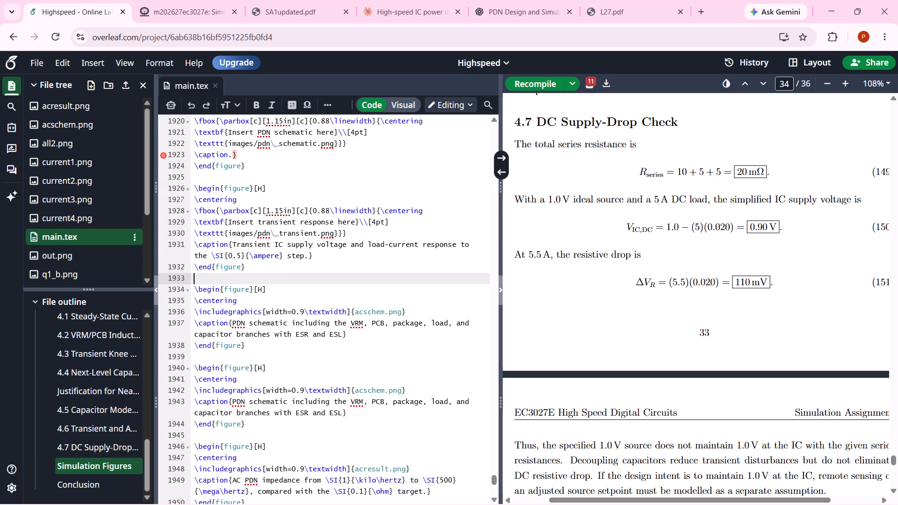
pyautogui.hotkey('ctrl', 'v')
pyautogui.press('Return')
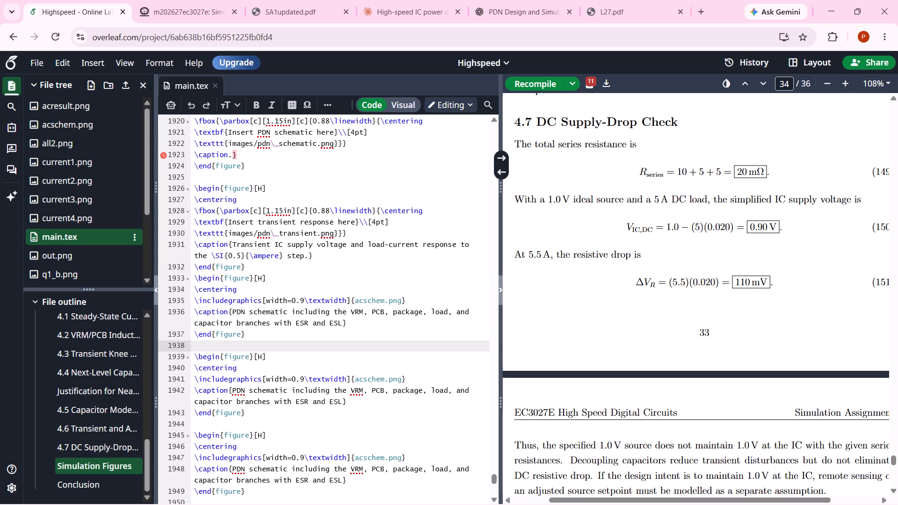
pyautogui.click(248, 268)
pyautogui.press('Return')
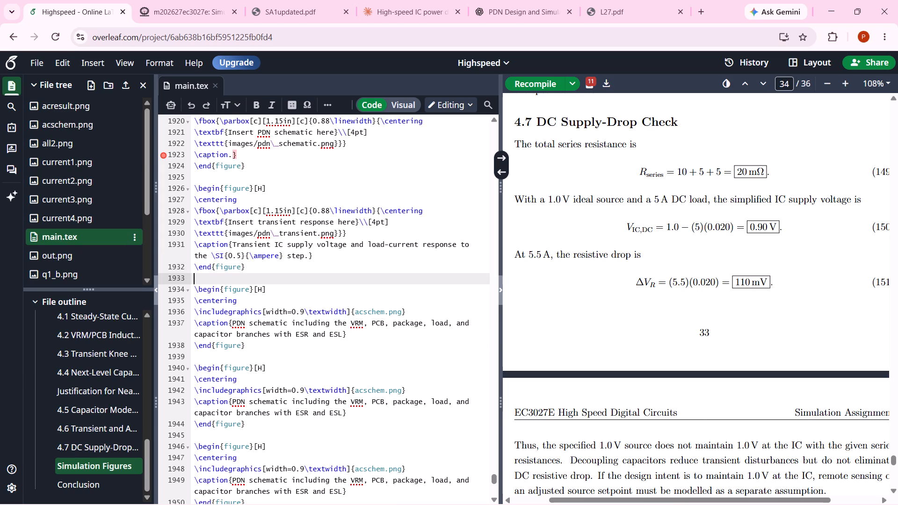
# Move the caption text about the 0.5 A step response from the transient placeholder into the second copied figure, replacing its PDN schematic caption.
pyautogui.moveTo(232, 326); pyautogui.dragTo(337, 334)
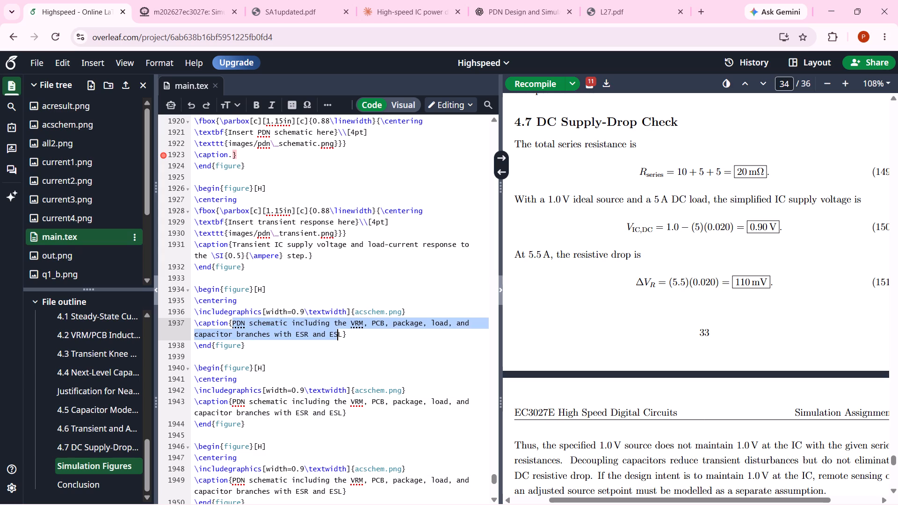
pyautogui.moveTo(337, 334); pyautogui.dragTo(338, 334)
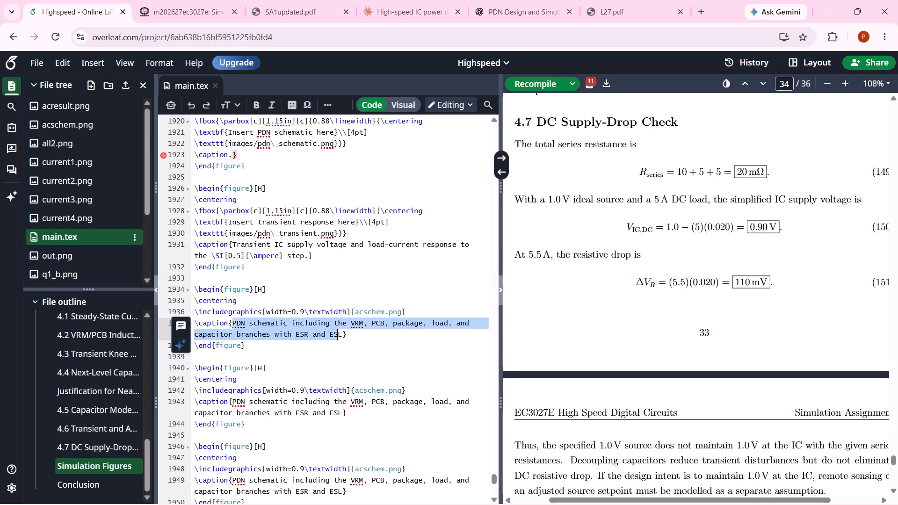
pyautogui.click(355, 333)
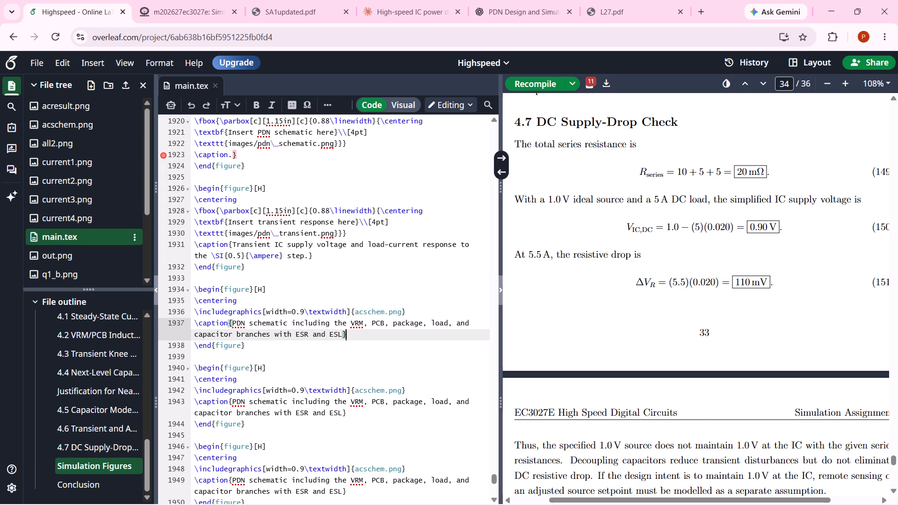
pyautogui.moveTo(232, 243); pyautogui.dragTo(306, 255)
pyautogui.hotkey('ctrl', 'x')
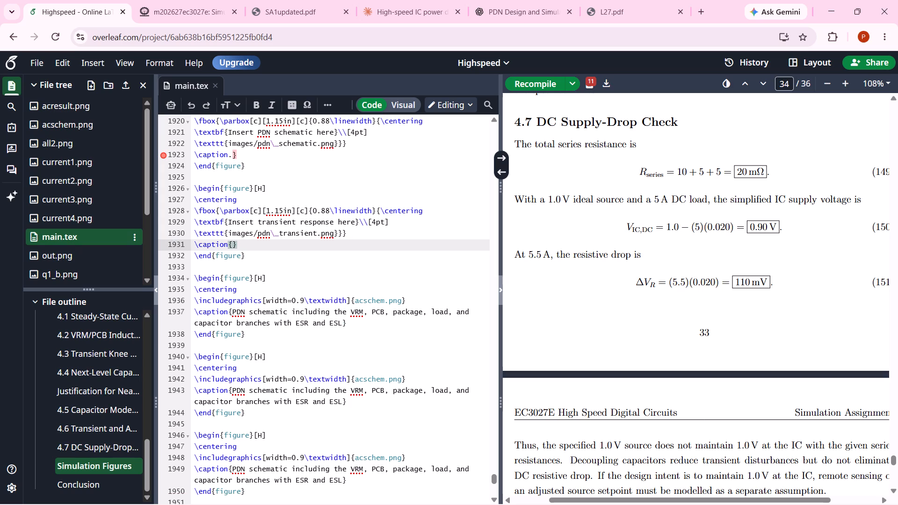
pyautogui.moveTo(233, 391); pyautogui.dragTo(236, 394)
pyautogui.moveTo(236, 394); pyautogui.dragTo(341, 398)
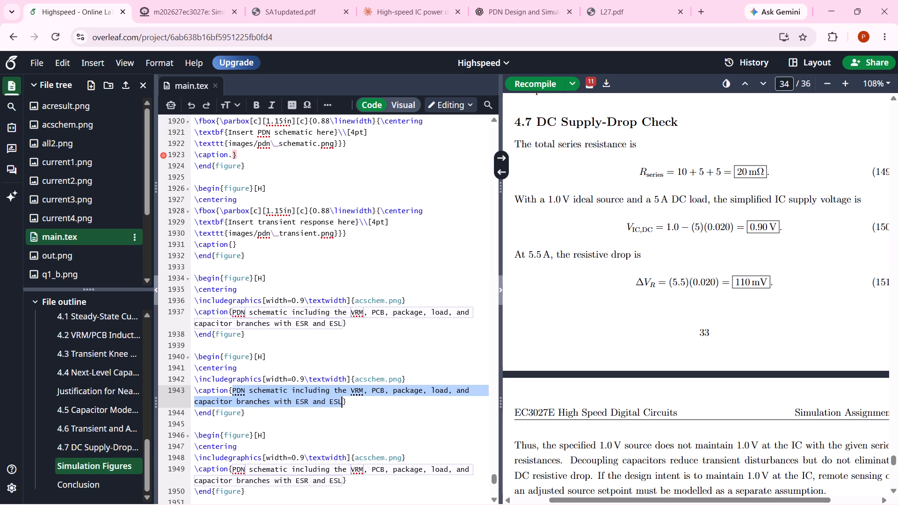
pyautogui.hotkey('ctrl', 'v')
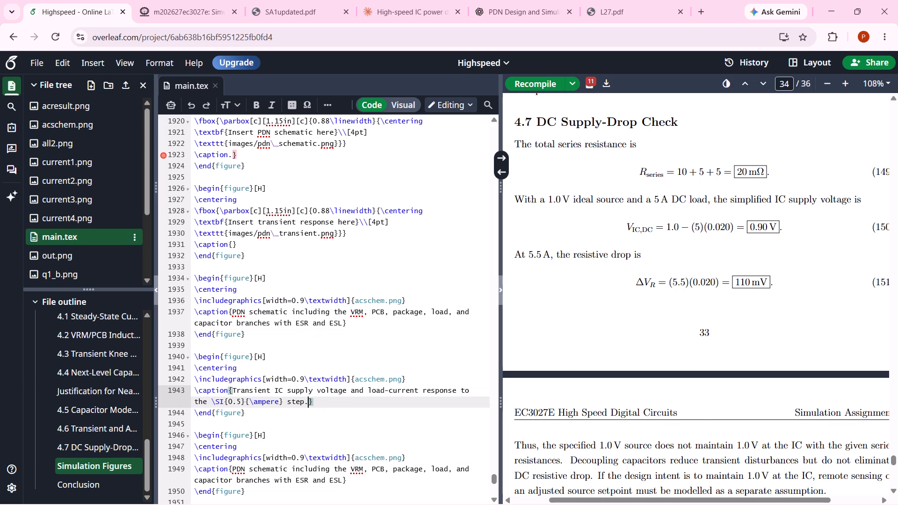
# Change the image file in the first copied figure block to transschem.png.
pyautogui.click(383, 302)
pyautogui.press('Right')
pyautogui.press('BackSpace')
pyautogui.press('BackSpace')
pyautogui.press('BackSpace')
pyautogui.press('BackSpace')
pyautogui.press('BackSpace')
pyautogui.press('BackSpace')
pyautogui.press('BackSpace')
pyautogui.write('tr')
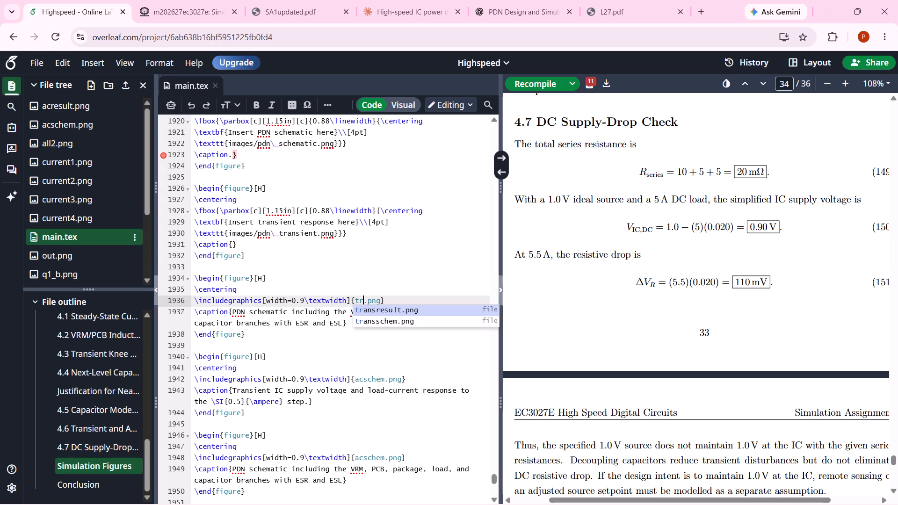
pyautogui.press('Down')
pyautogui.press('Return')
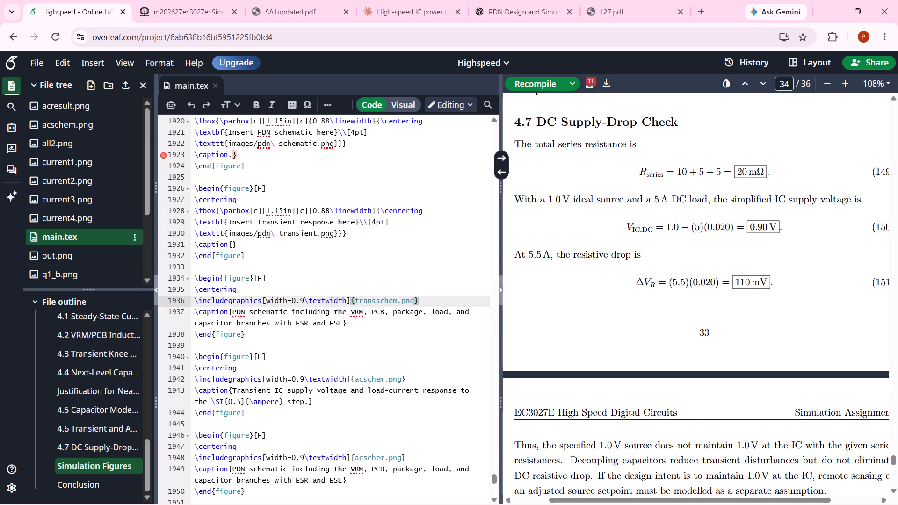
# Change the image file in the second copied figure block, captioned with the transient response, to transresult.png.
pyautogui.click(384, 381)
pyautogui.press('BackSpace')
pyautogui.press('BackSpace')
pyautogui.press('BackSpace')
pyautogui.press('BackSpace')
pyautogui.press('BackSpace')
pyautogui.press('BackSpace')
pyautogui.press('BackSpace')
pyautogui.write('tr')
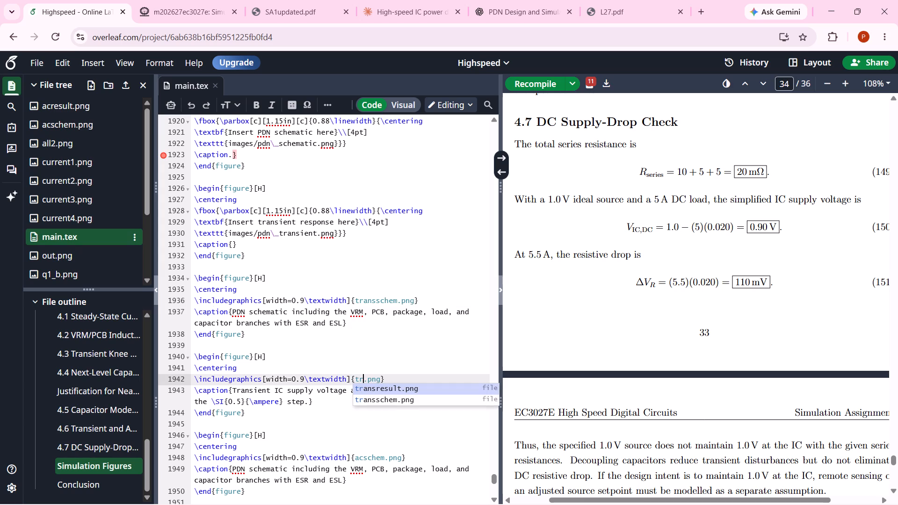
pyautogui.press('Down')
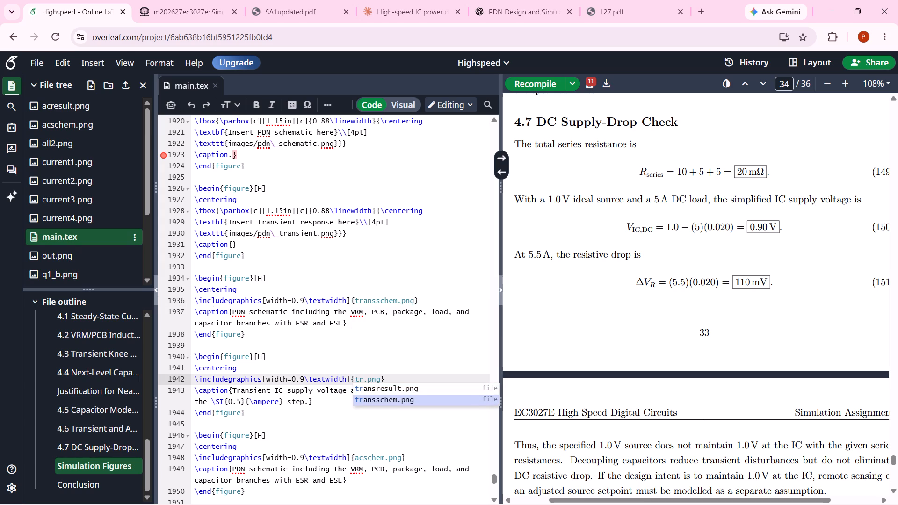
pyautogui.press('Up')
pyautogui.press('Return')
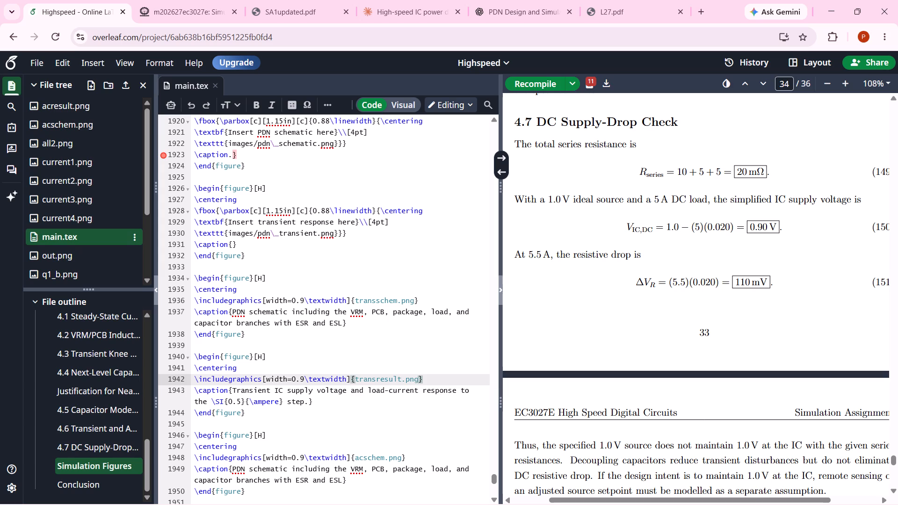
# Recompile the report and check the Simulation Figures pages in the PDF preview.
pyautogui.click(524, 87)
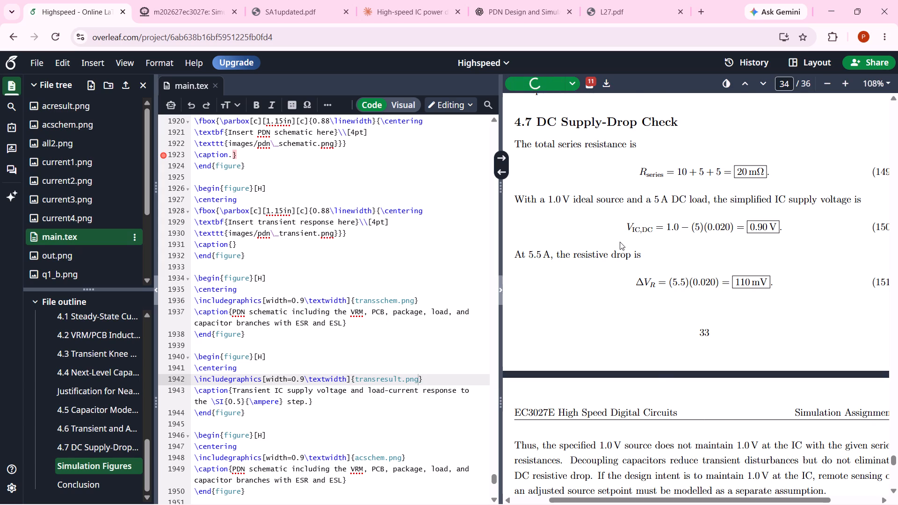
pyautogui.scroll(-2, 620, 242)
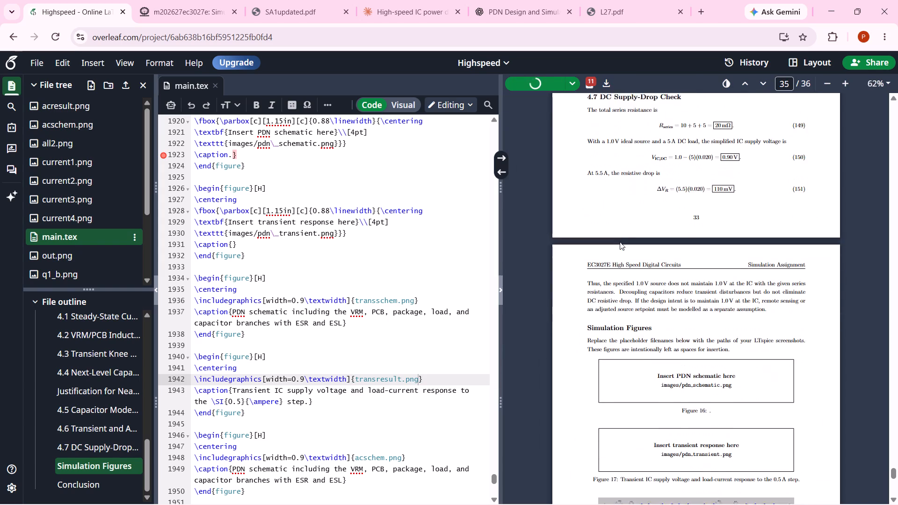
pyautogui.scroll(-3, 620, 242)
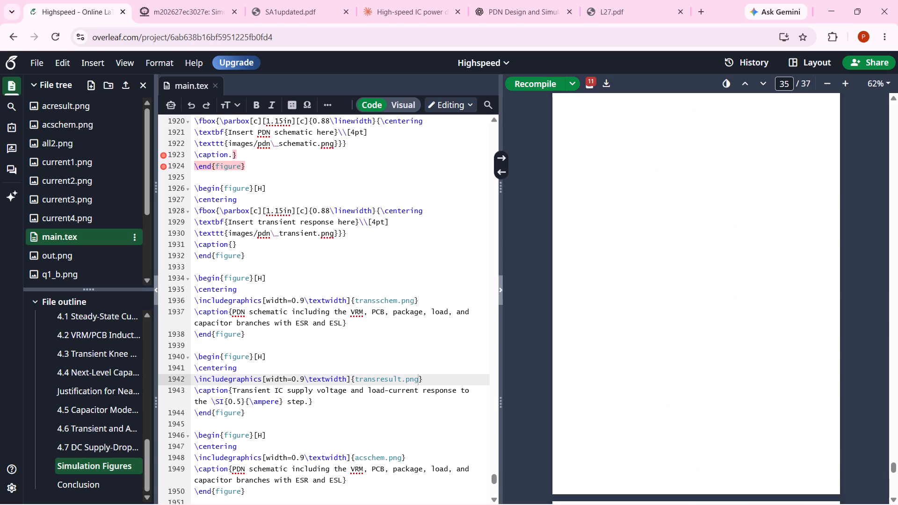
# Delete the PDN schematic and transient response placeholder figure blocks from Simulation Figures, along with the extra blank line.
pyautogui.scroll(1, 262, 255)
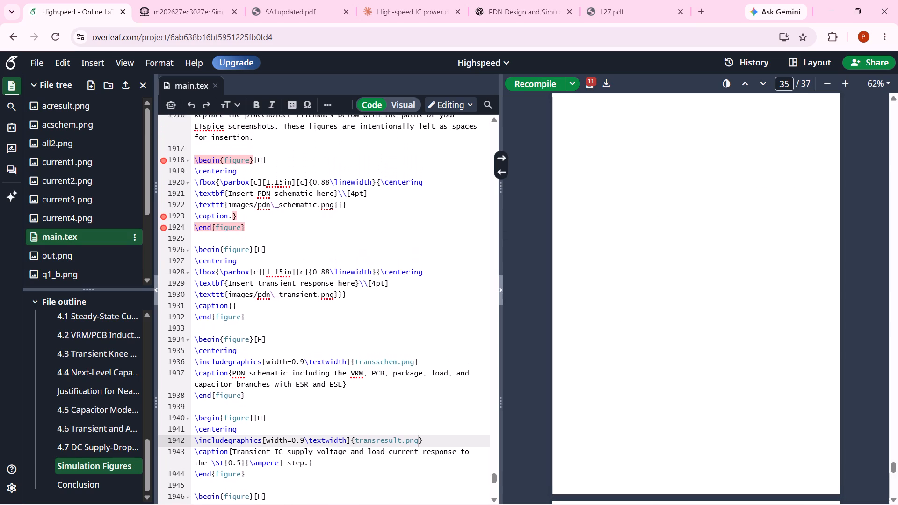
pyautogui.scroll(1, 262, 255)
pyautogui.moveTo(254, 330); pyautogui.dragTo(201, 161)
pyautogui.press('BackSpace')
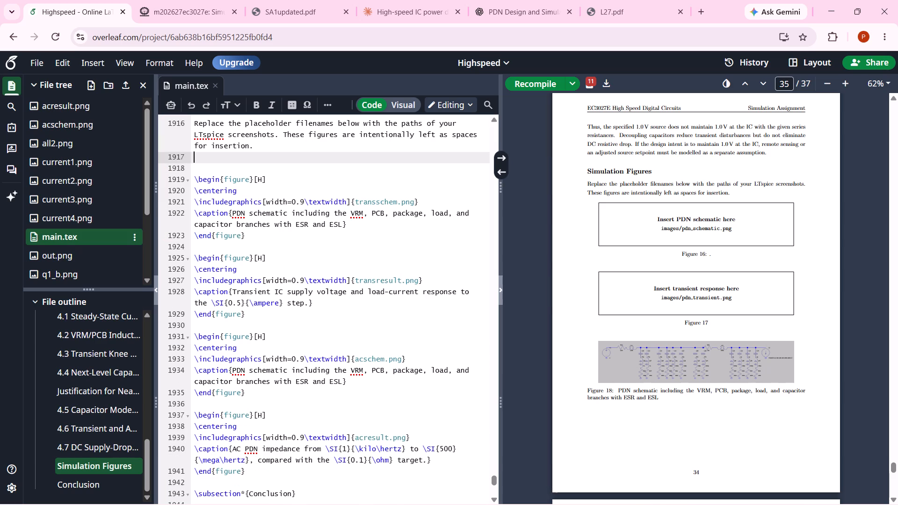
pyautogui.press('Down')
pyautogui.press('BackSpace')
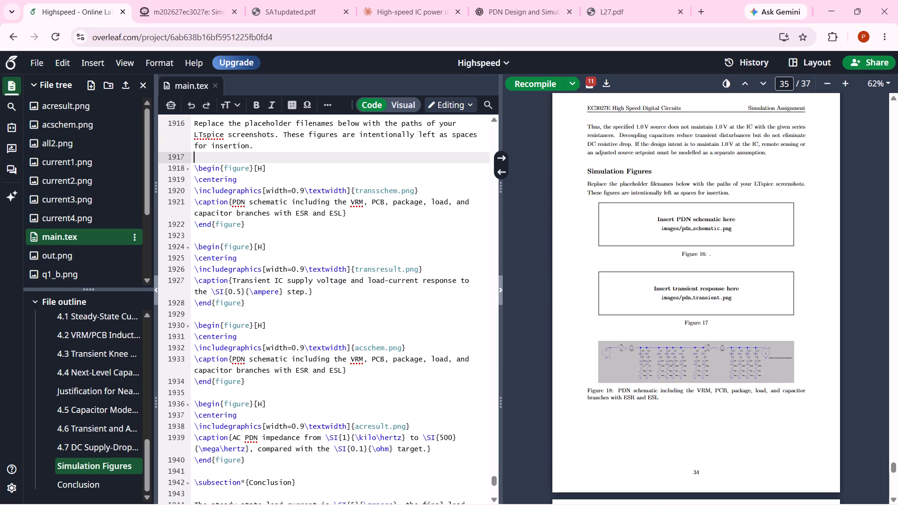
# Recompile the report and check the transient and AC schematic and result figures in the PDF preview.
pyautogui.click(527, 82)
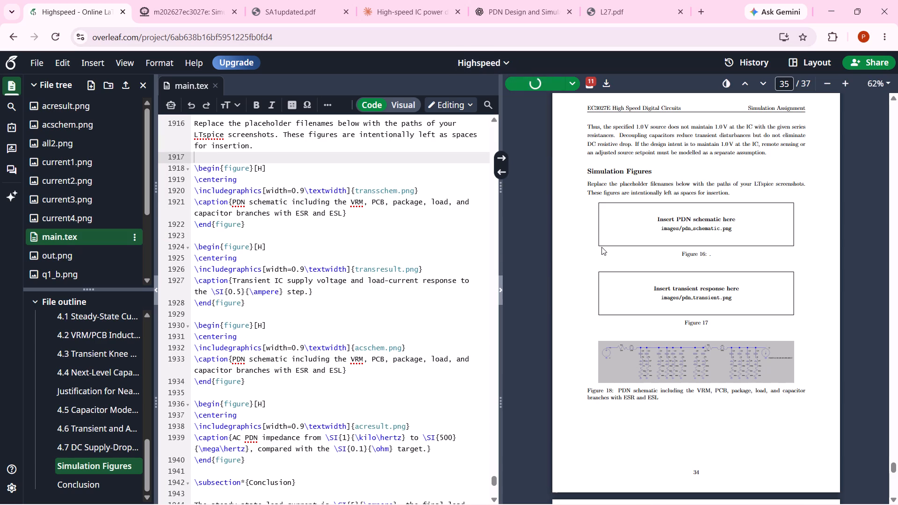
pyautogui.scroll(-4, 601, 247)
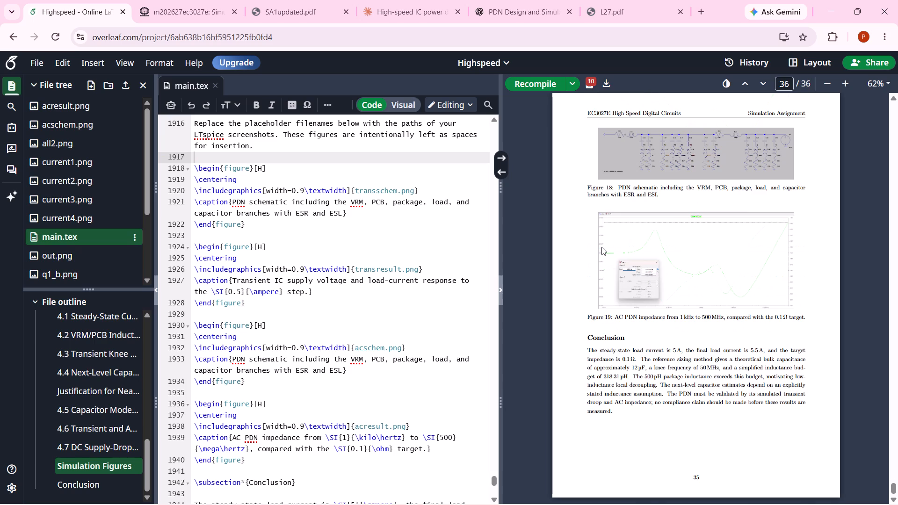
pyautogui.scroll(3, 601, 247)
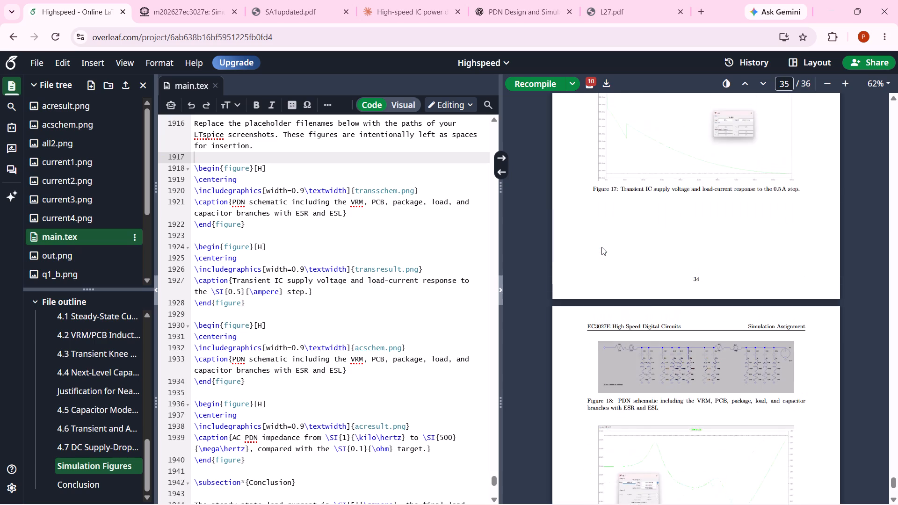
pyautogui.scroll(5, 601, 247)
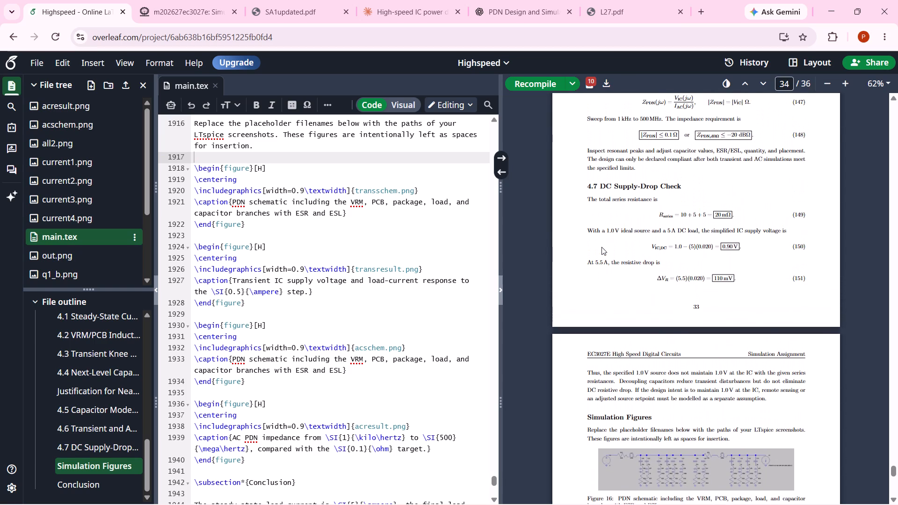
# Review the earlier PDF pages, from the Question 4 calculations back to the LC ladder simulation models and the edge-time sweep figure.
pyautogui.scroll(2, 601, 247)
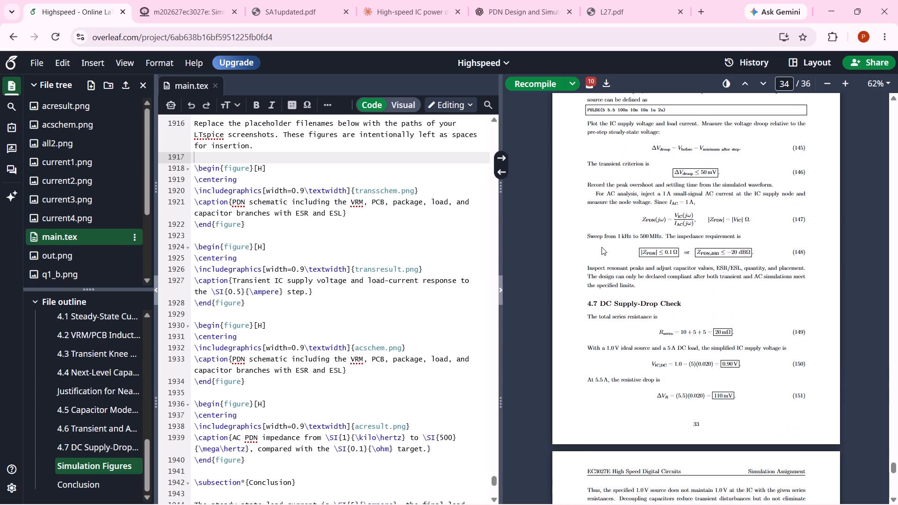
pyautogui.scroll(3, 601, 247)
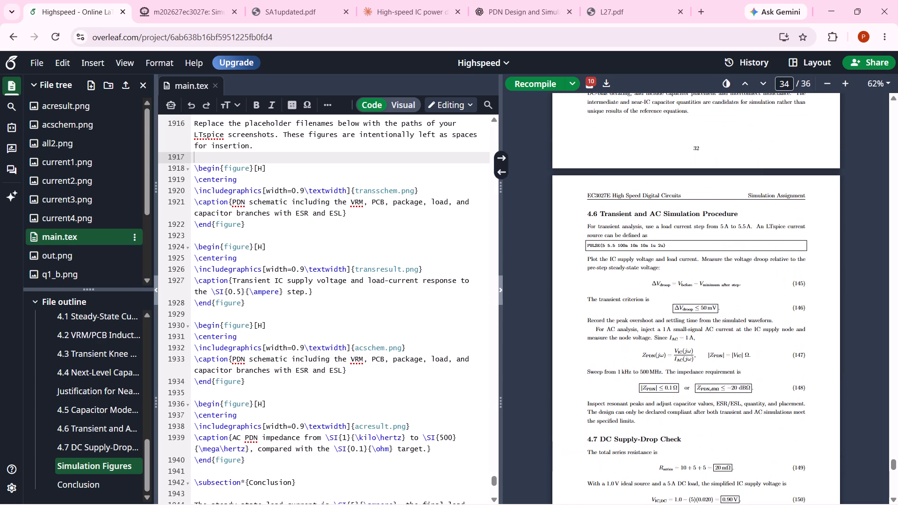
pyautogui.scroll(-1, 601, 247)
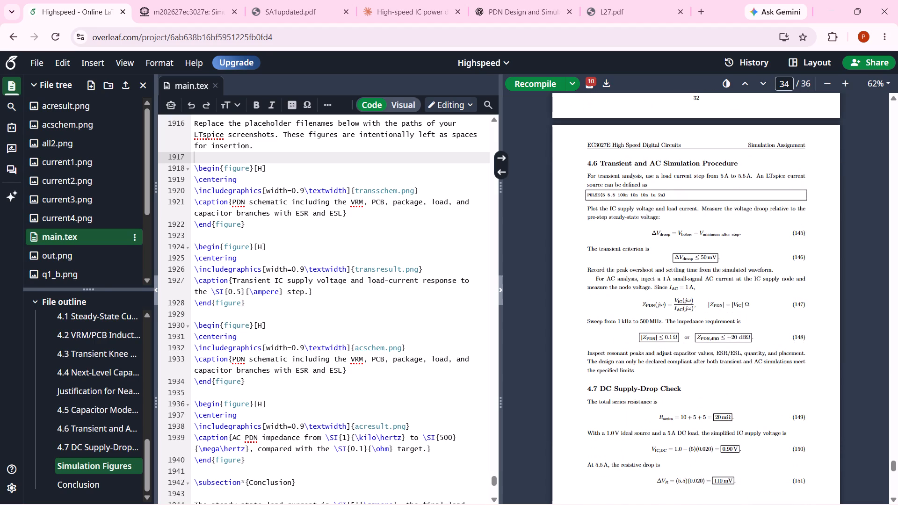
pyautogui.scroll(4, 601, 247)
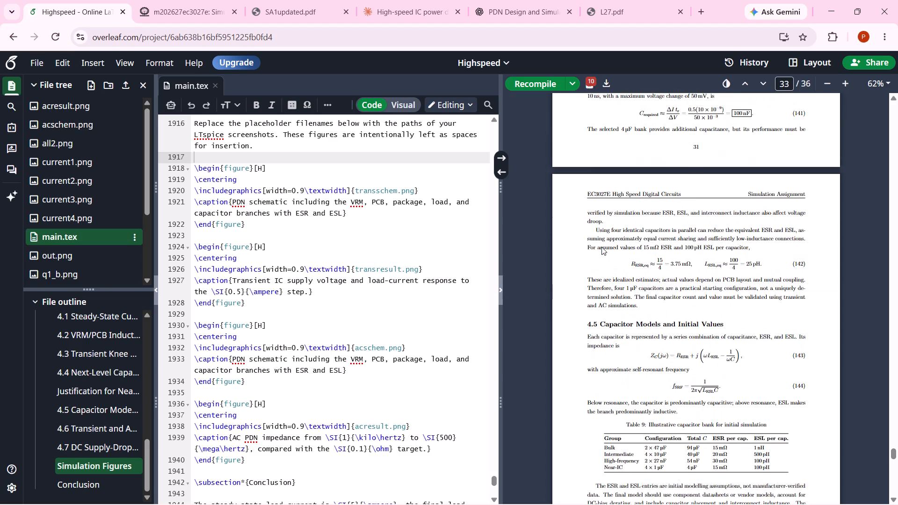
pyautogui.scroll(5, 601, 247)
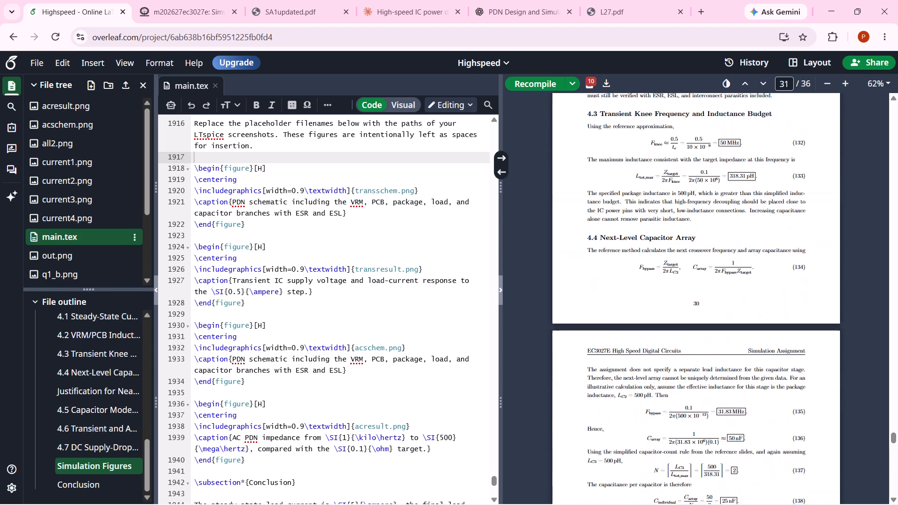
pyautogui.scroll(3, 601, 247)
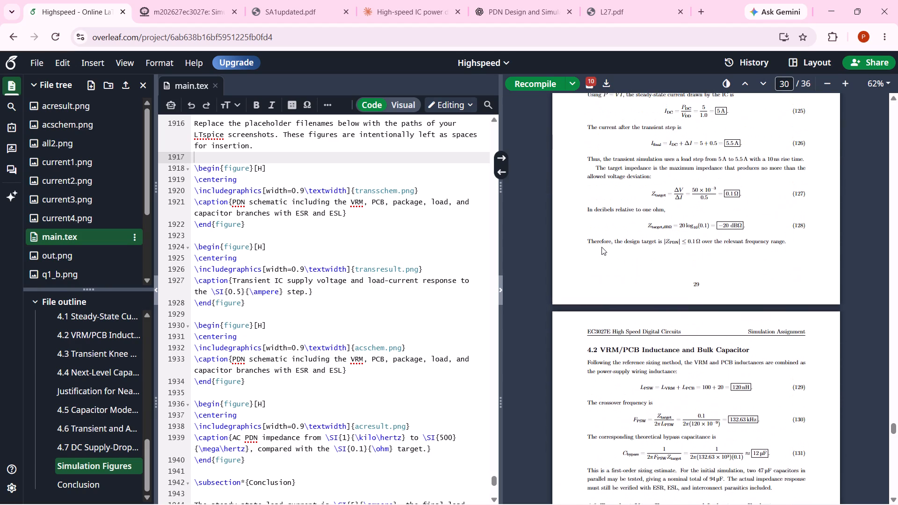
pyautogui.scroll(6, 601, 247)
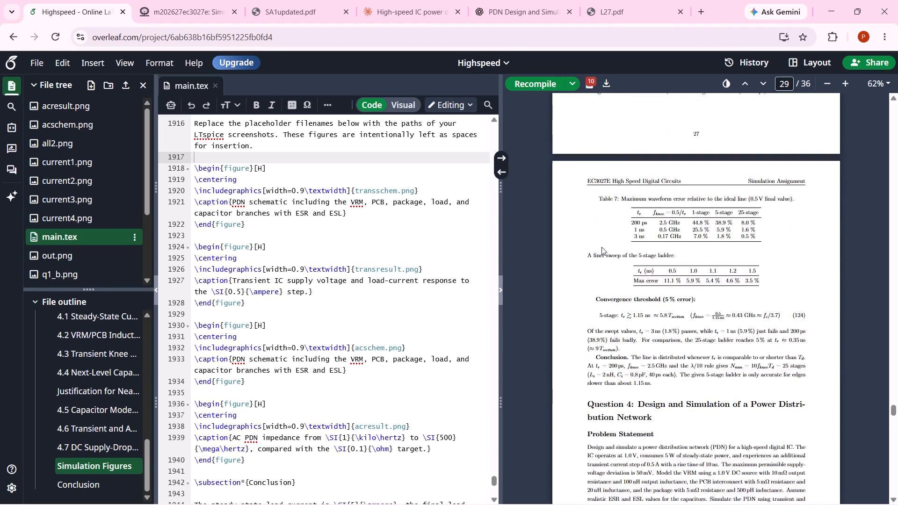
pyautogui.scroll(2, 601, 247)
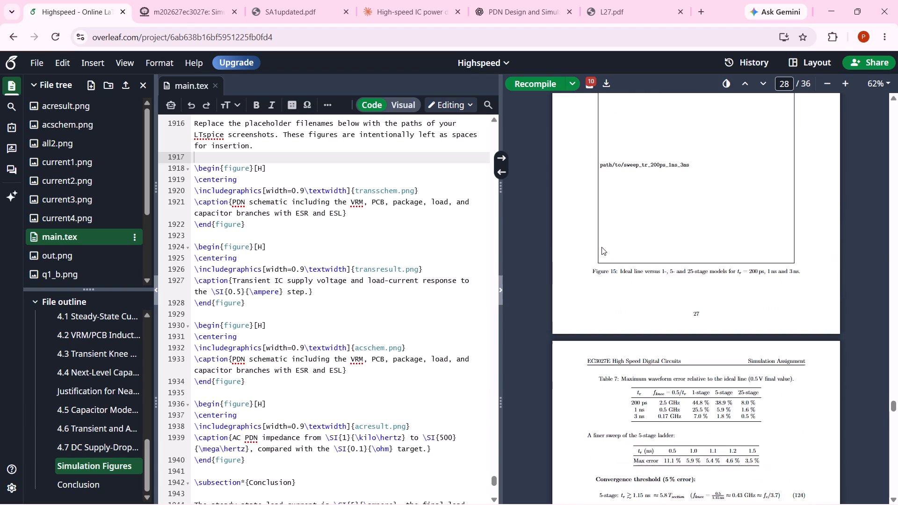
pyautogui.scroll(5, 601, 247)
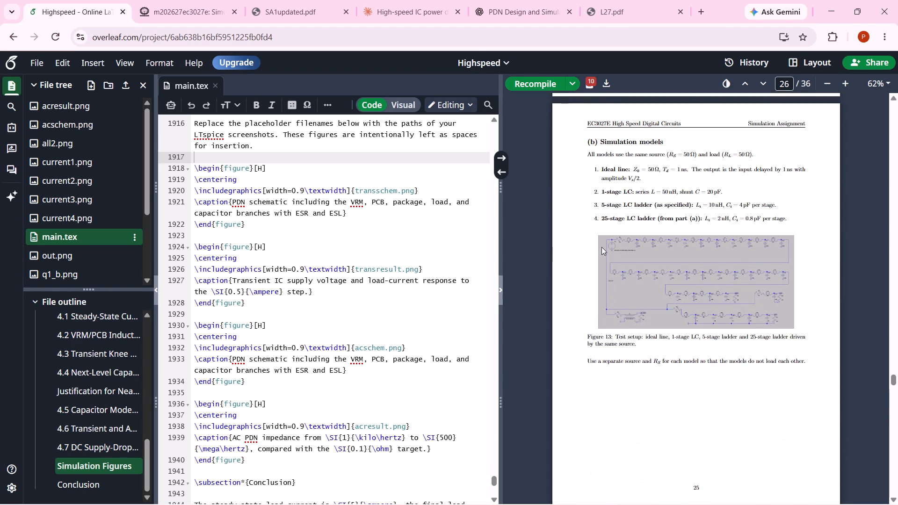
pyautogui.scroll(2, 601, 247)
pyautogui.scroll(-2, 601, 247)
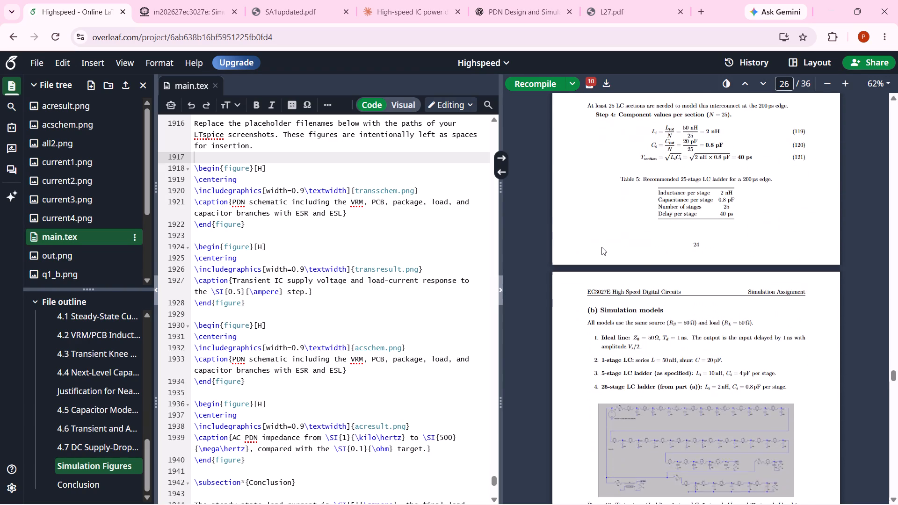
pyautogui.scroll(-7, 601, 247)
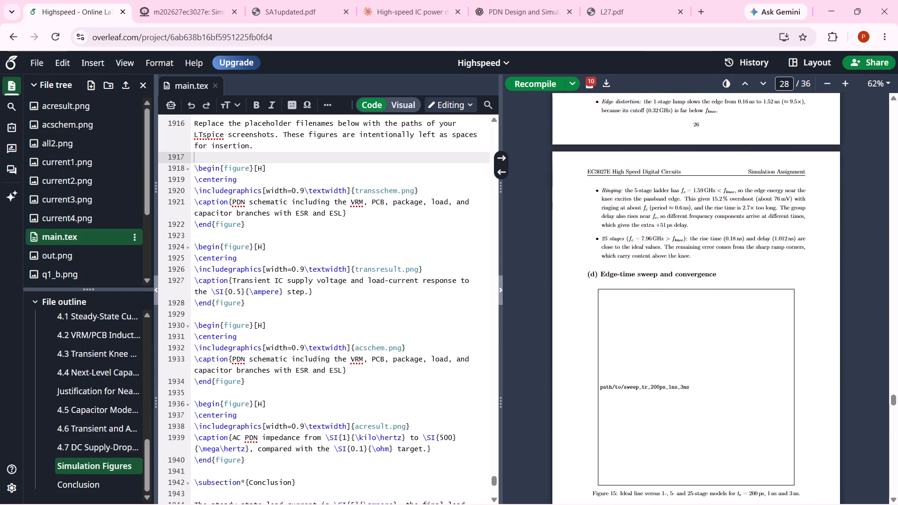
# Review the compiled PDF from the edge-time sweep figure back through the Question 3 and NEXT/FEXT pages to the title page.
pyautogui.scroll(-1, 601, 247)
pyautogui.scroll(10, 601, 247)
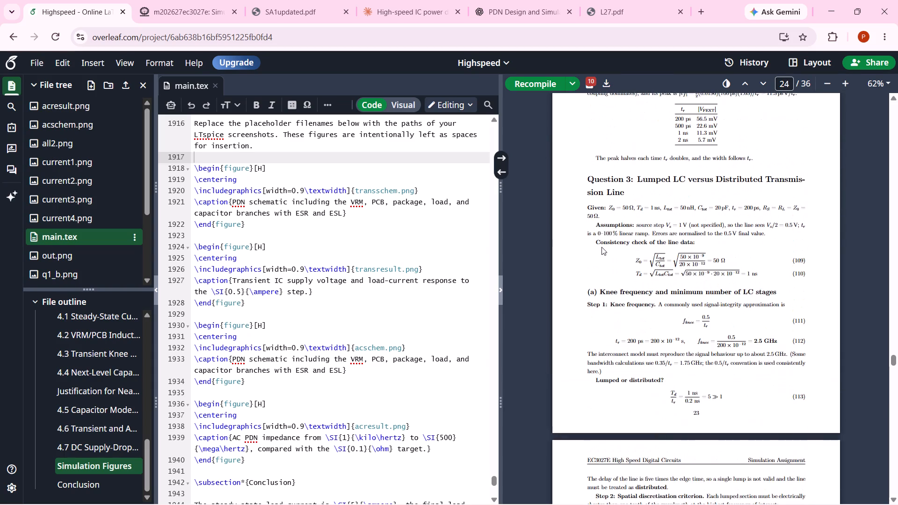
pyautogui.scroll(4, 601, 247)
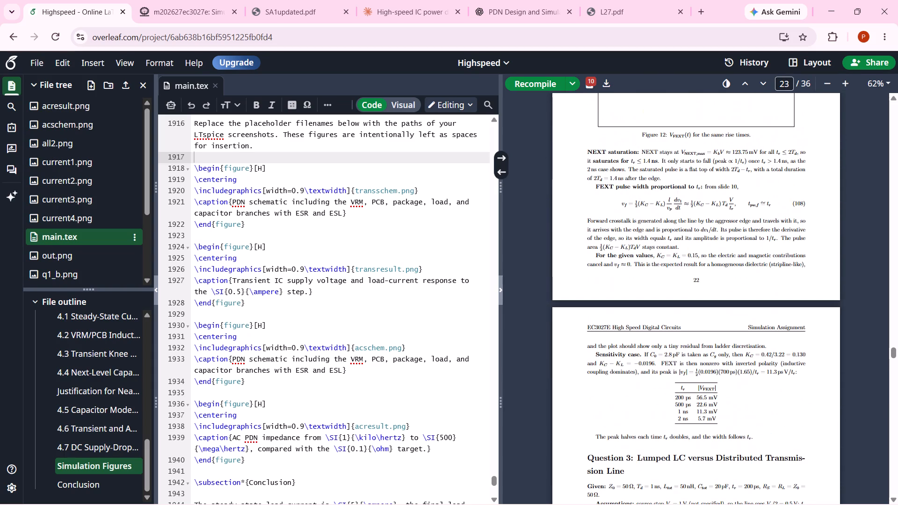
pyautogui.scroll(1, 601, 247)
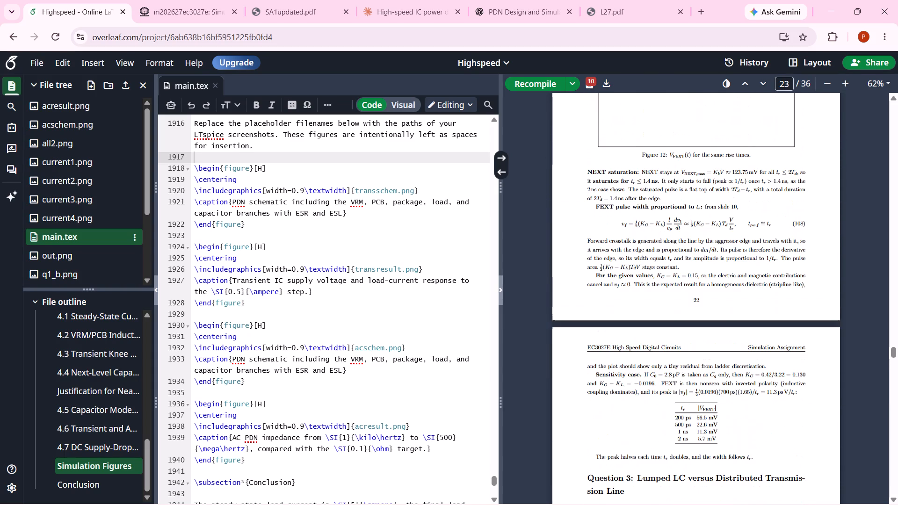
pyautogui.scroll(7, 601, 247)
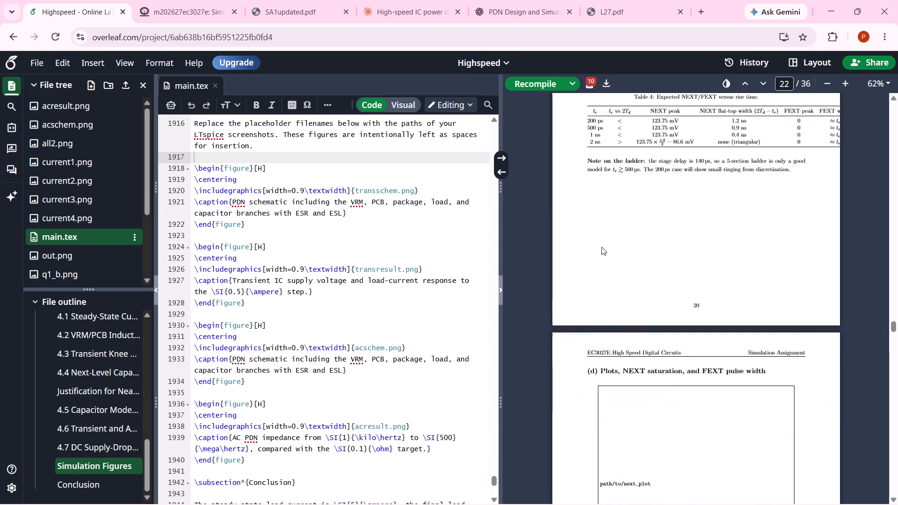
pyautogui.scroll(14, 601, 247)
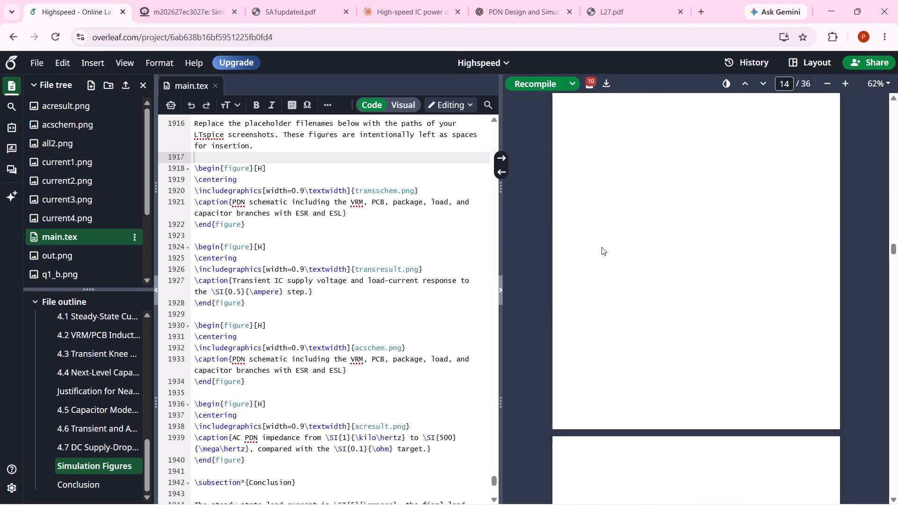
pyautogui.scroll(20, 601, 247)
pyautogui.scroll(6, 601, 247)
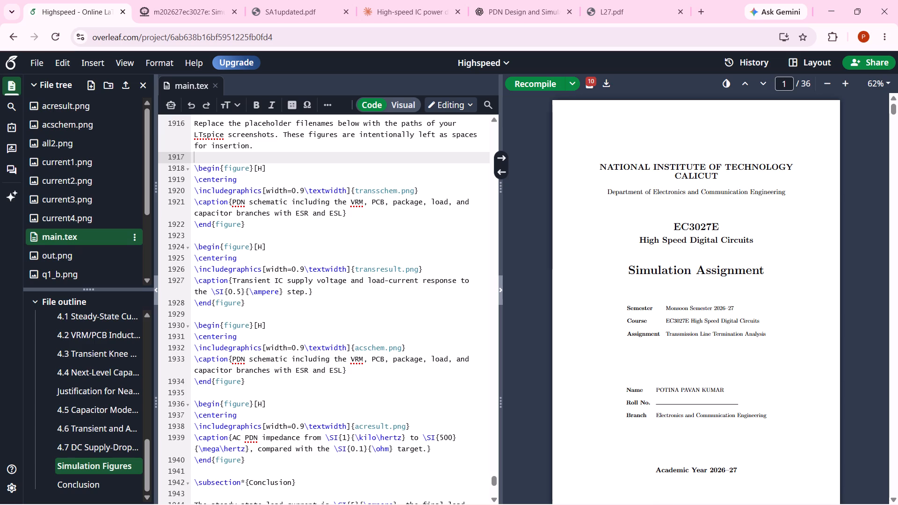
# Locate the title page's Name row in the source and add a comma and space after the existing student name.
pyautogui.doubleClick(666, 388)
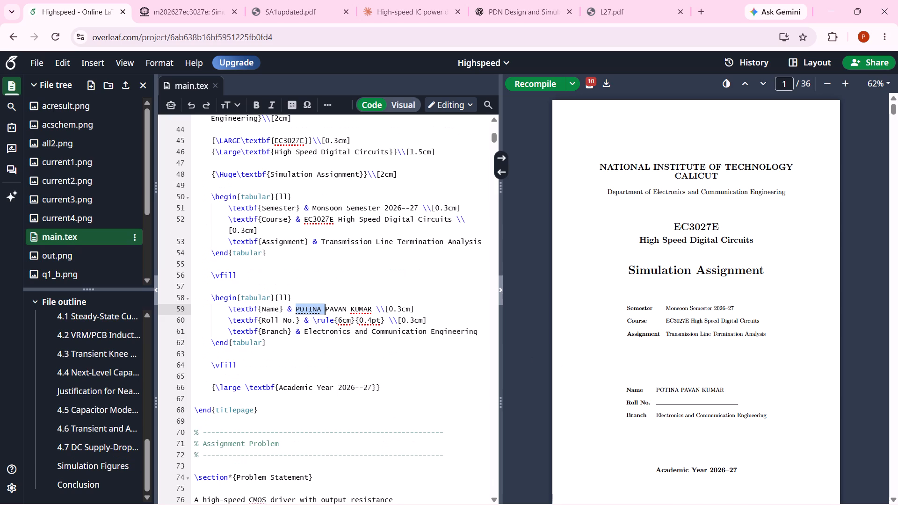
pyautogui.click(297, 306)
pyautogui.click(371, 306)
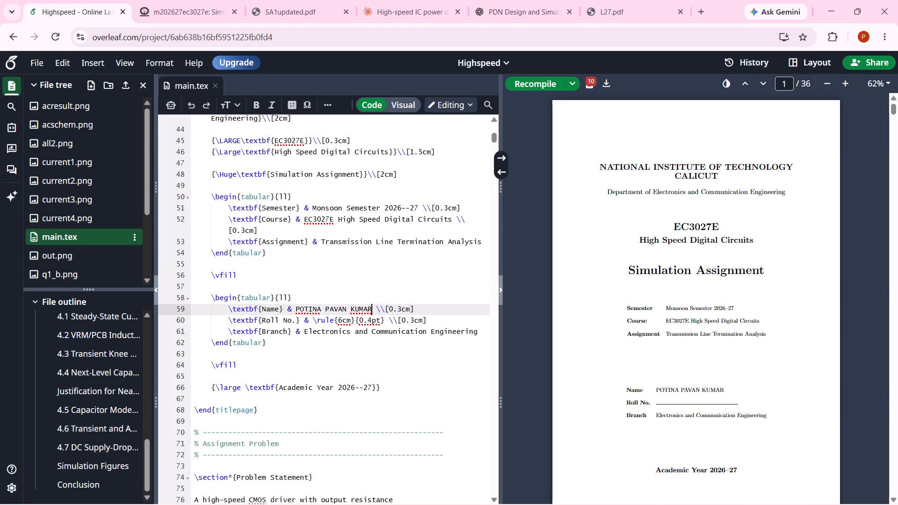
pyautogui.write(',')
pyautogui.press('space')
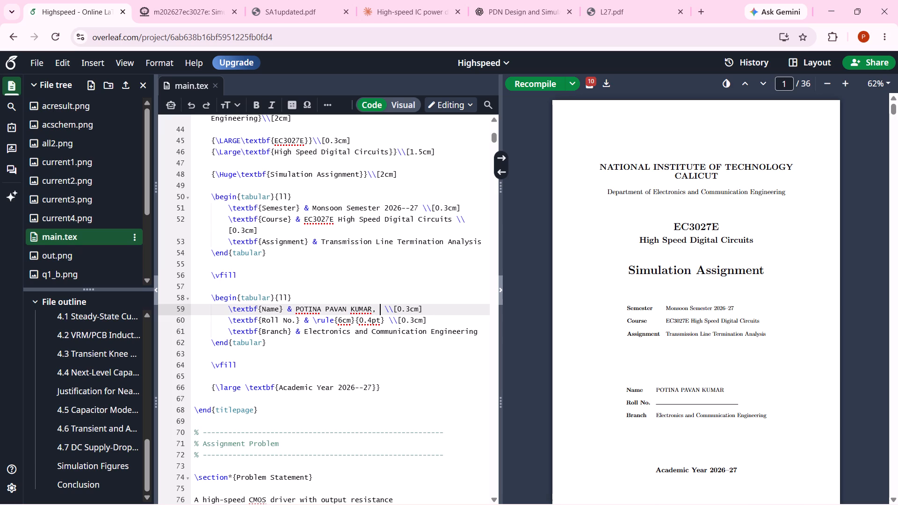
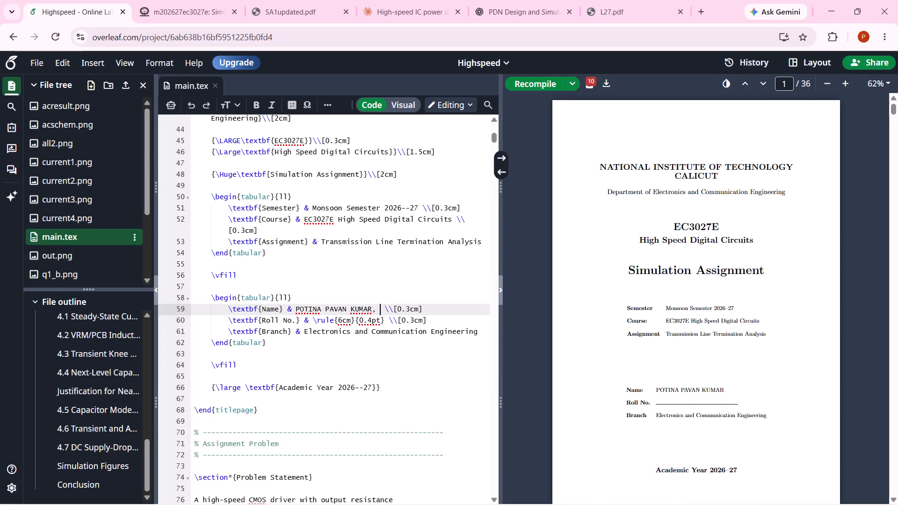
# Add the two remaining group members' full names, separated by commas, to the Name row of the title page table.
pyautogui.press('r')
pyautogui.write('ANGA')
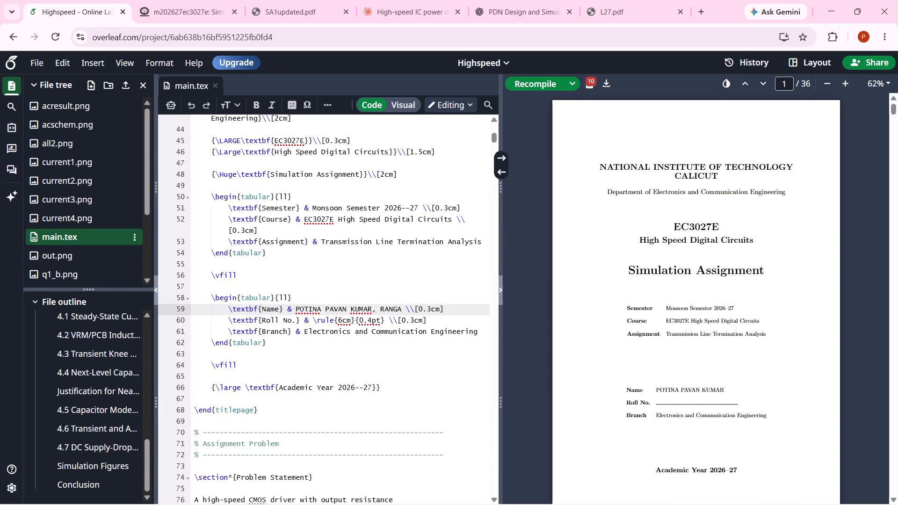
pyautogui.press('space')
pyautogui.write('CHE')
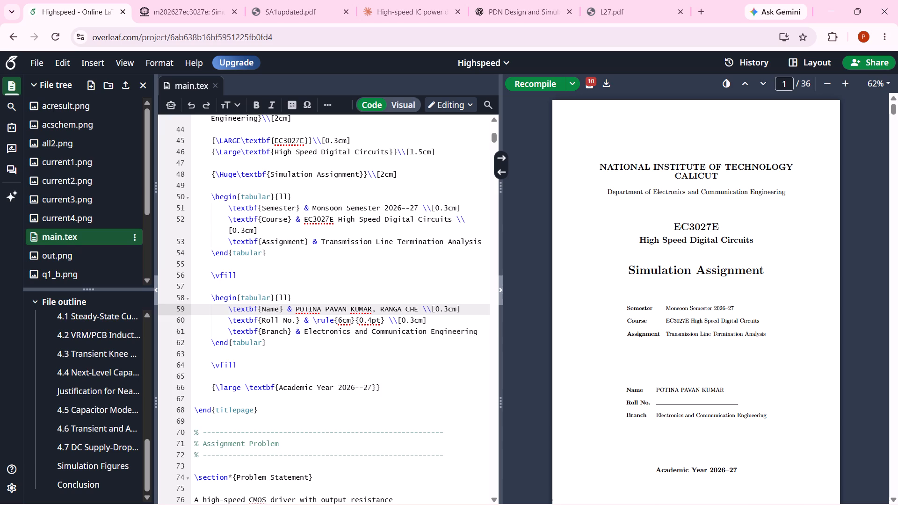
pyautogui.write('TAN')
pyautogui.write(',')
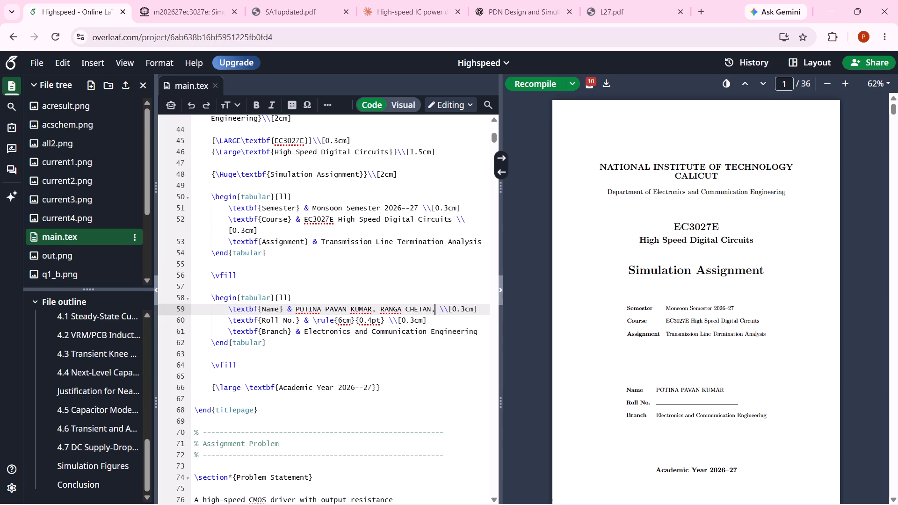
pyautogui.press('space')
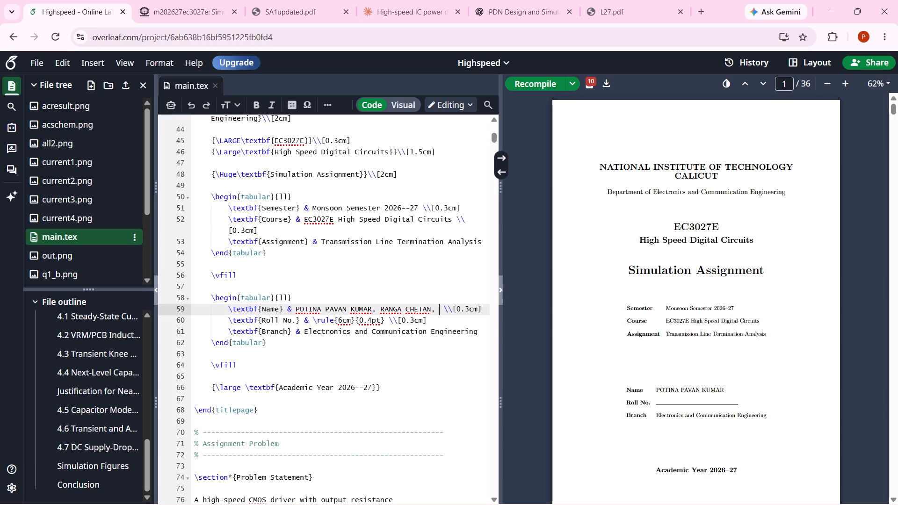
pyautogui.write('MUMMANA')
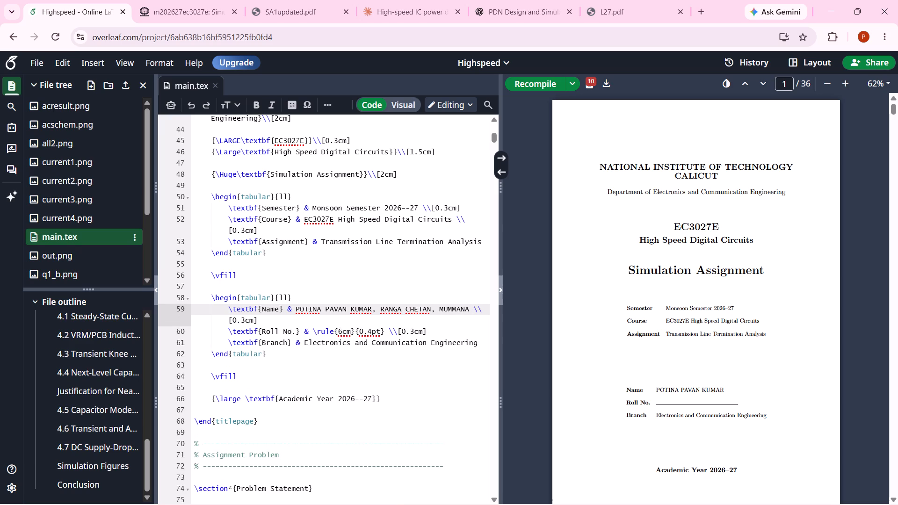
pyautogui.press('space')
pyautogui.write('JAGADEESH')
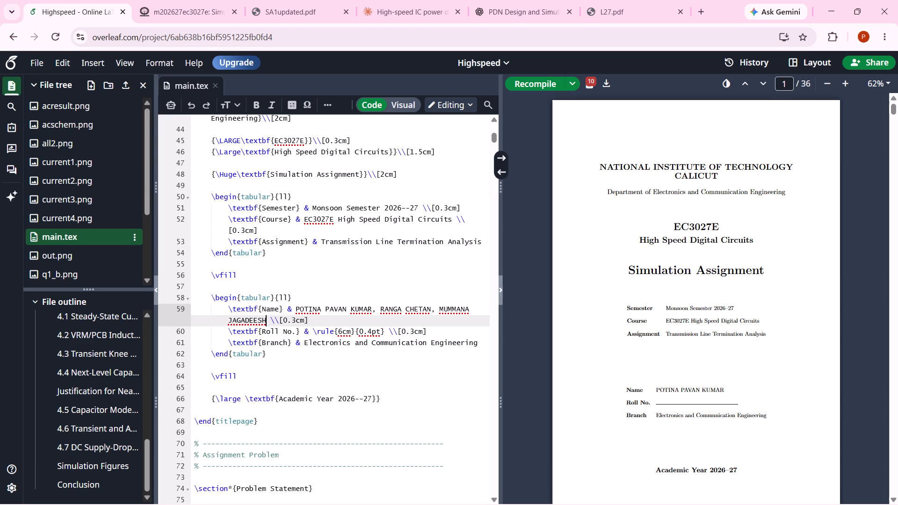
# Insert the three members' roll numbers, comma-separated, right after the Roll No. label before the column separator, and recompile the document.
pyautogui.click(301, 331)
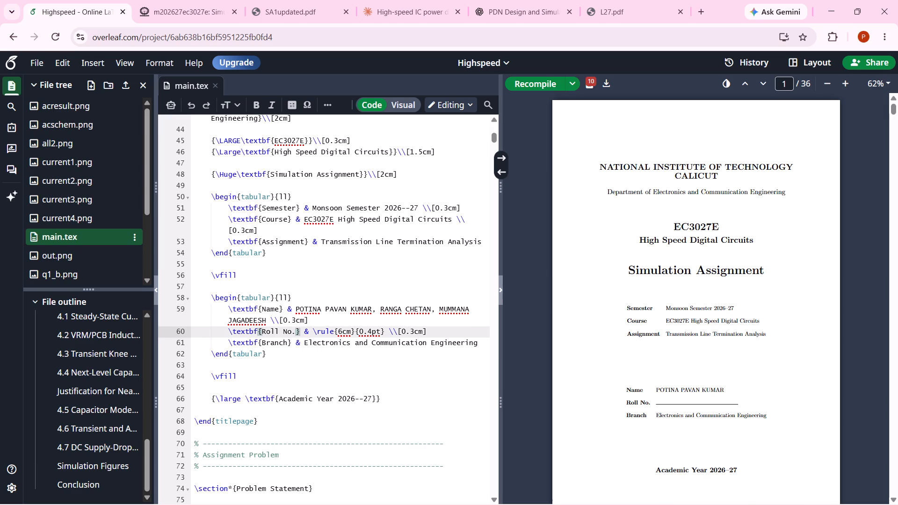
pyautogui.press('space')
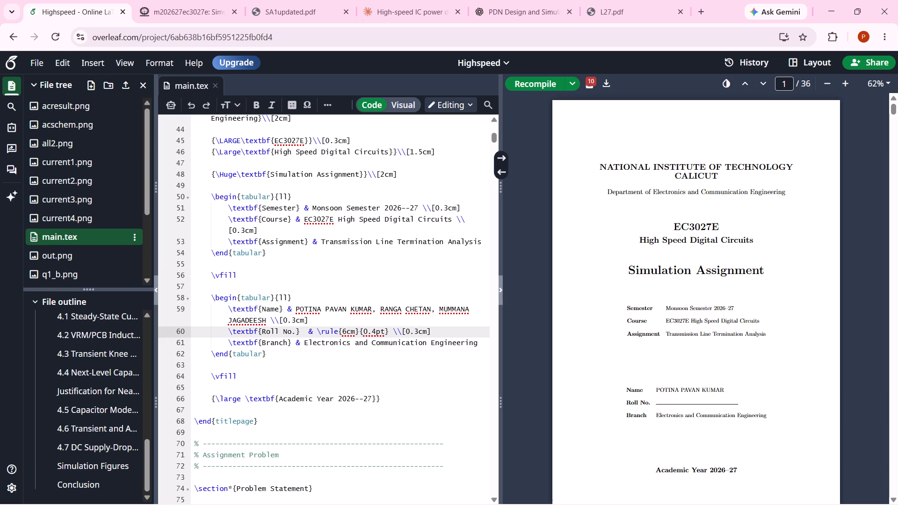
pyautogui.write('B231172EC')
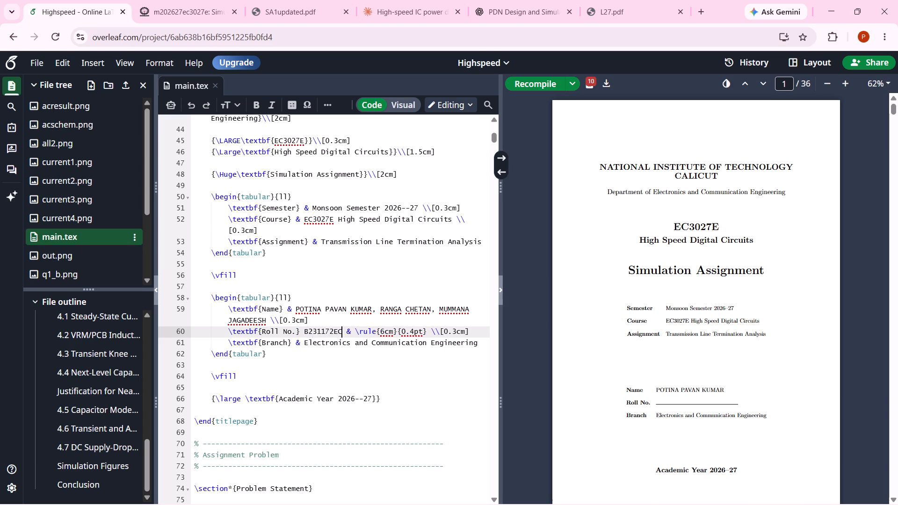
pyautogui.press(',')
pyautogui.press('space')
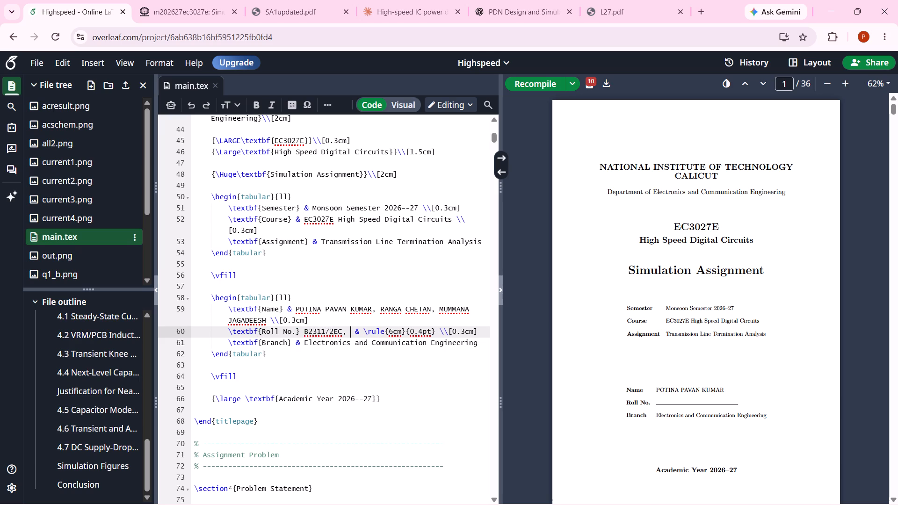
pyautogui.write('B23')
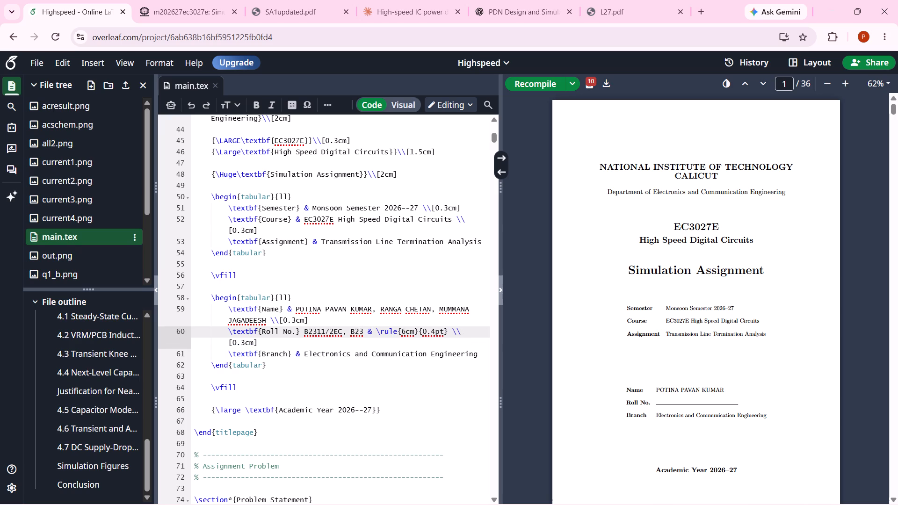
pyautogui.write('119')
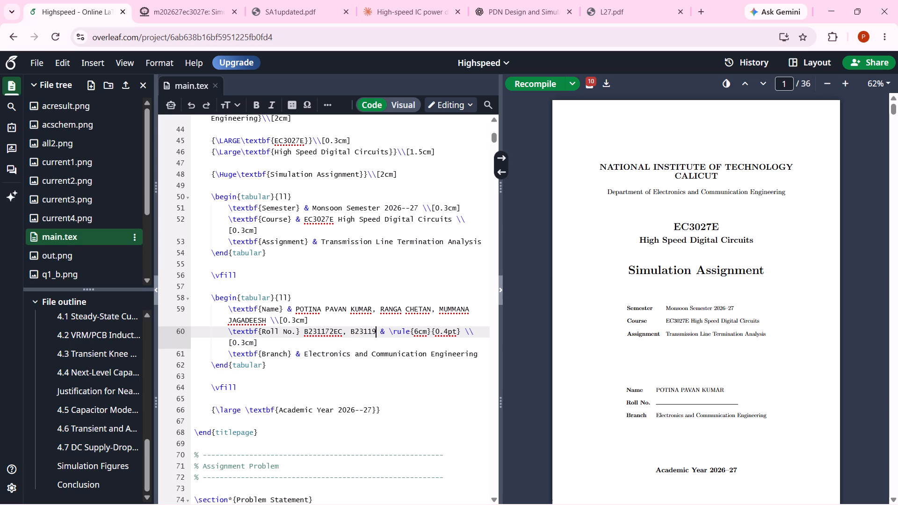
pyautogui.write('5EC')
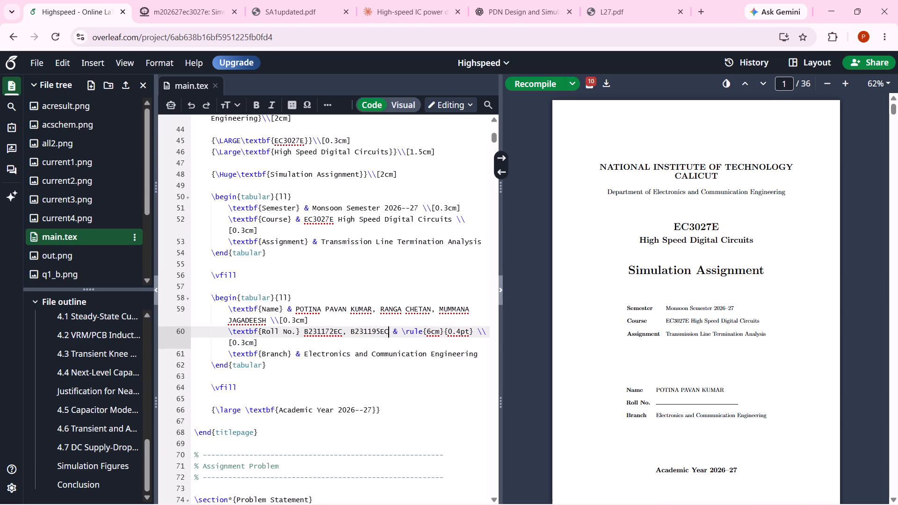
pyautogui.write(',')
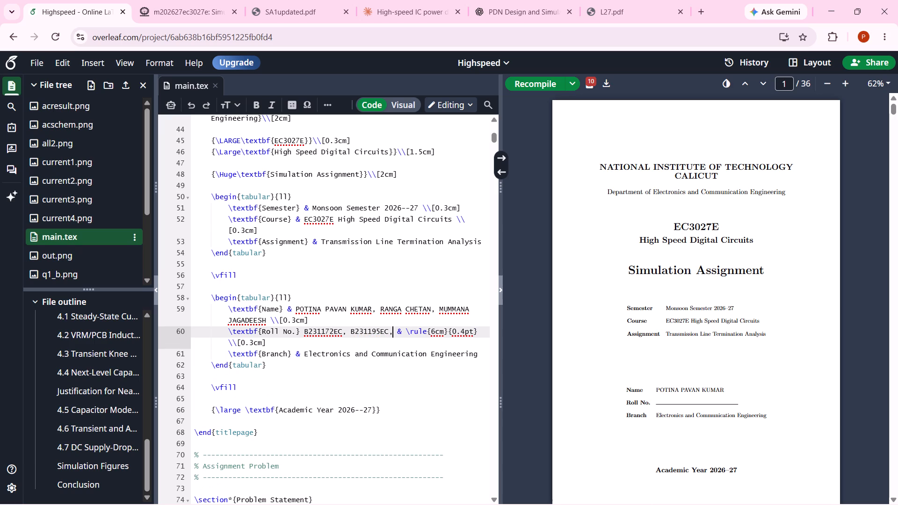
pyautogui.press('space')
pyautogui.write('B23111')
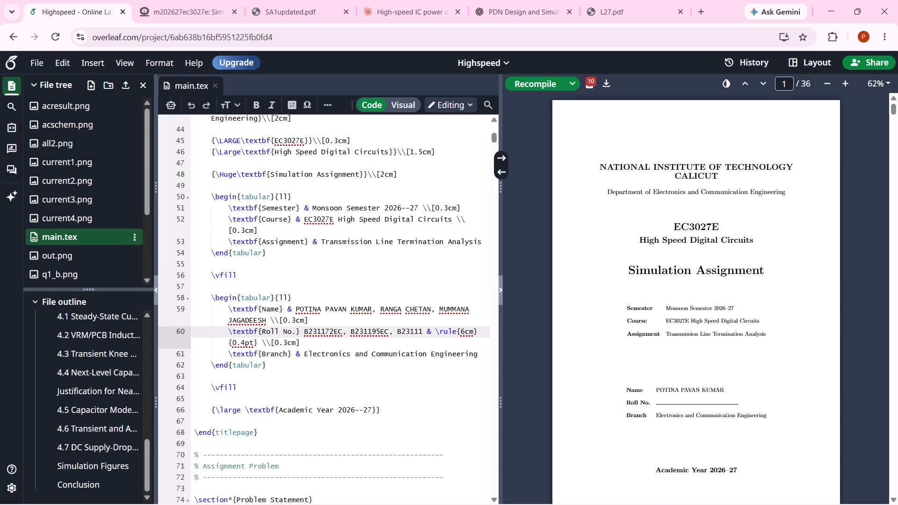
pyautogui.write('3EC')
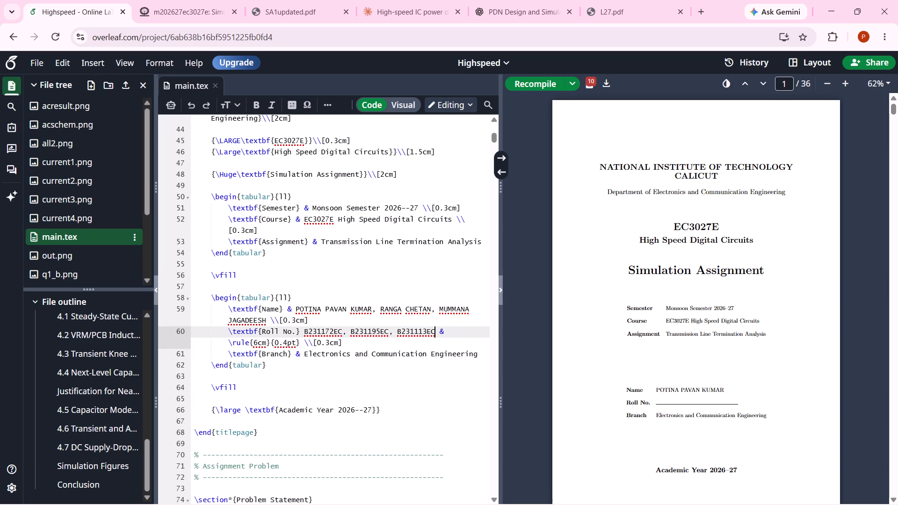
pyautogui.click(531, 79)
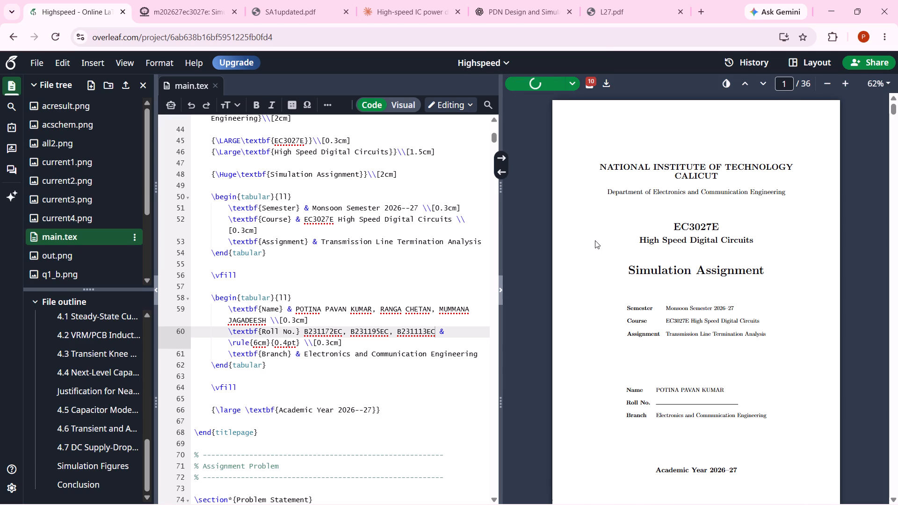
pyautogui.scroll(-1, 595, 240)
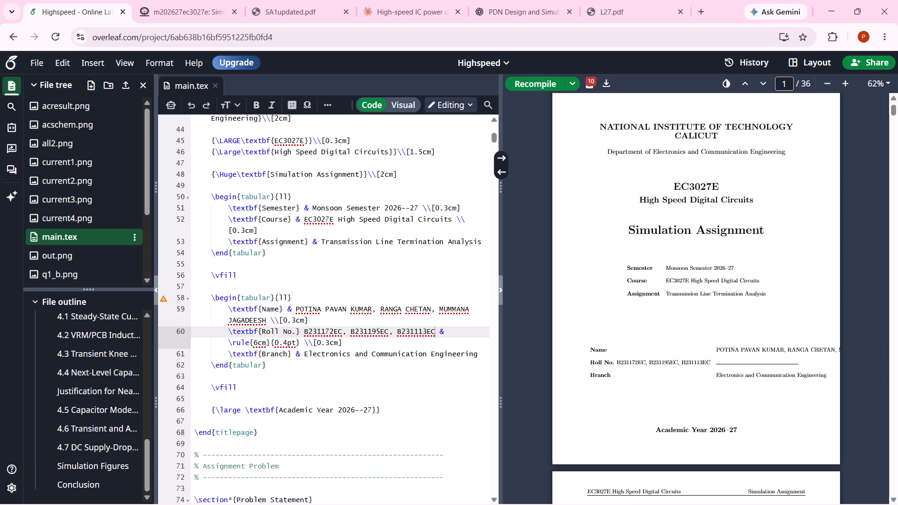
# Move the three roll numbers into the Roll No. row's value column, replacing the \rule{6cm}{0.4pt} placeholder, and recompile.
pyautogui.moveTo(344, 344); pyautogui.dragTo(230, 344)
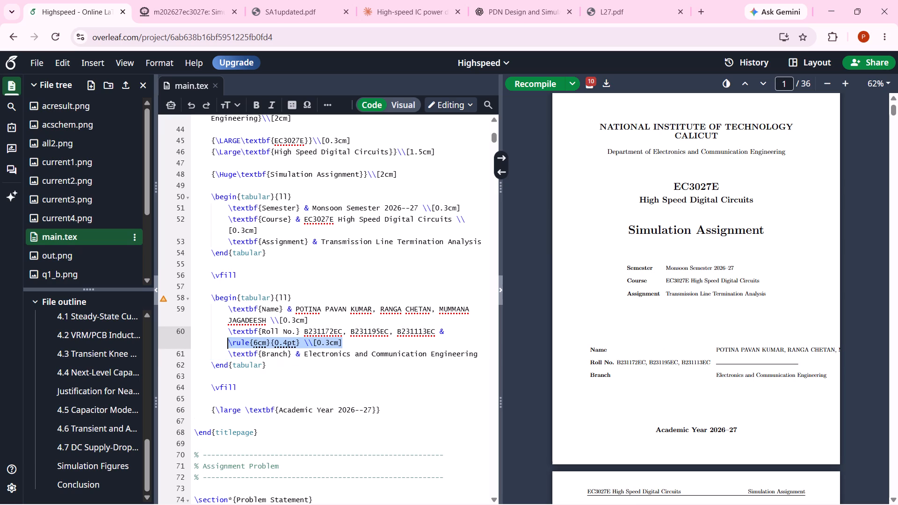
pyautogui.moveTo(230, 344); pyautogui.dragTo(228, 344)
pyautogui.click(346, 347)
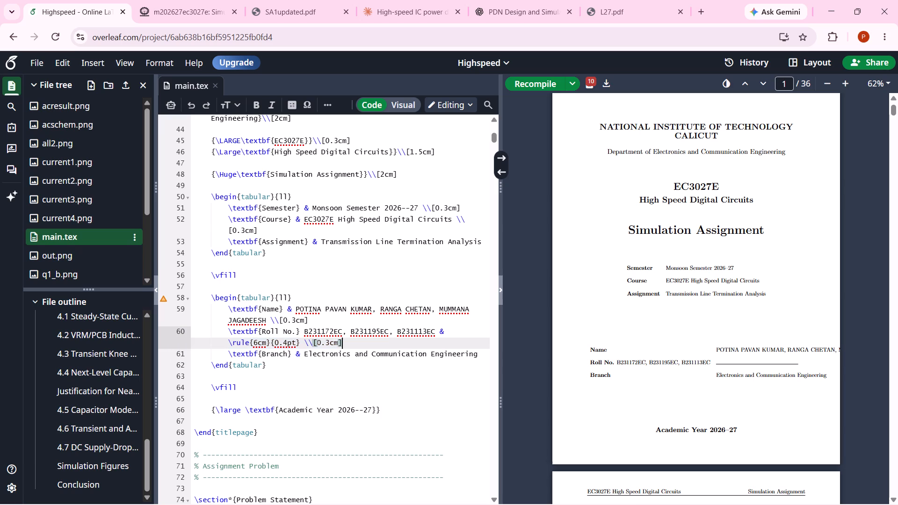
pyautogui.moveTo(303, 331); pyautogui.dragTo(374, 326)
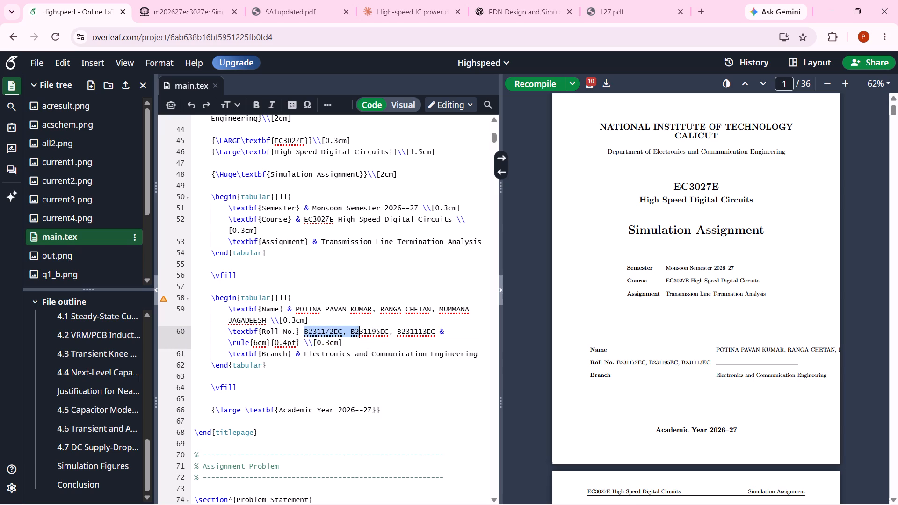
pyautogui.moveTo(374, 326); pyautogui.dragTo(435, 330)
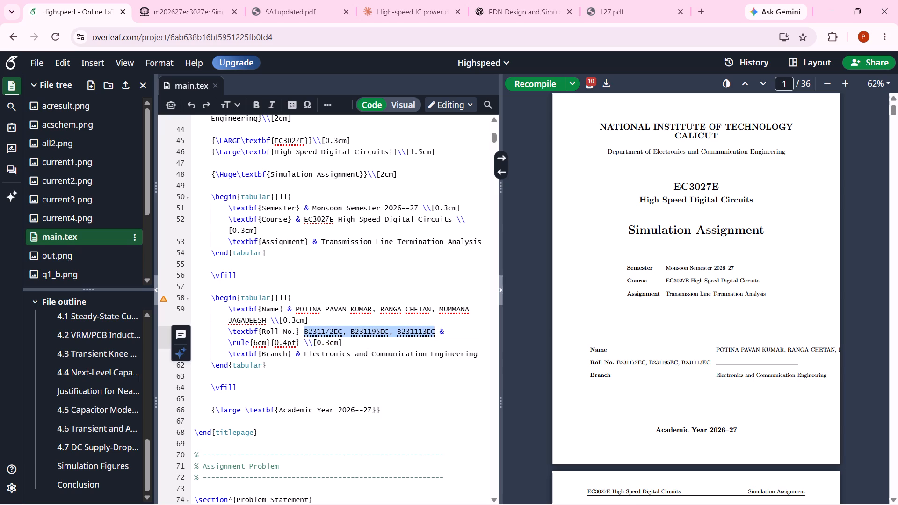
pyautogui.hotkey('ctrl', 'x')
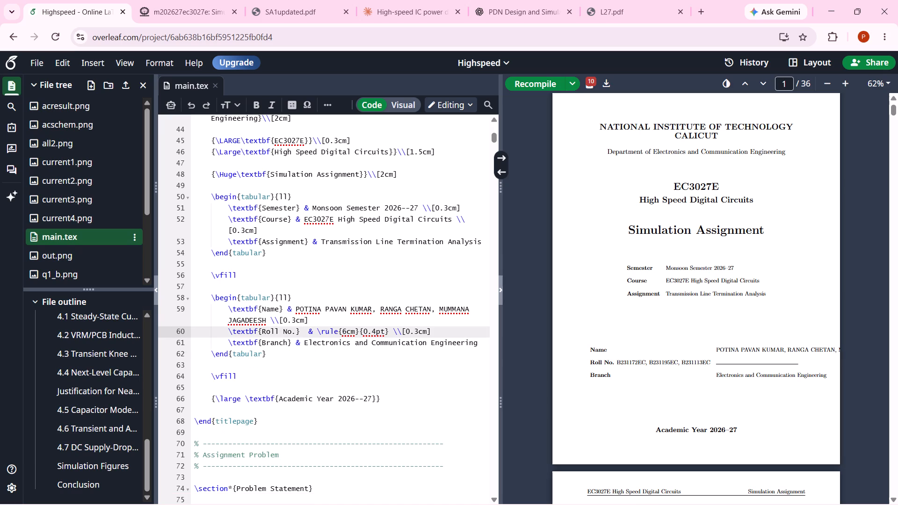
pyautogui.click(387, 330)
pyautogui.click(389, 330)
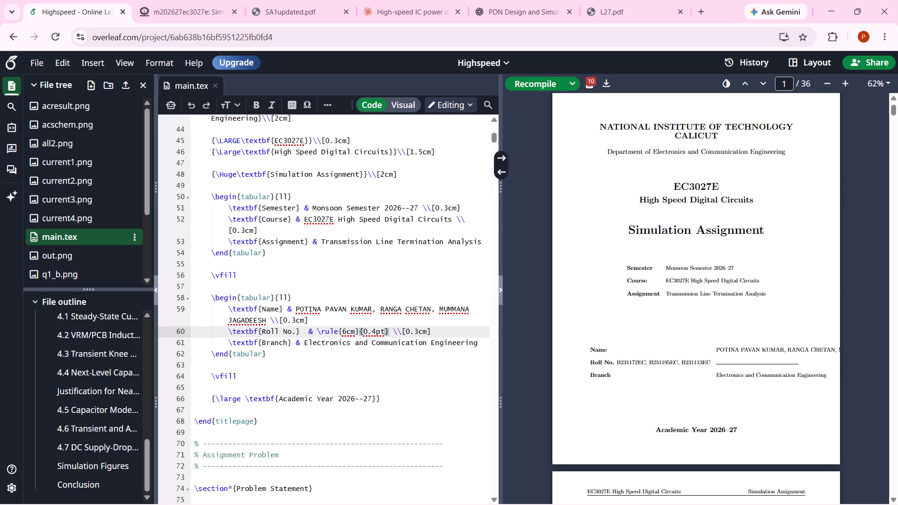
pyautogui.click(306, 332)
pyautogui.press('Right')
pyautogui.press('BackSpace')
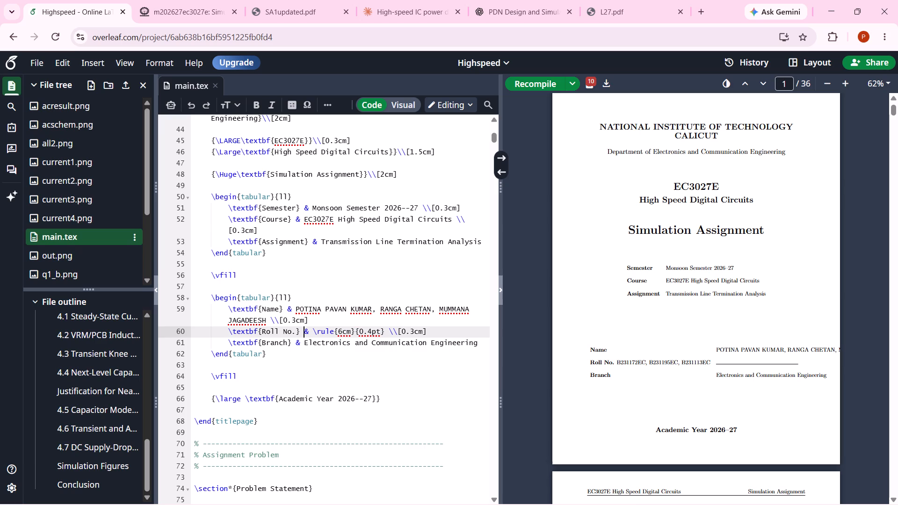
pyautogui.moveTo(385, 332); pyautogui.dragTo(326, 329)
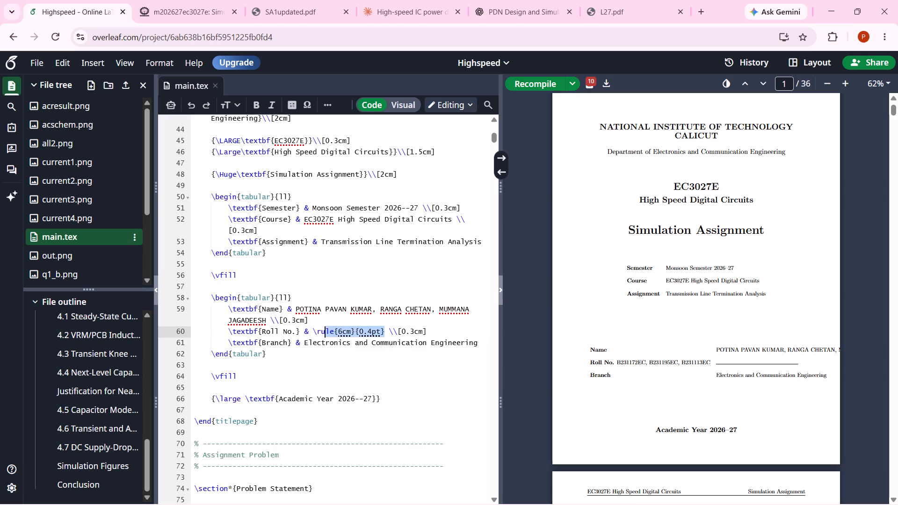
pyautogui.moveTo(326, 329); pyautogui.dragTo(315, 327)
pyautogui.hotkey('ctrl', 'v')
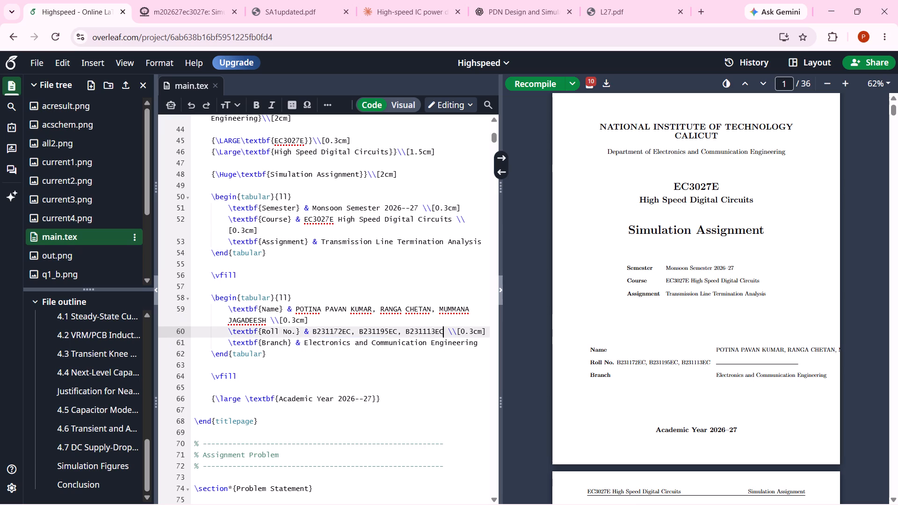
pyautogui.click(525, 88)
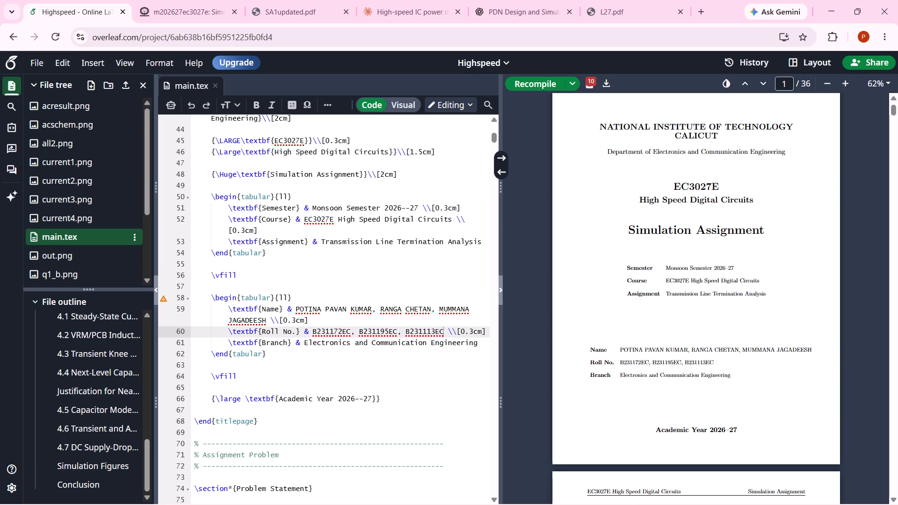
# Review the compiled Question 1 pages, from the Problem Statement through the four termination schemes to the Comparison of Termination Schemes table.
pyautogui.scroll(-4, 644, 357)
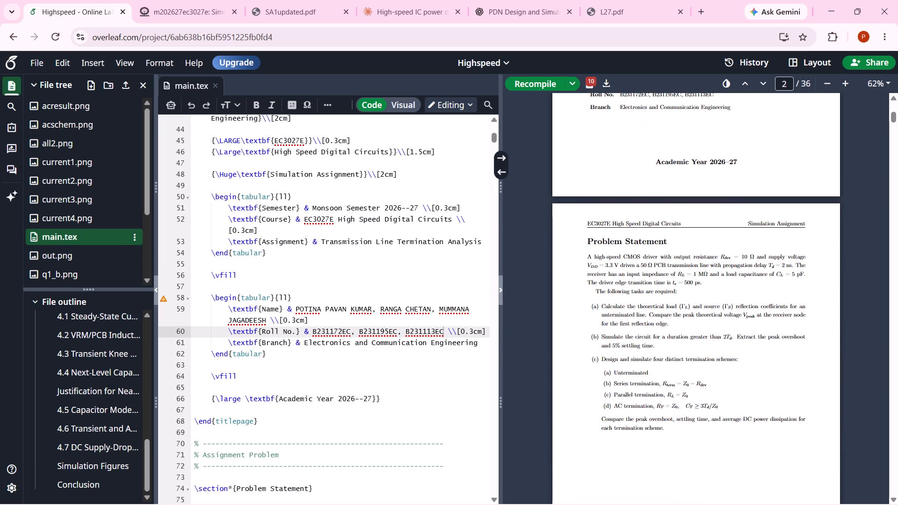
pyautogui.scroll(-11, 644, 357)
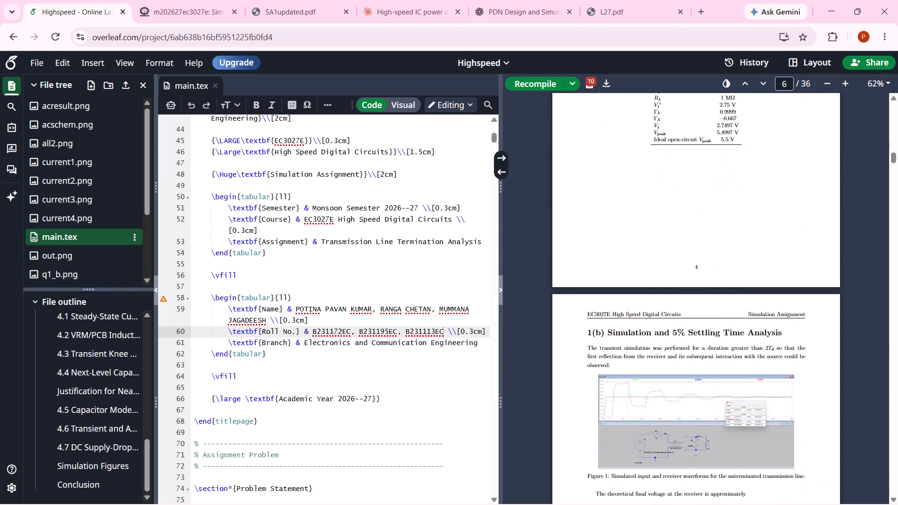
pyautogui.scroll(-6, 644, 357)
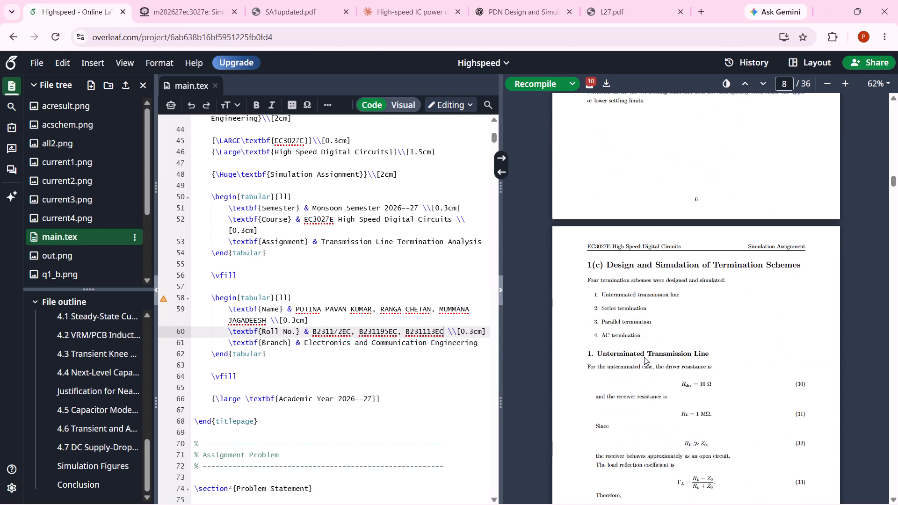
pyautogui.scroll(-8, 644, 357)
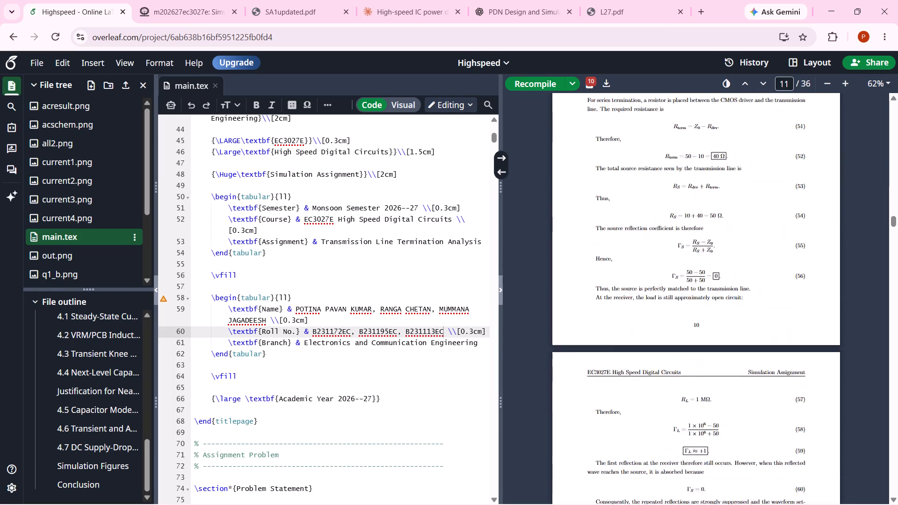
pyautogui.scroll(-8, 644, 357)
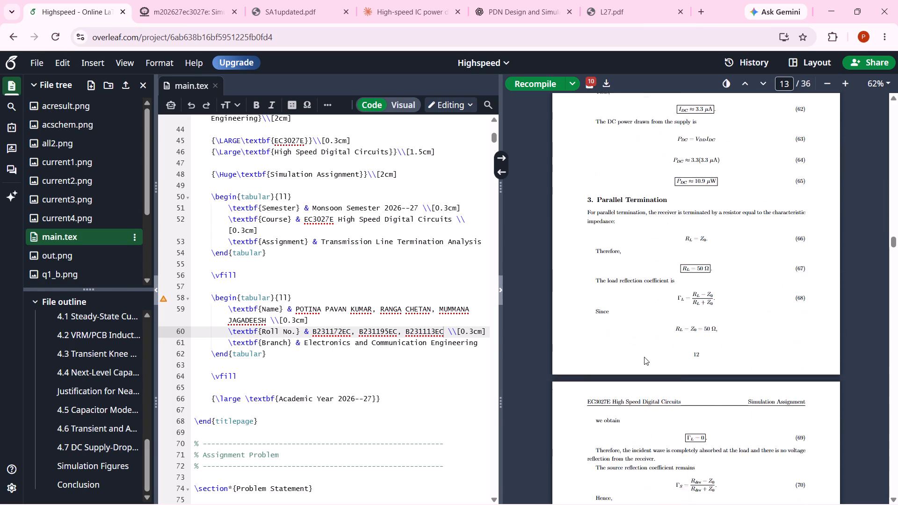
pyautogui.scroll(-9, 644, 357)
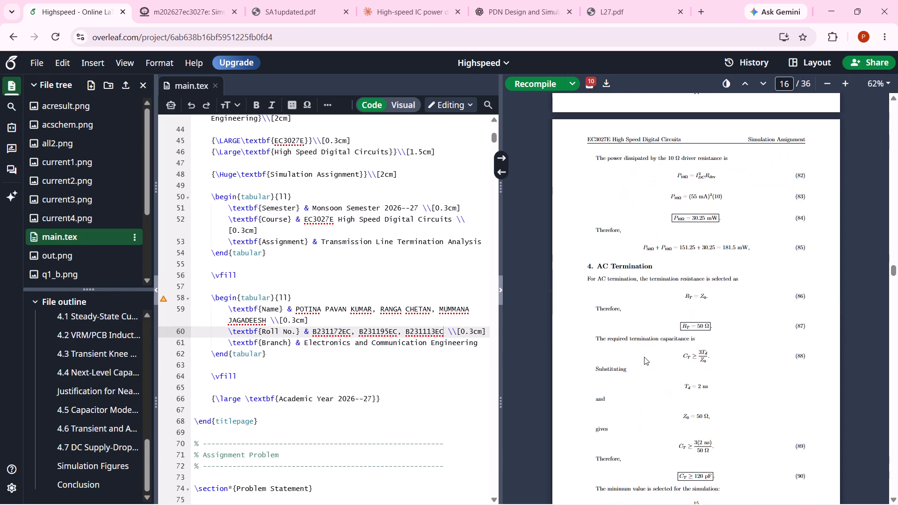
pyautogui.scroll(-5, 644, 357)
pyautogui.scroll(2, 644, 357)
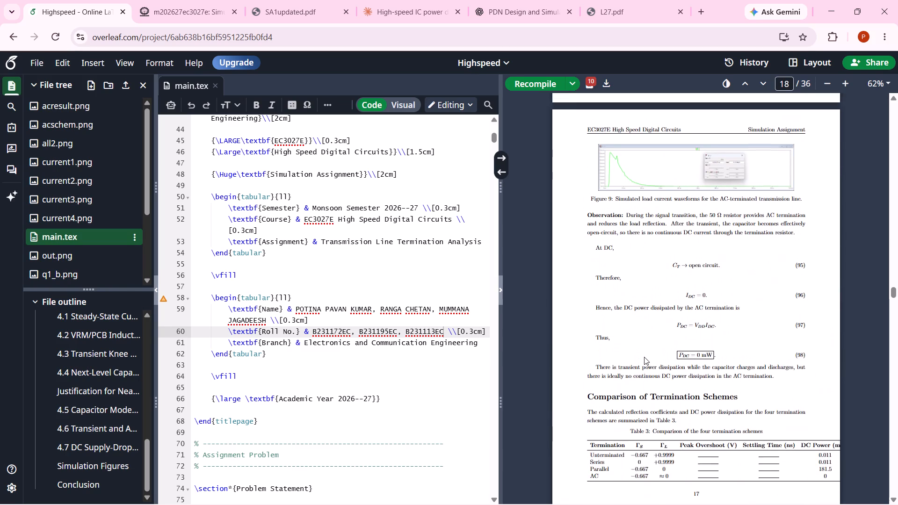
pyautogui.scroll(2, 644, 357)
pyautogui.scroll(-5, 644, 357)
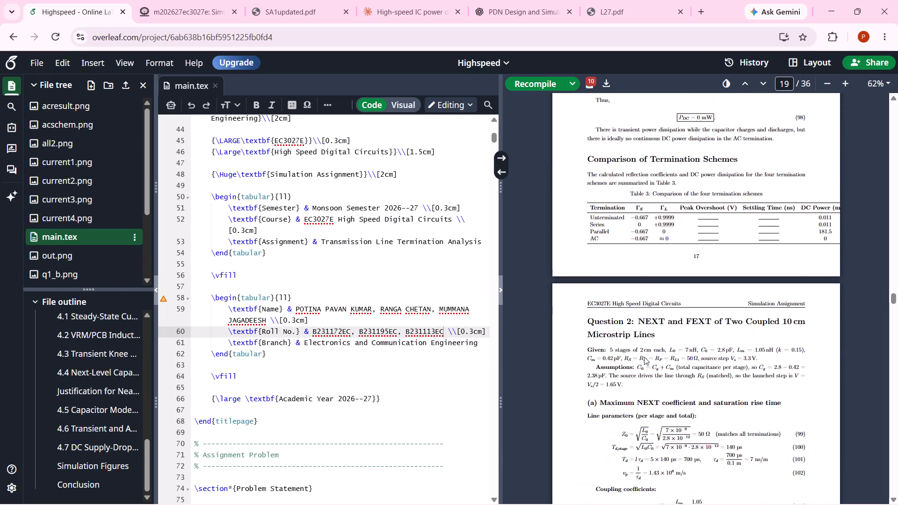
# Review the compiled Question 2 and Question 3 pages, checking derivations, figures and tables up to the start of Question 4.
pyautogui.scroll(-3, 644, 357)
pyautogui.scroll(2, 644, 357)
pyautogui.scroll(-5, 644, 357)
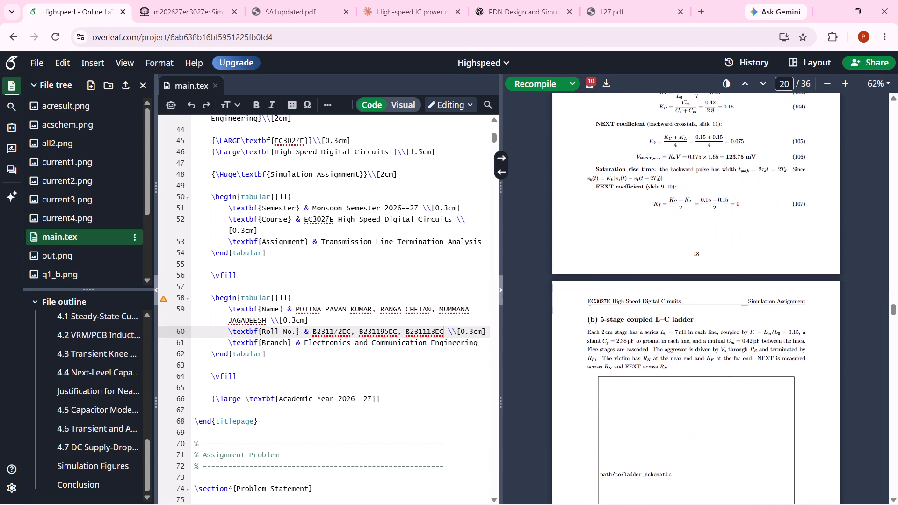
pyautogui.scroll(-6, 644, 357)
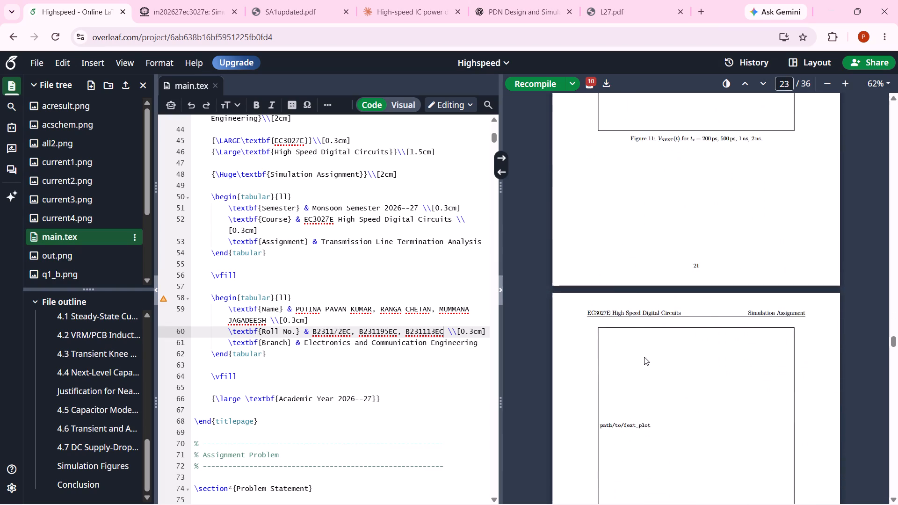
pyautogui.scroll(-5, 644, 357)
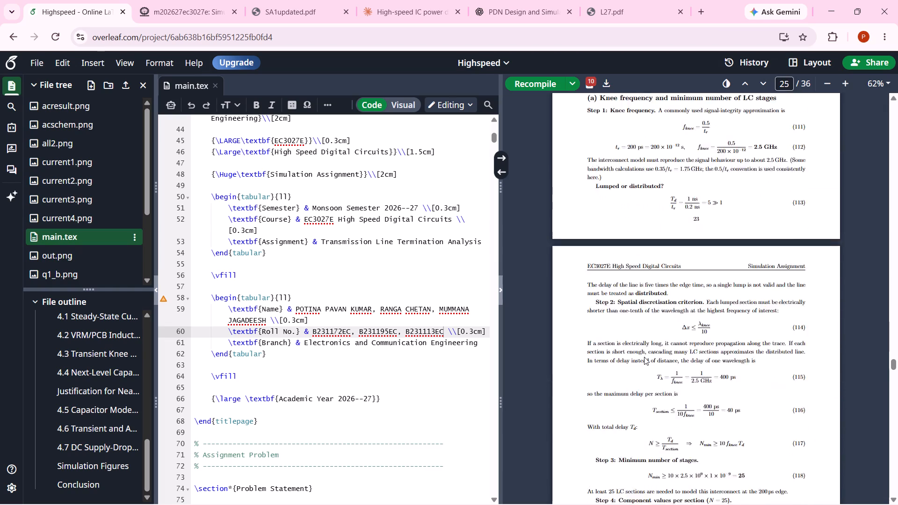
pyautogui.scroll(-5, 644, 357)
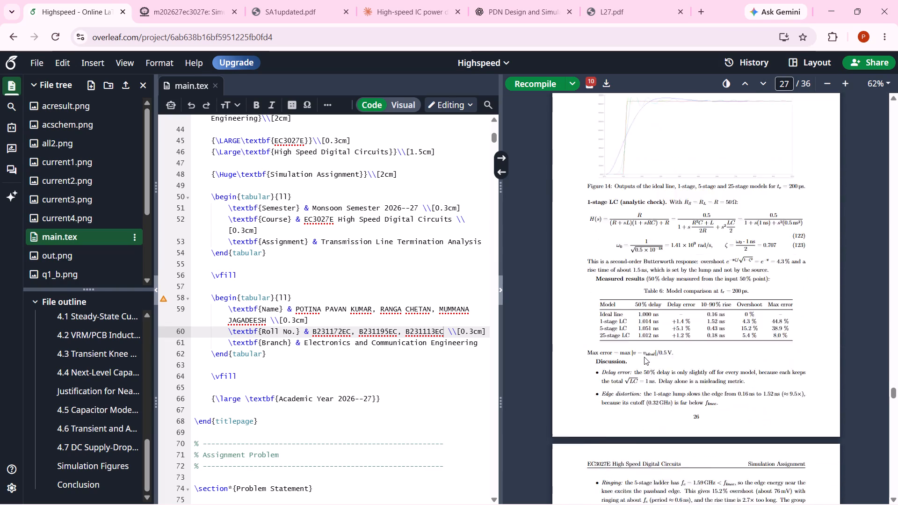
pyautogui.scroll(-5, 644, 357)
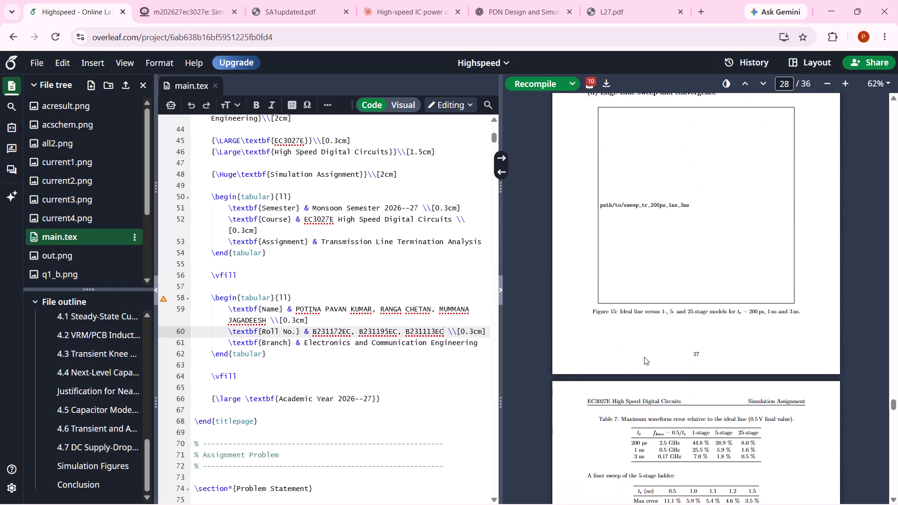
pyautogui.scroll(-3, 644, 357)
# Go back through the compiled report to recheck the Comparison of Termination Schemes table, then return to the Problem Statement page.
pyautogui.scroll(4, 644, 357)
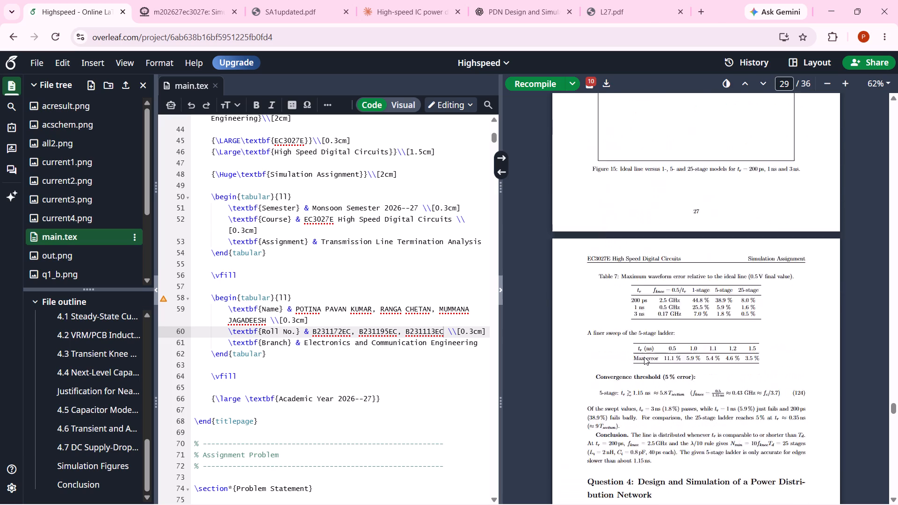
pyautogui.scroll(17, 644, 357)
pyautogui.scroll(8, 644, 357)
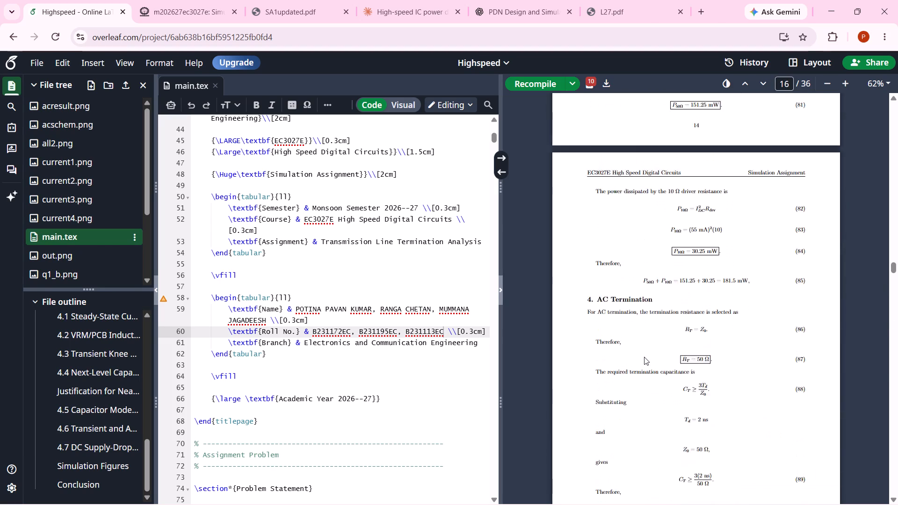
pyautogui.scroll(1, 644, 357)
pyautogui.scroll(-14, 644, 357)
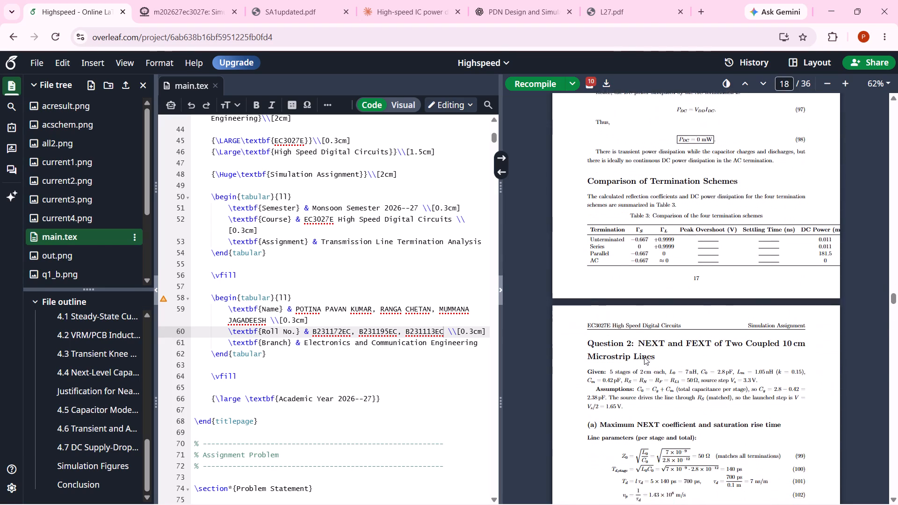
pyautogui.scroll(11, 644, 357)
pyautogui.scroll(11, 644, 357)
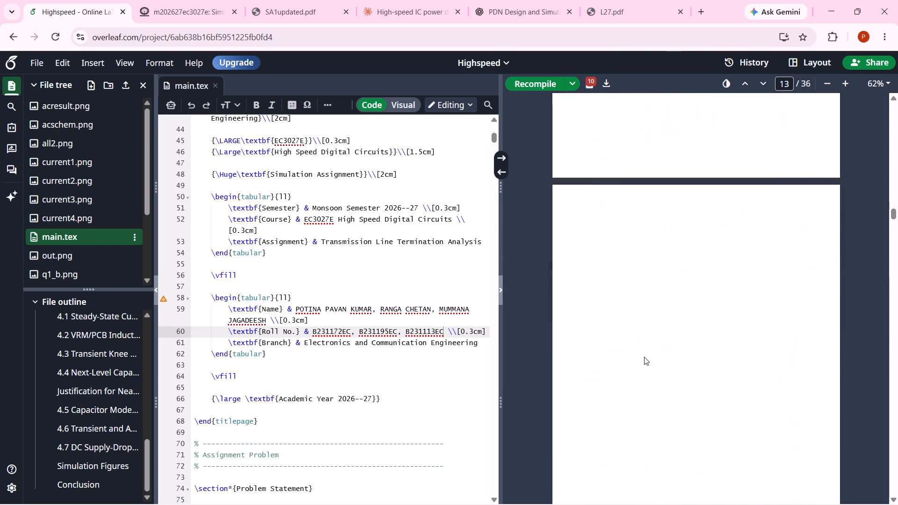
pyautogui.scroll(11, 644, 357)
pyautogui.scroll(-3, 644, 357)
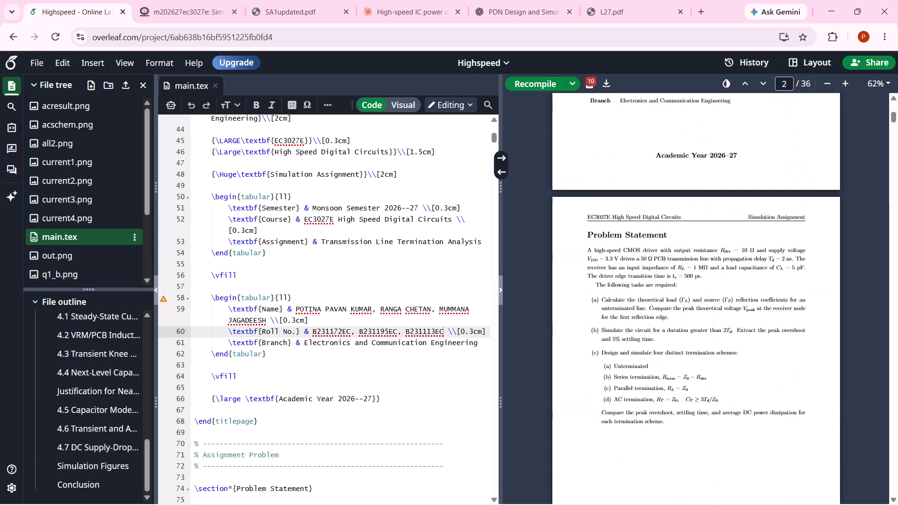
pyautogui.scroll(-1, 644, 357)
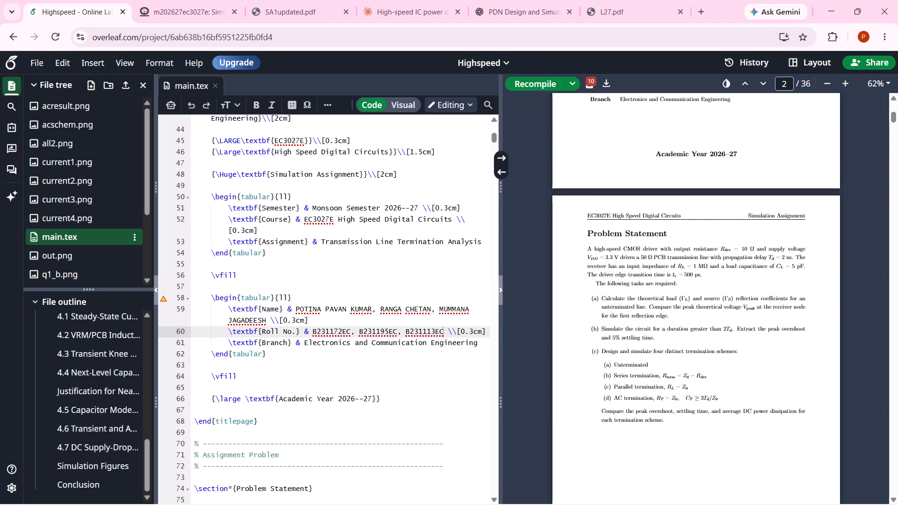
# Re-examine the Question 1 calculations, waveform figures and termination results in the compiled report, continuing to the first page of Question 2.
pyautogui.scroll(-10, 591, 233)
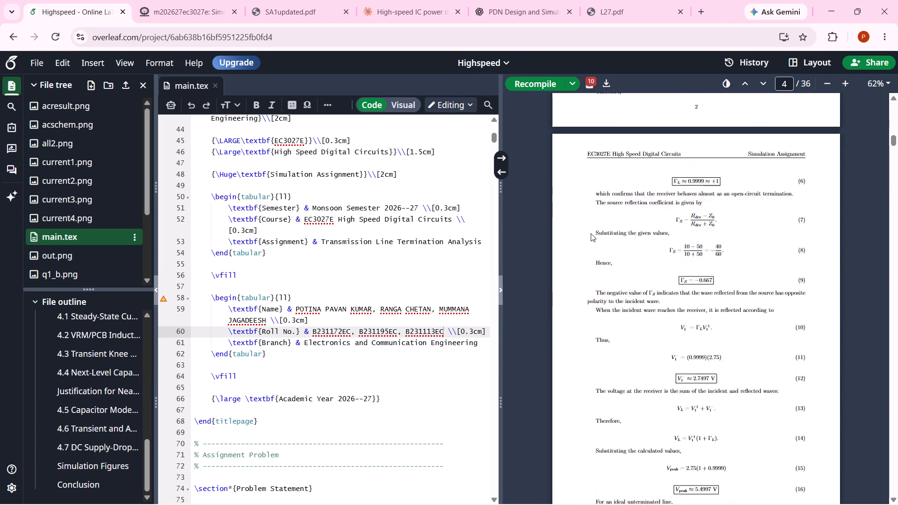
pyautogui.scroll(-13, 591, 233)
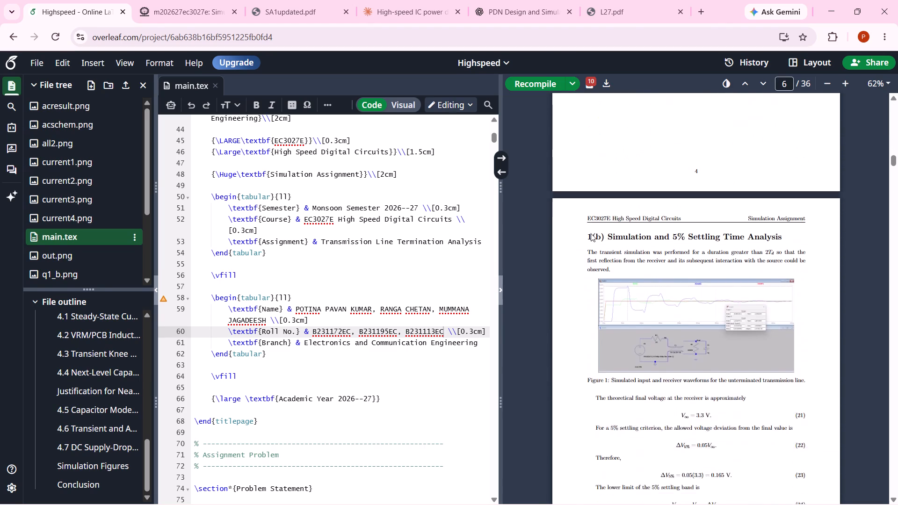
pyautogui.scroll(-9, 591, 233)
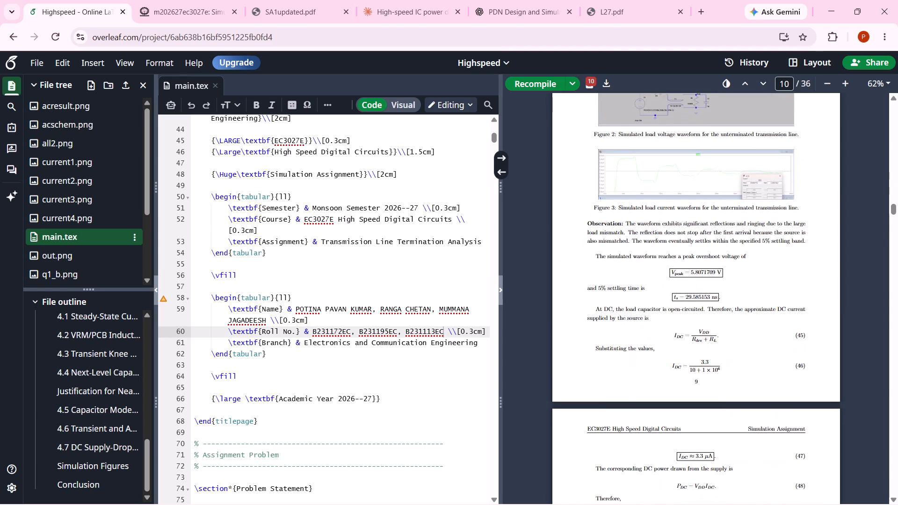
pyautogui.scroll(-7, 591, 233)
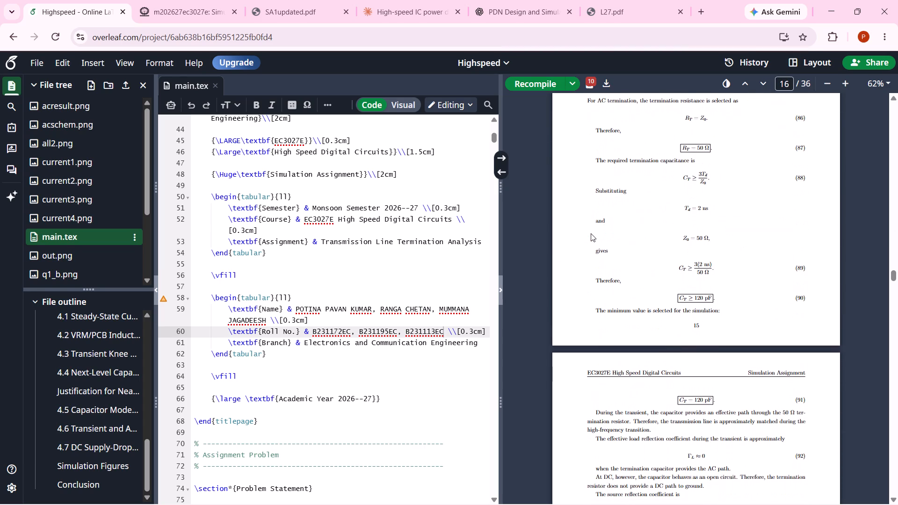
pyautogui.scroll(-1, 591, 233)
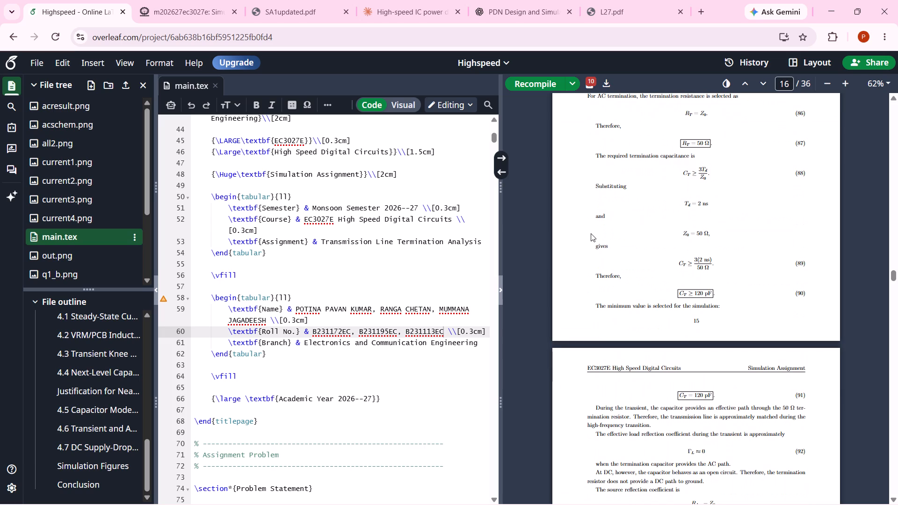
pyautogui.scroll(-5, 591, 233)
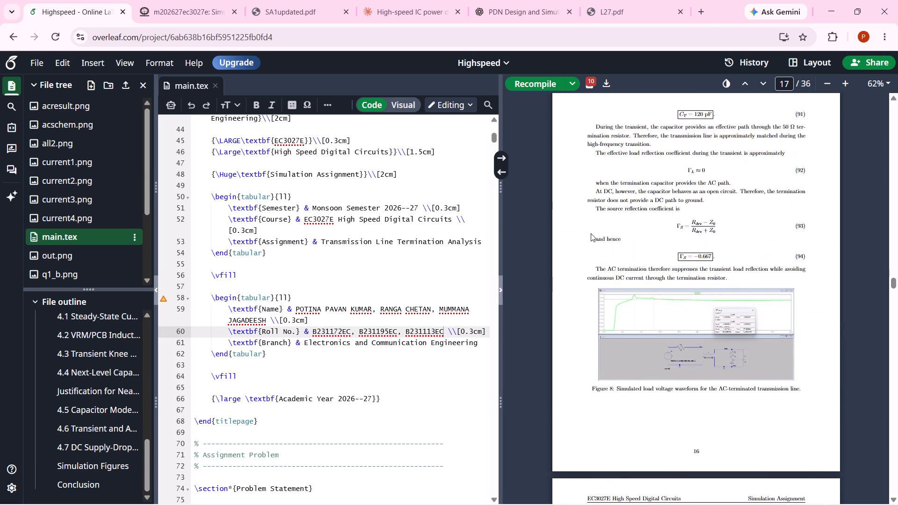
pyautogui.scroll(-6, 591, 233)
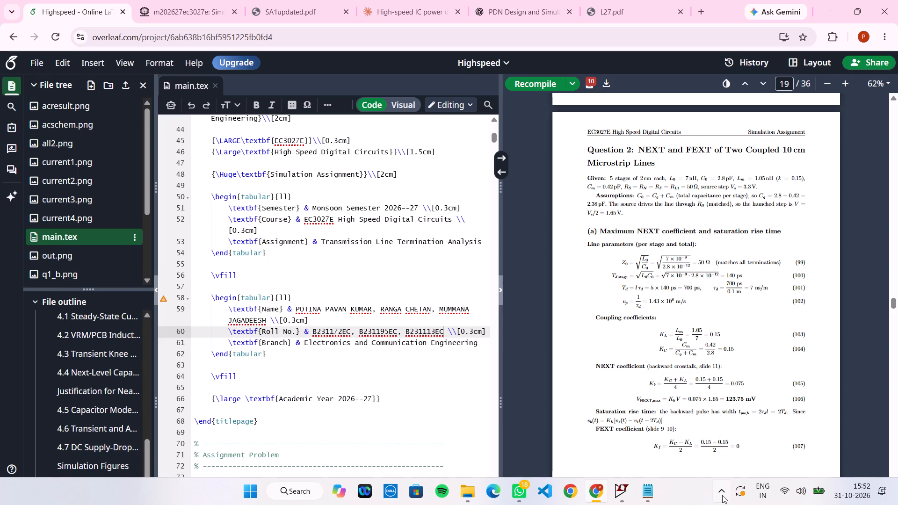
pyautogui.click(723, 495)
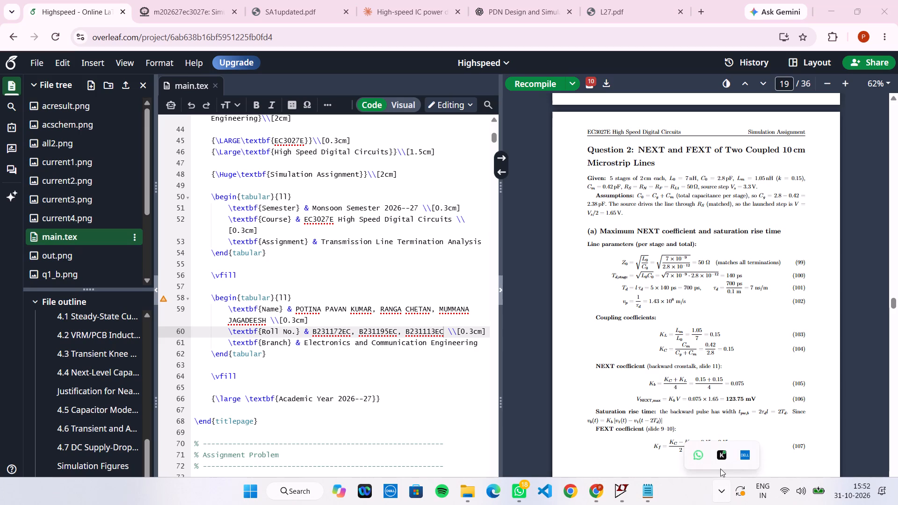